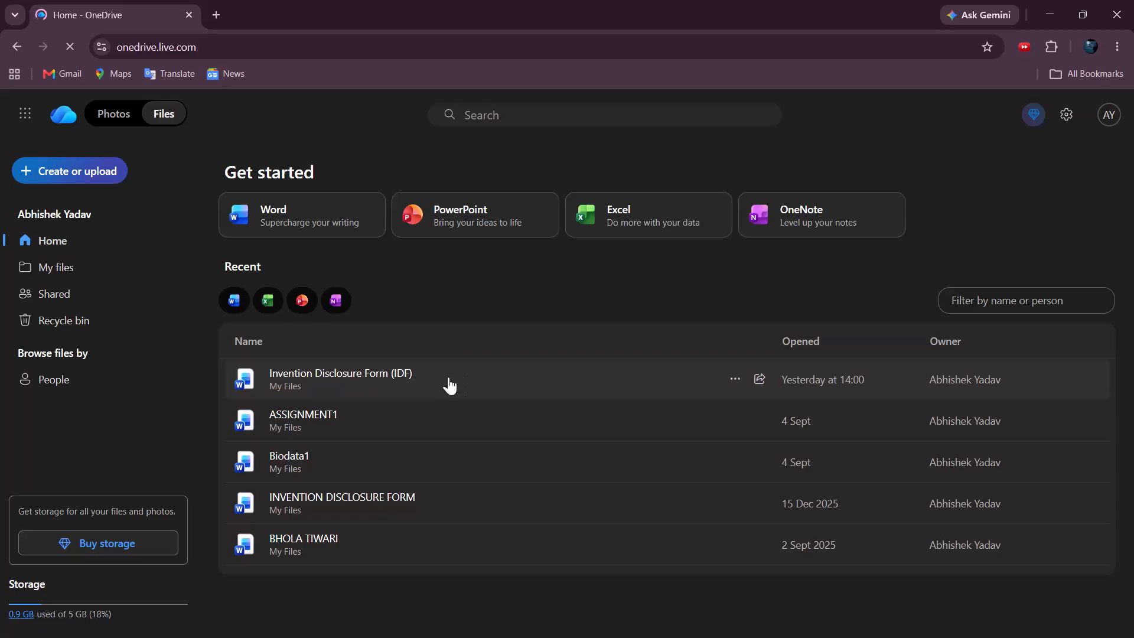
# Open the Invention Disclosure Form (IDF) document from the recent files and dismiss the ransomware protection offer on the OneDrive home page.
pyautogui.doubleClick(358, 367)
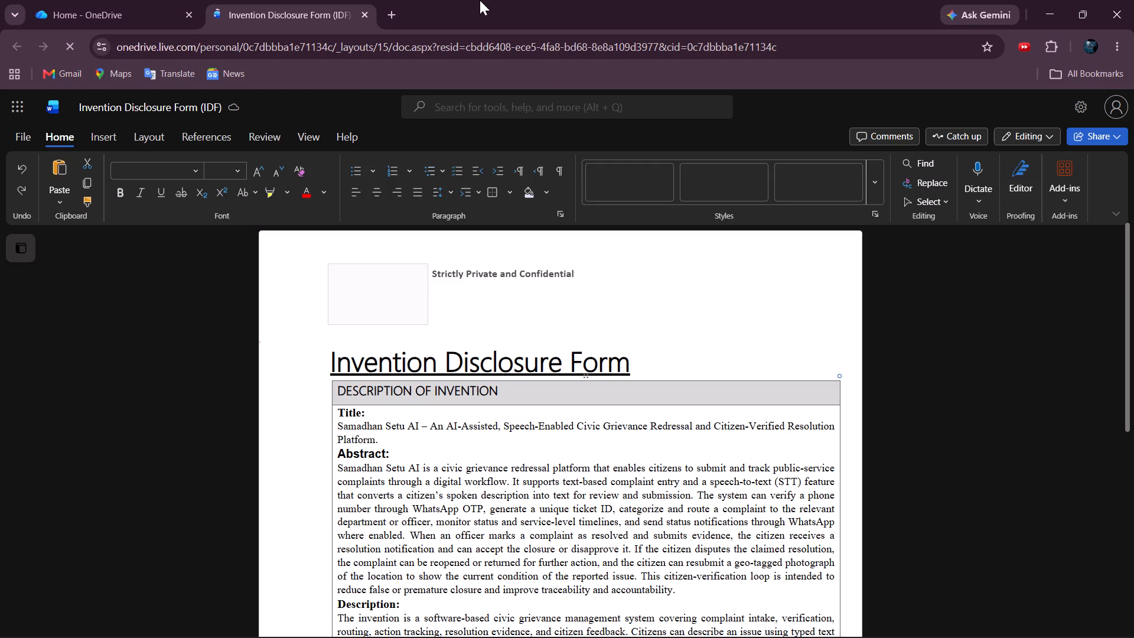
pyautogui.click(82, 9)
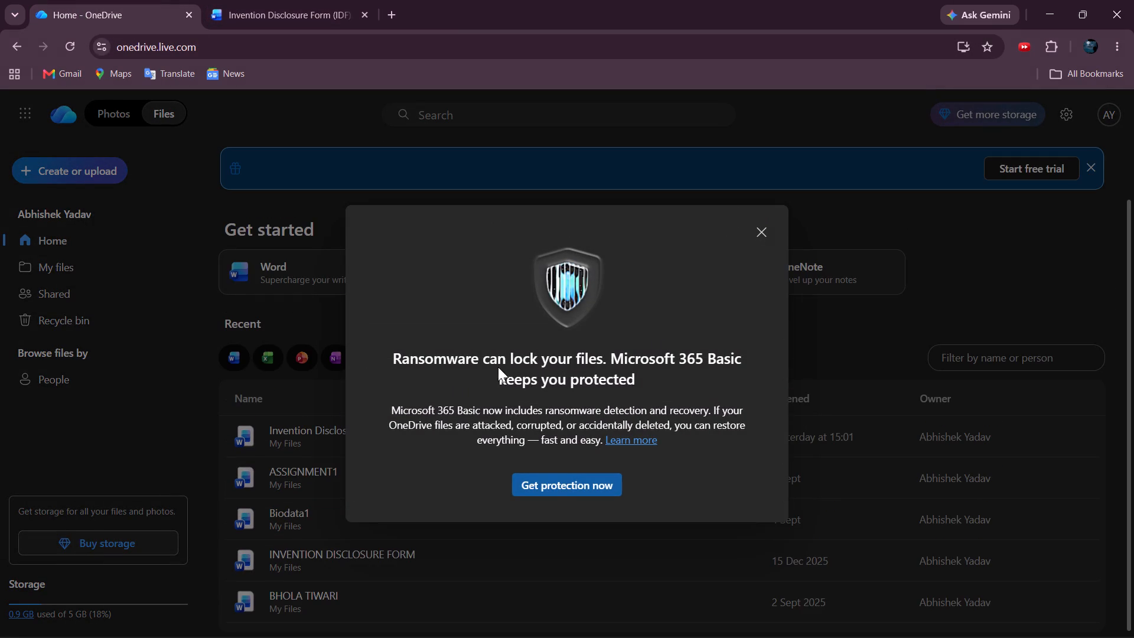
pyautogui.click(767, 227)
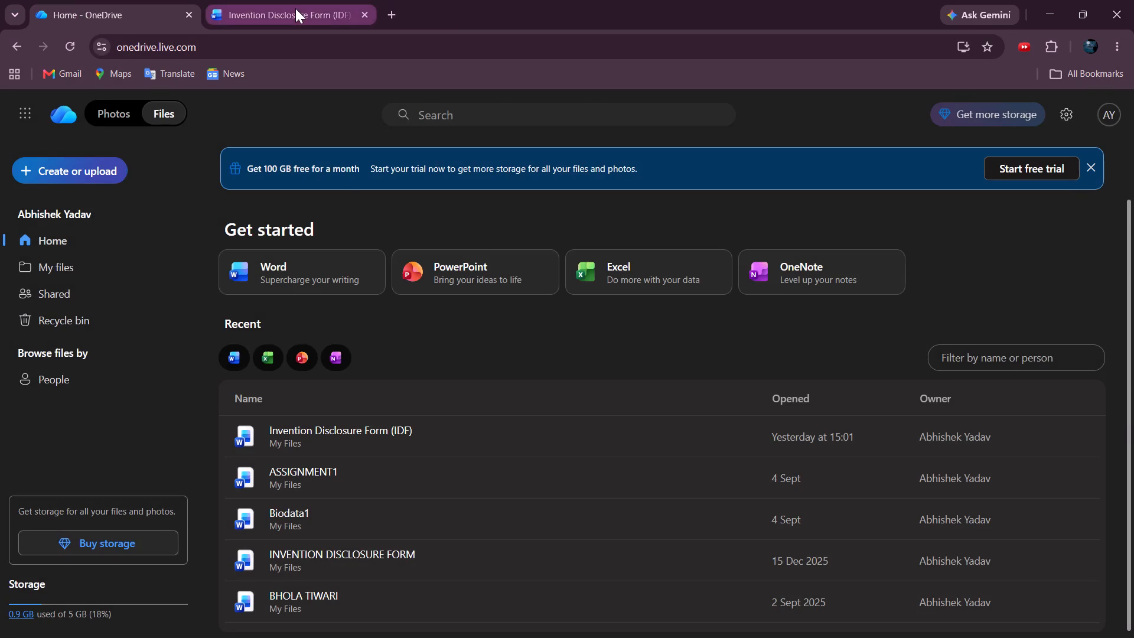
pyautogui.click(295, 8)
# Read through the whole Invention Disclosure Form, from the invention description to the inventor details.
pyautogui.scroll(-3, 442, 405)
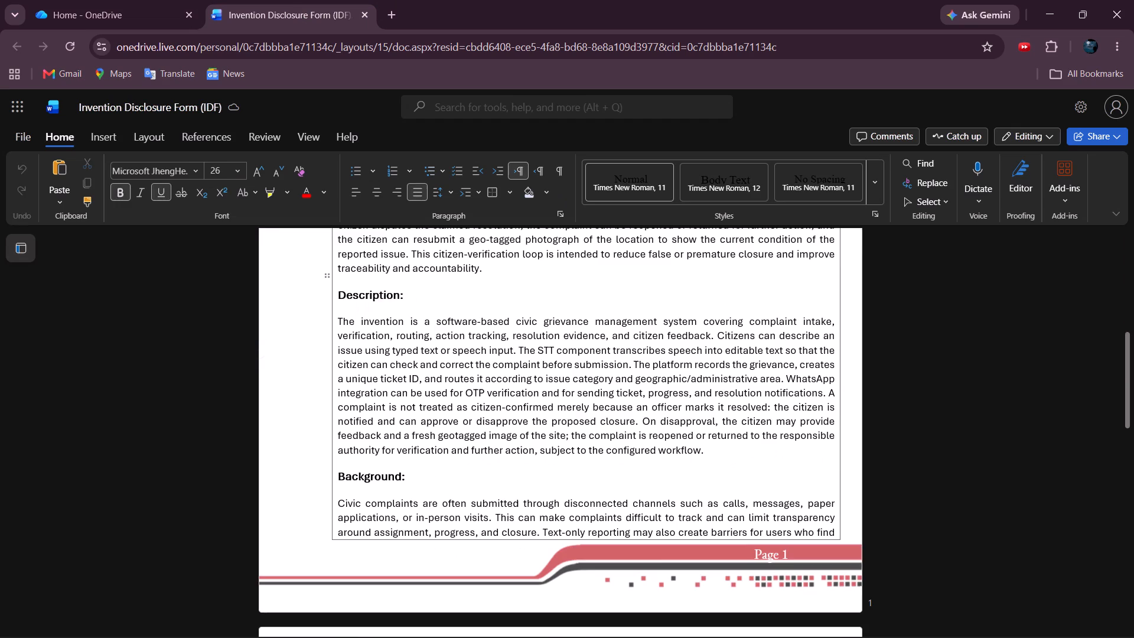
pyautogui.scroll(-5, 442, 405)
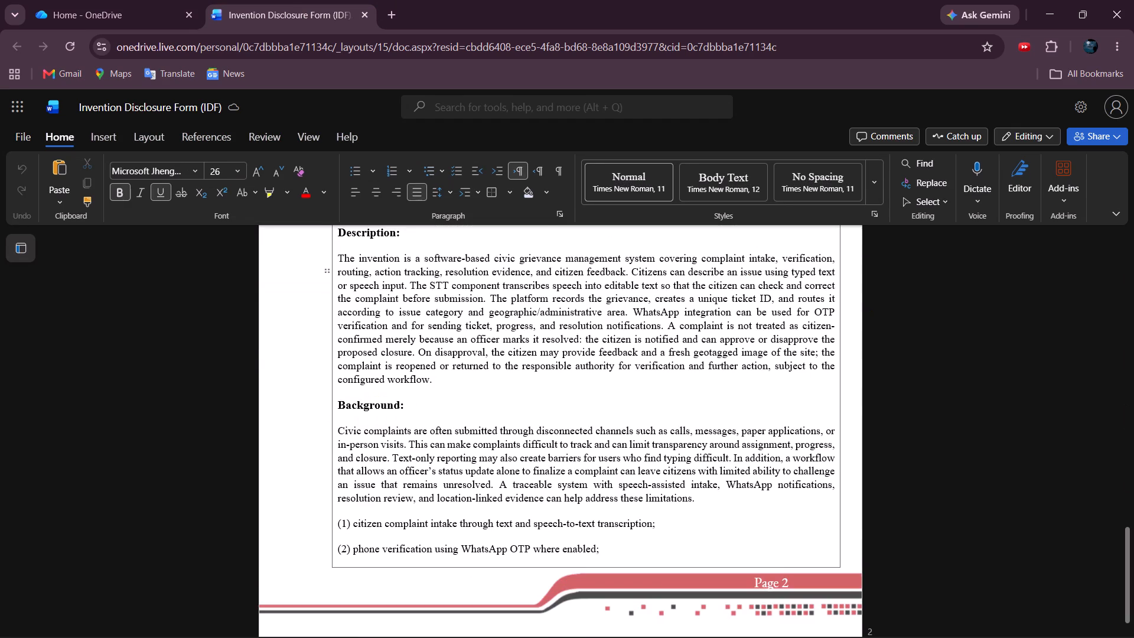
pyautogui.scroll(-9, 445, 450)
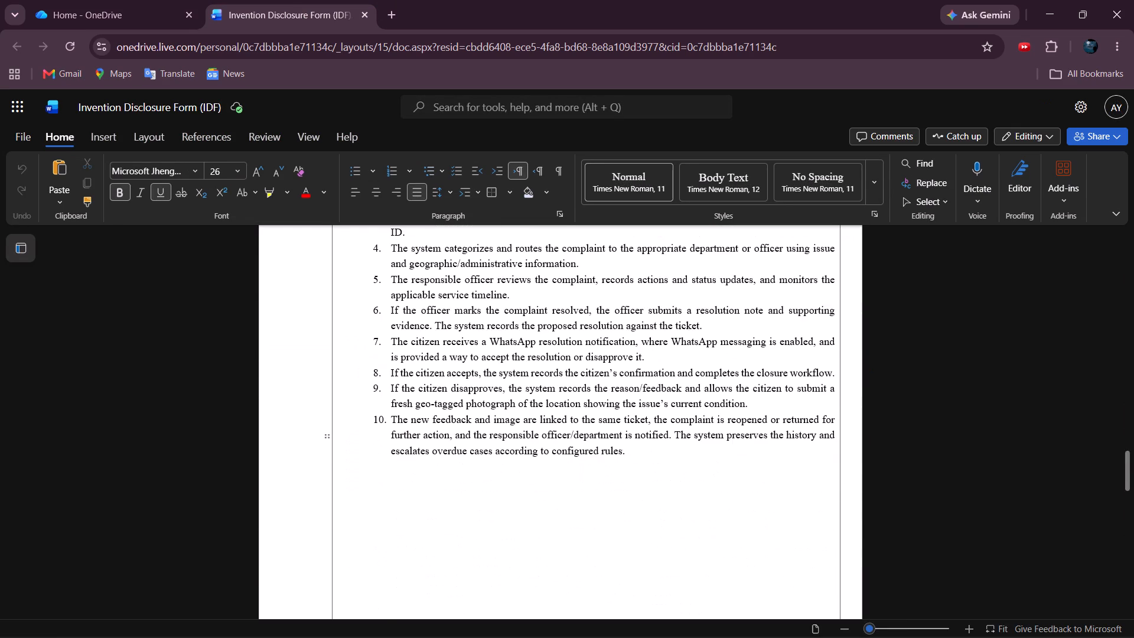
pyautogui.scroll(-9, 445, 450)
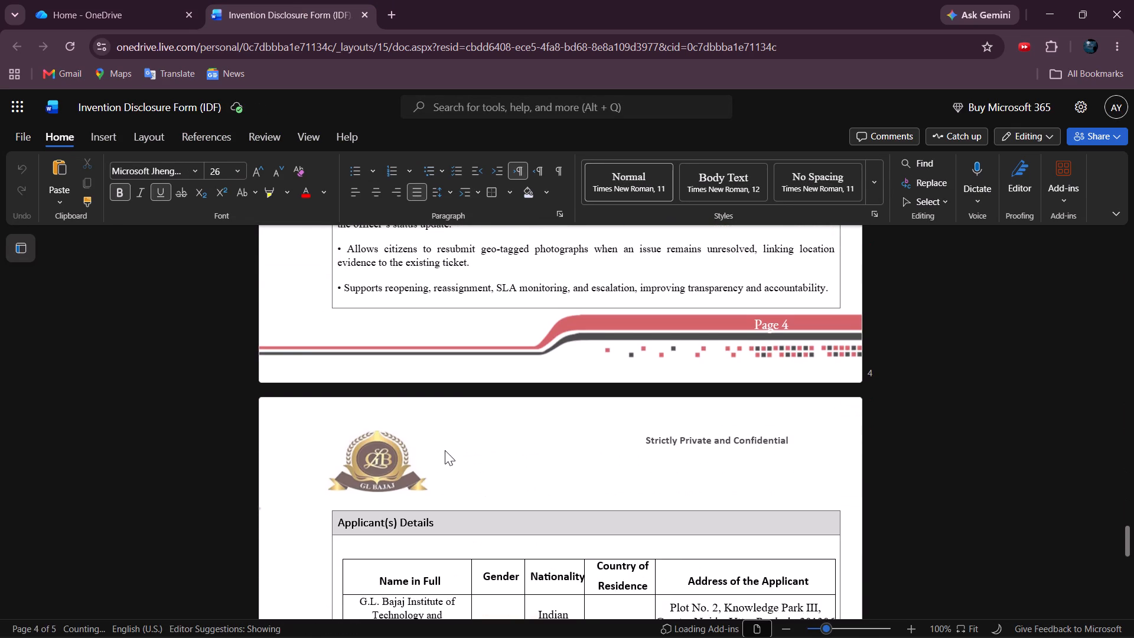
pyautogui.scroll(-6, 445, 450)
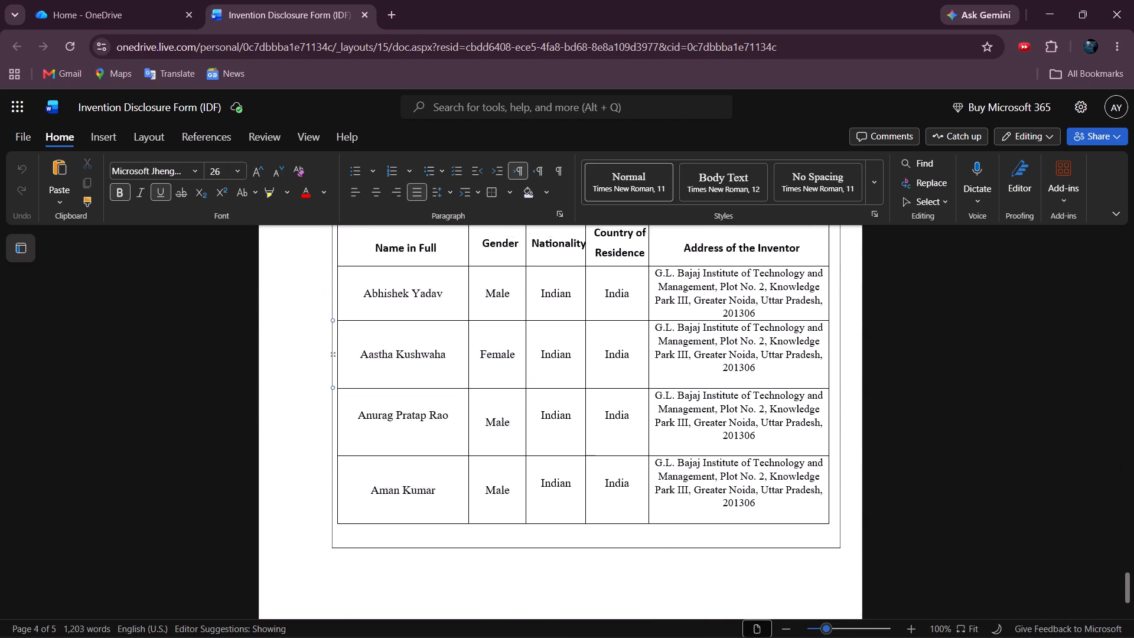
pyautogui.scroll(-1, 445, 450)
# Examine the Applicant(s) Details and Inventor(s) Details tables on page 5.
pyautogui.scroll(1, 534, 432)
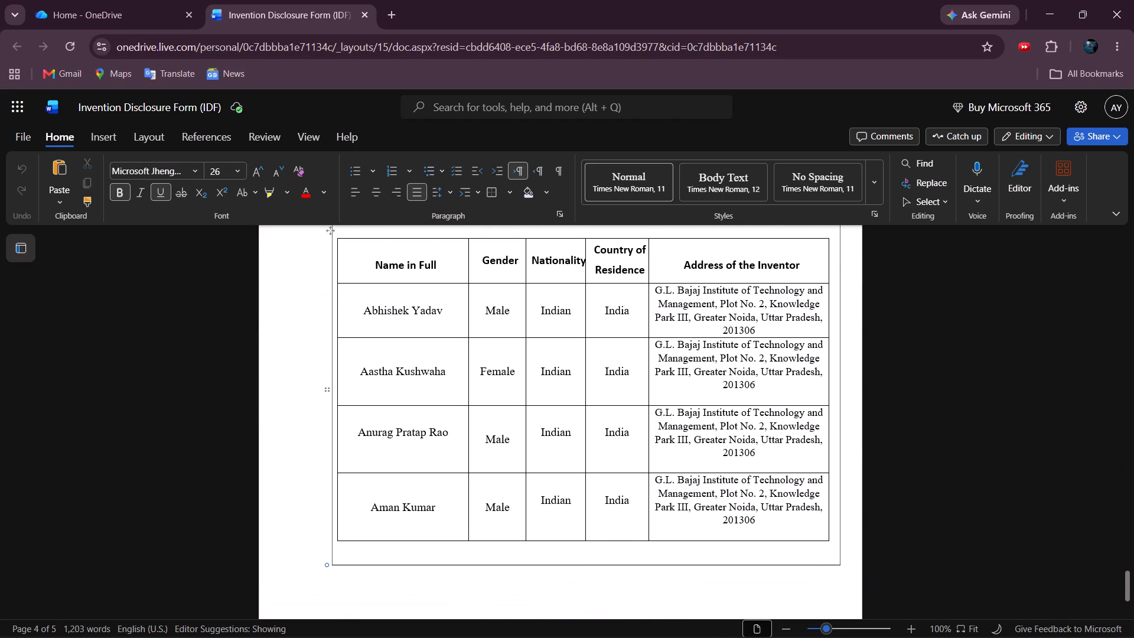
pyautogui.scroll(2, 534, 432)
pyautogui.scroll(-1, 595, 415)
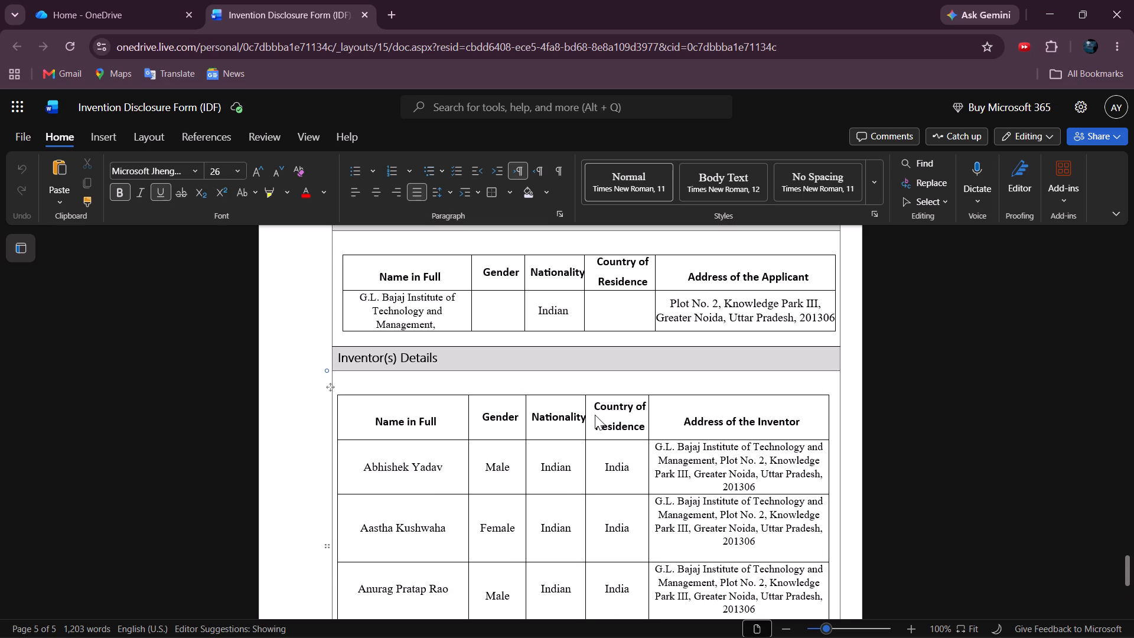
pyautogui.scroll(-1, 595, 415)
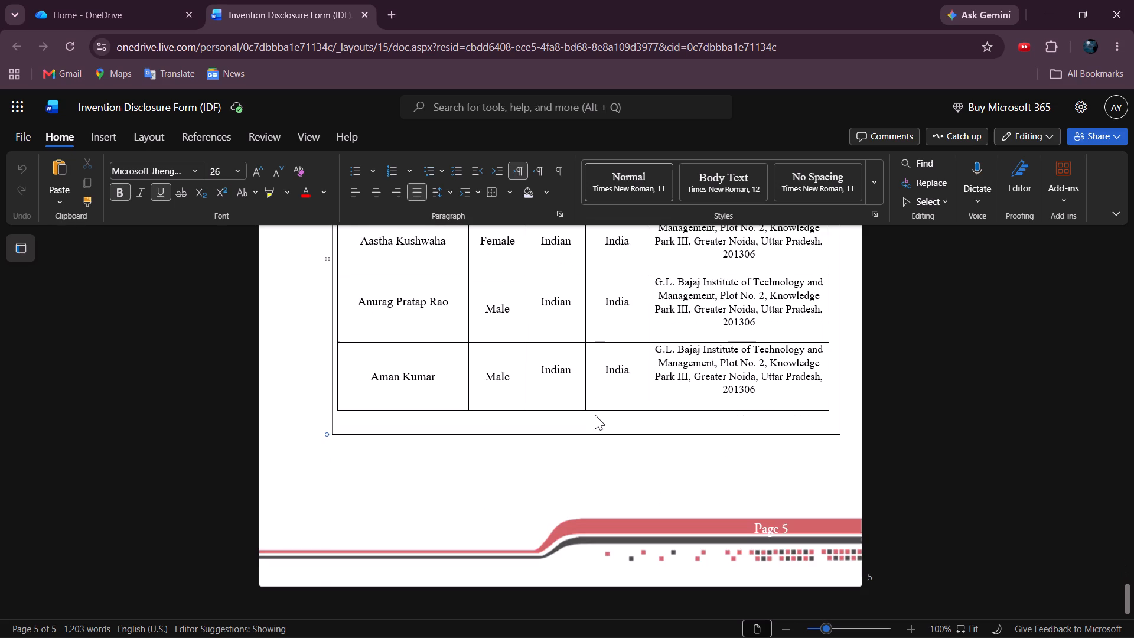
pyautogui.scroll(-1, 595, 415)
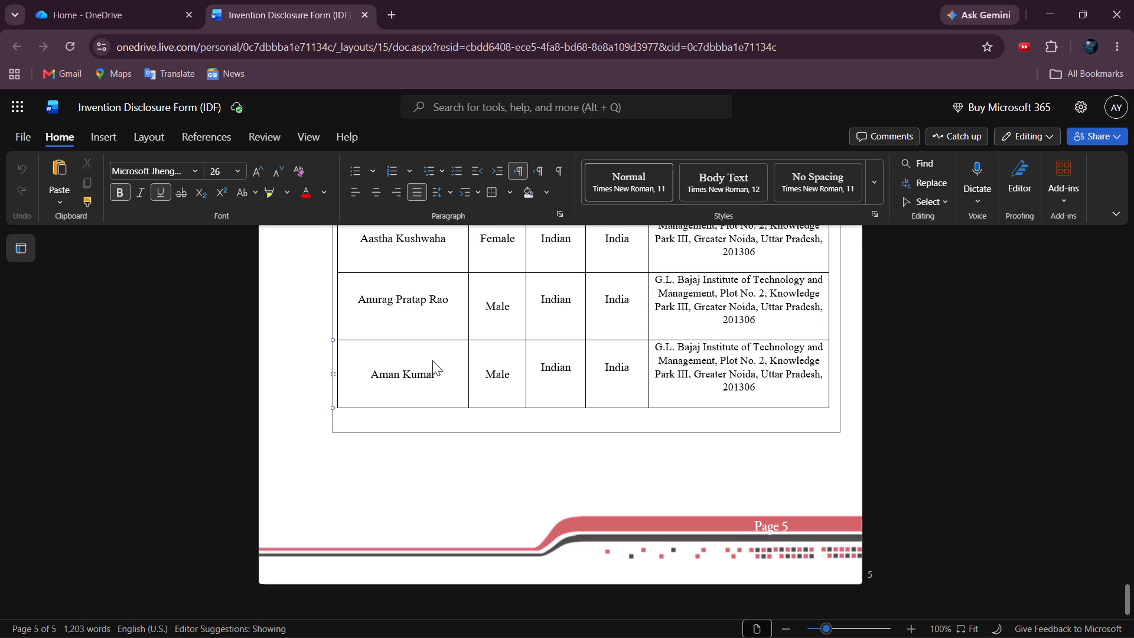
pyautogui.scroll(1, 441, 365)
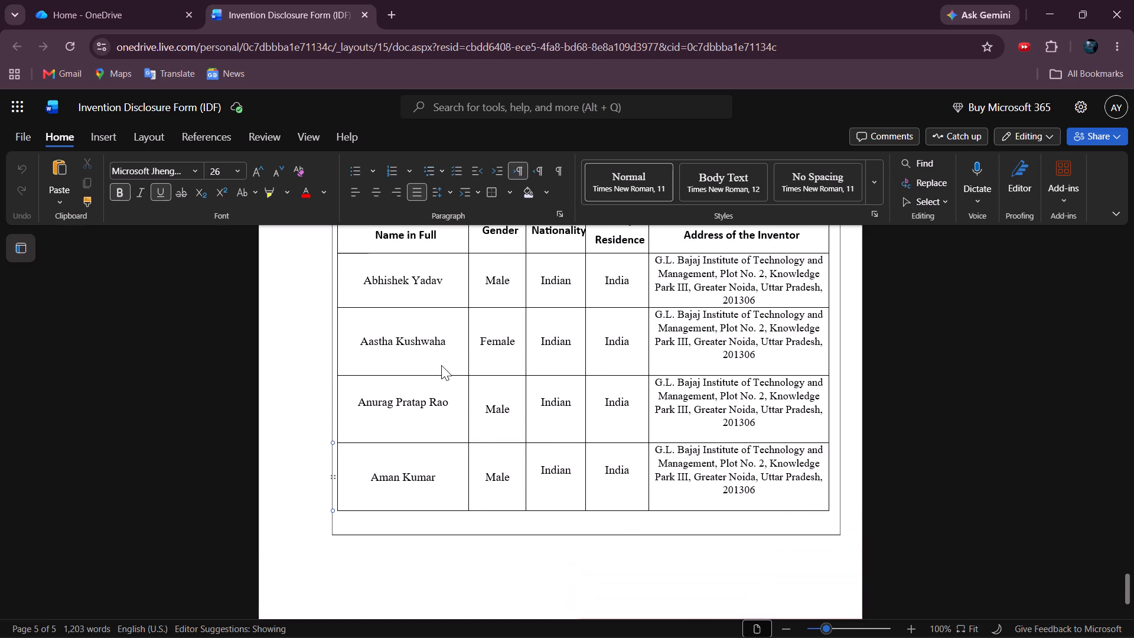
pyautogui.scroll(3, 441, 365)
pyautogui.scroll(-1, 441, 365)
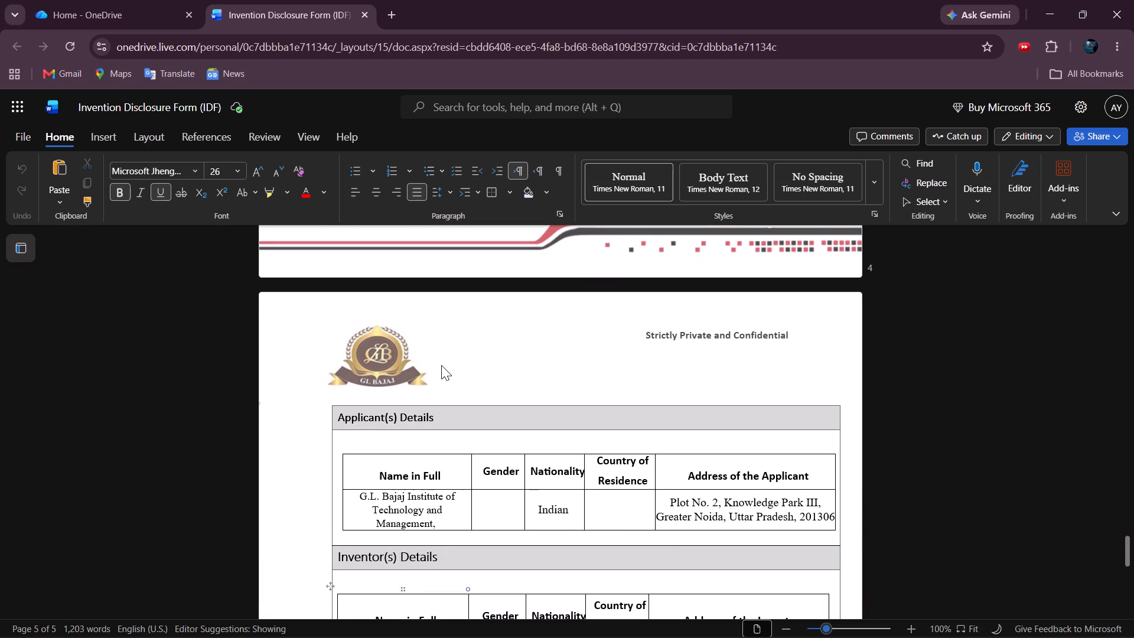
pyautogui.scroll(-2, 441, 365)
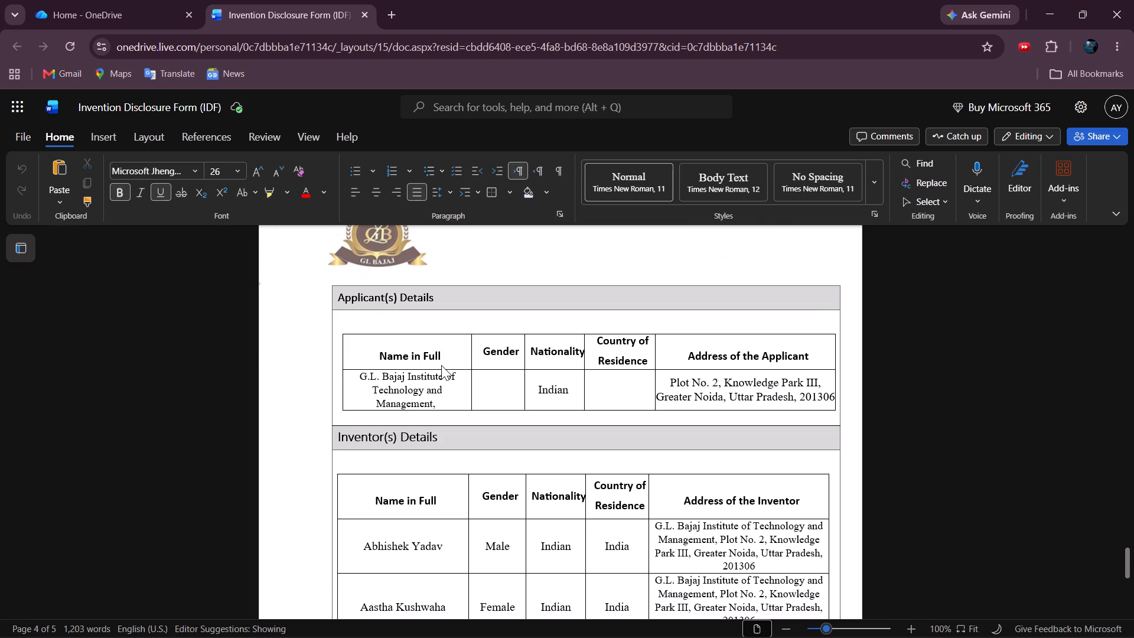
pyautogui.scroll(-3, 441, 365)
pyautogui.scroll(2, 441, 365)
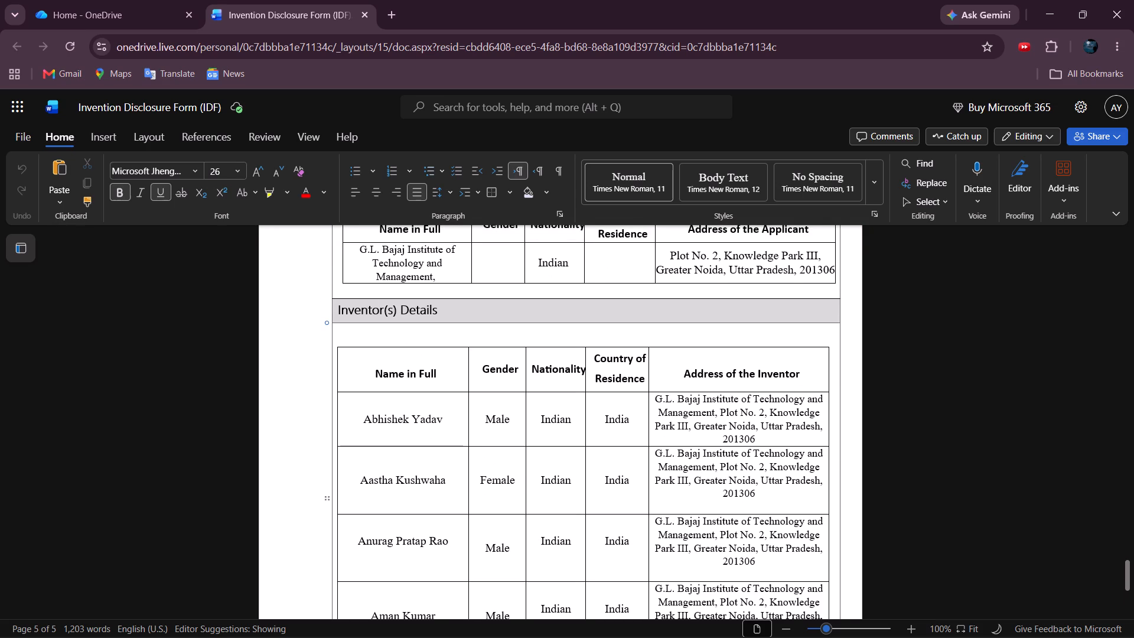
pyautogui.scroll(-1, 379, 338)
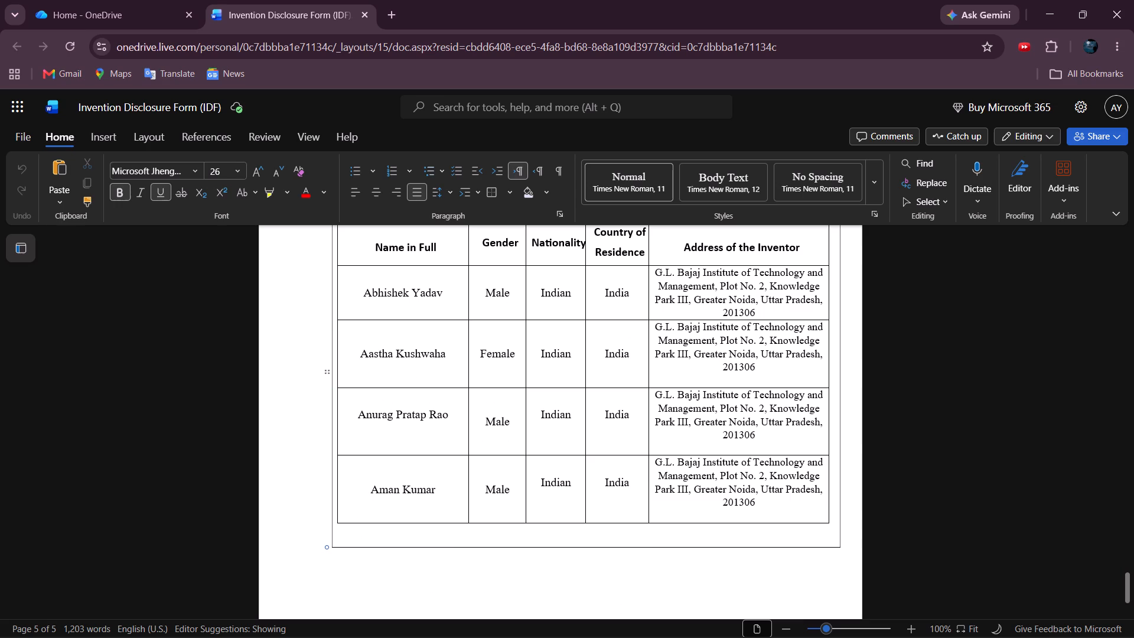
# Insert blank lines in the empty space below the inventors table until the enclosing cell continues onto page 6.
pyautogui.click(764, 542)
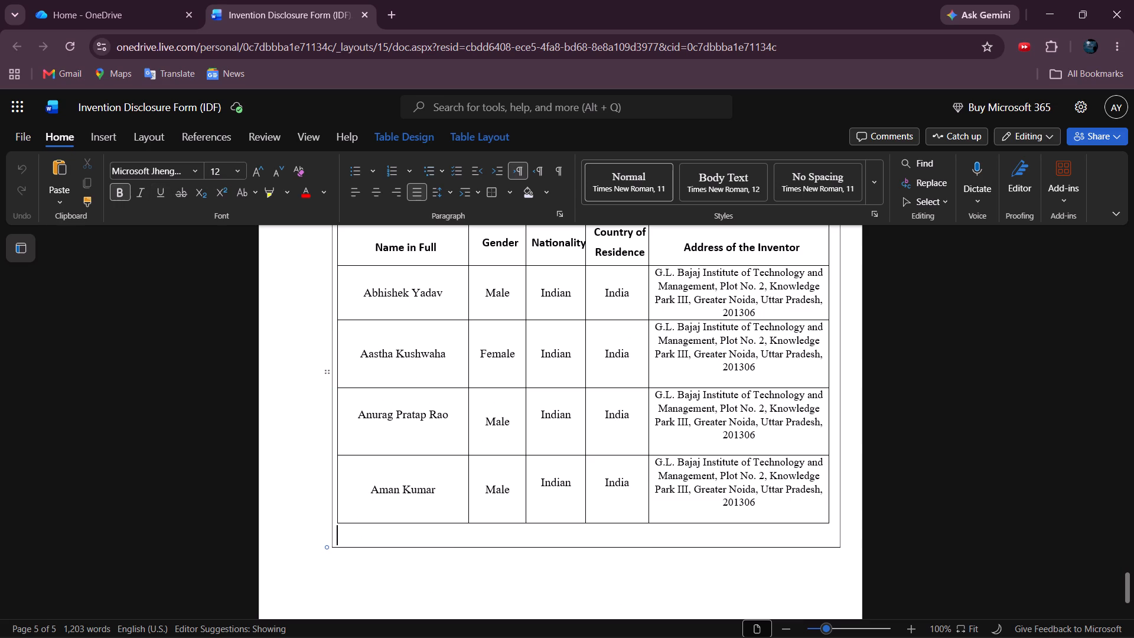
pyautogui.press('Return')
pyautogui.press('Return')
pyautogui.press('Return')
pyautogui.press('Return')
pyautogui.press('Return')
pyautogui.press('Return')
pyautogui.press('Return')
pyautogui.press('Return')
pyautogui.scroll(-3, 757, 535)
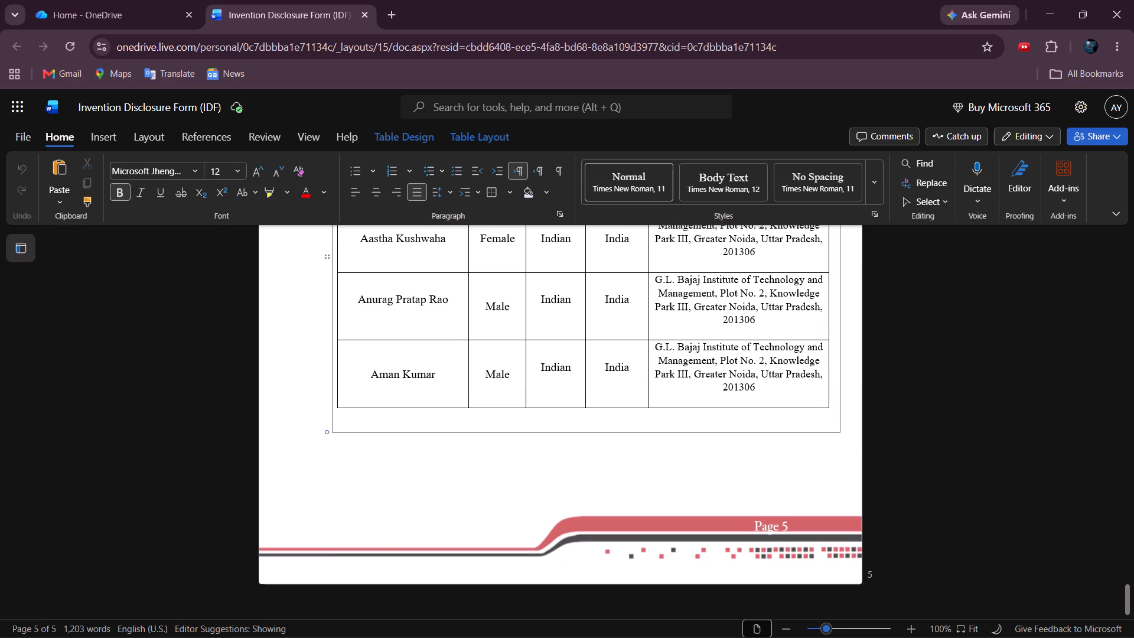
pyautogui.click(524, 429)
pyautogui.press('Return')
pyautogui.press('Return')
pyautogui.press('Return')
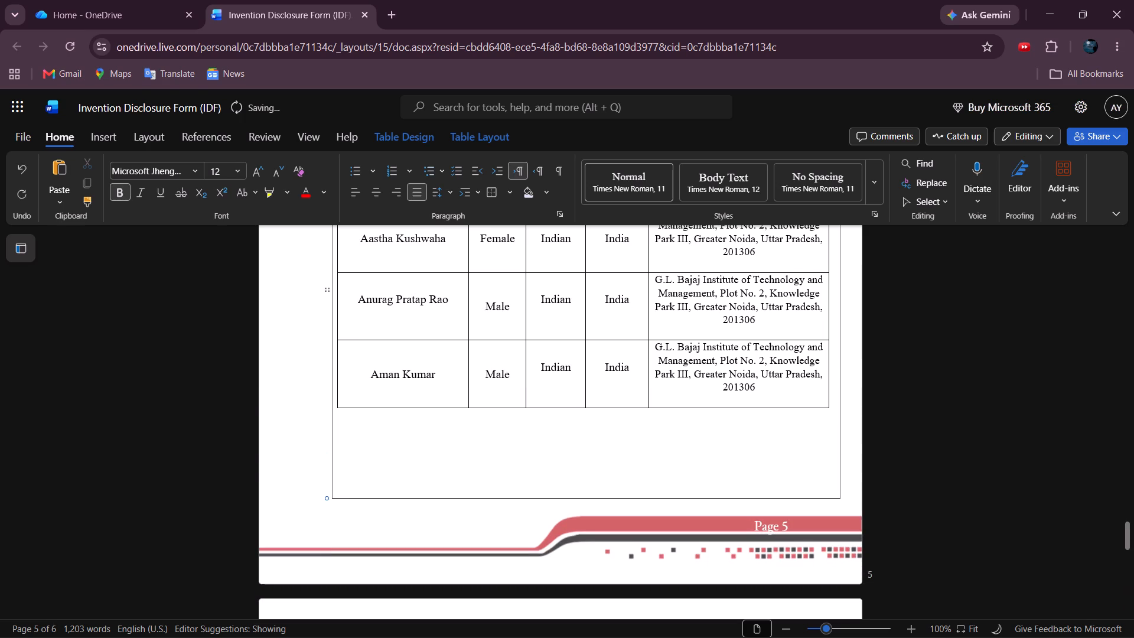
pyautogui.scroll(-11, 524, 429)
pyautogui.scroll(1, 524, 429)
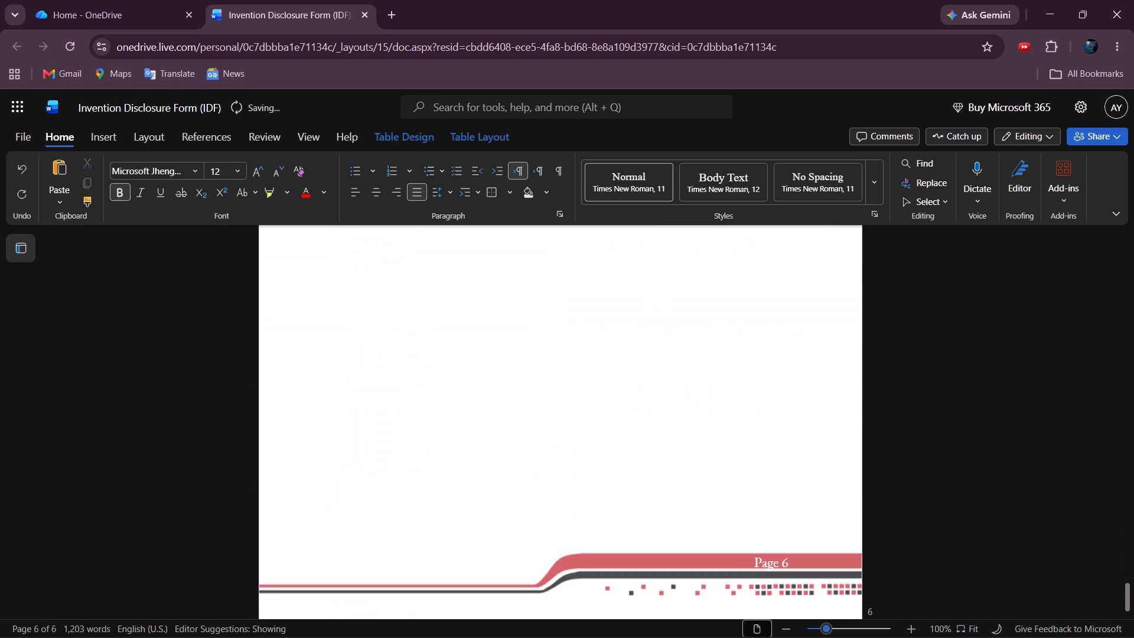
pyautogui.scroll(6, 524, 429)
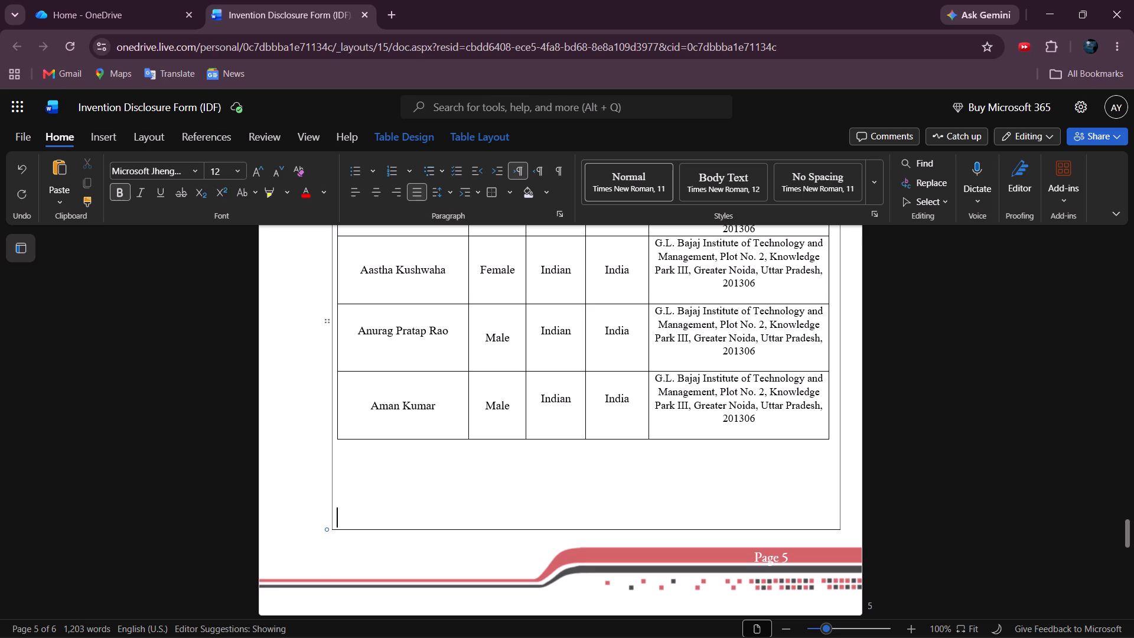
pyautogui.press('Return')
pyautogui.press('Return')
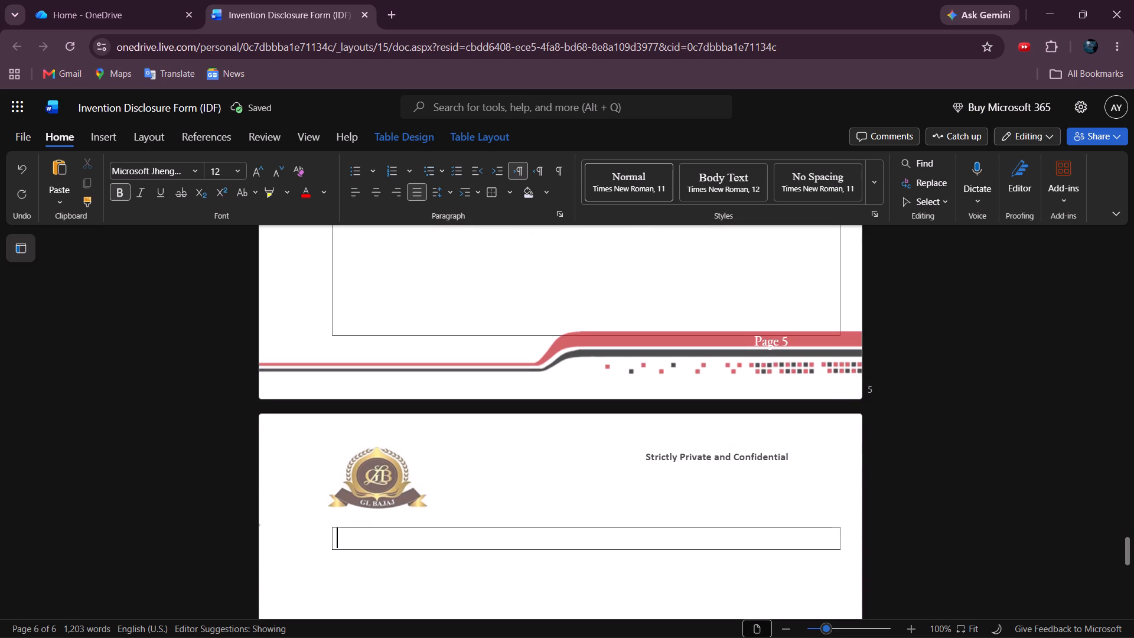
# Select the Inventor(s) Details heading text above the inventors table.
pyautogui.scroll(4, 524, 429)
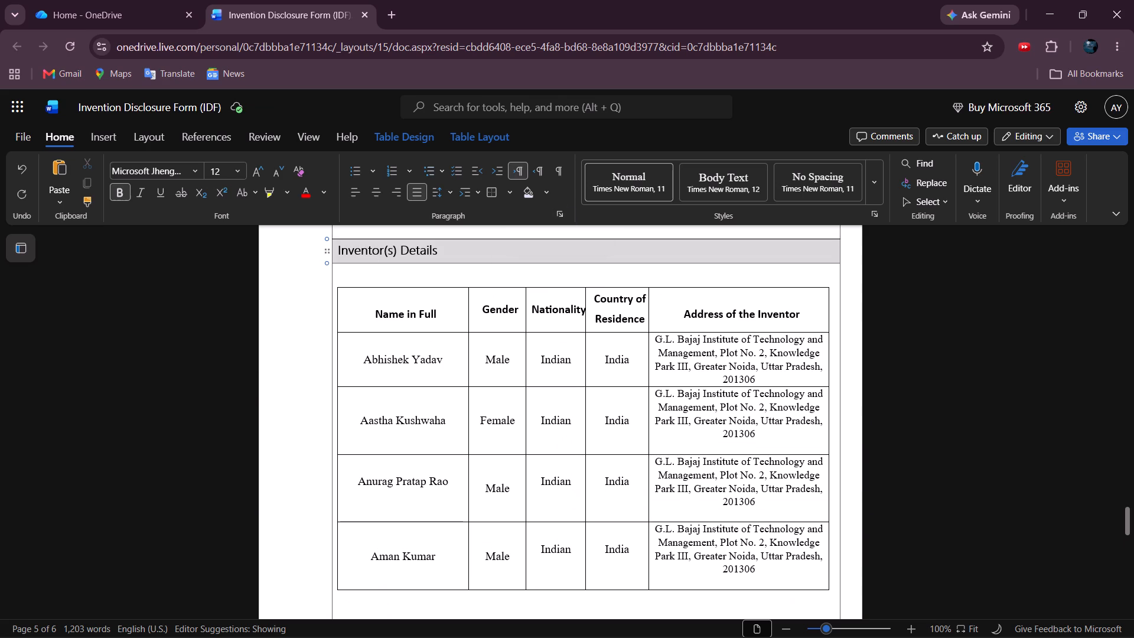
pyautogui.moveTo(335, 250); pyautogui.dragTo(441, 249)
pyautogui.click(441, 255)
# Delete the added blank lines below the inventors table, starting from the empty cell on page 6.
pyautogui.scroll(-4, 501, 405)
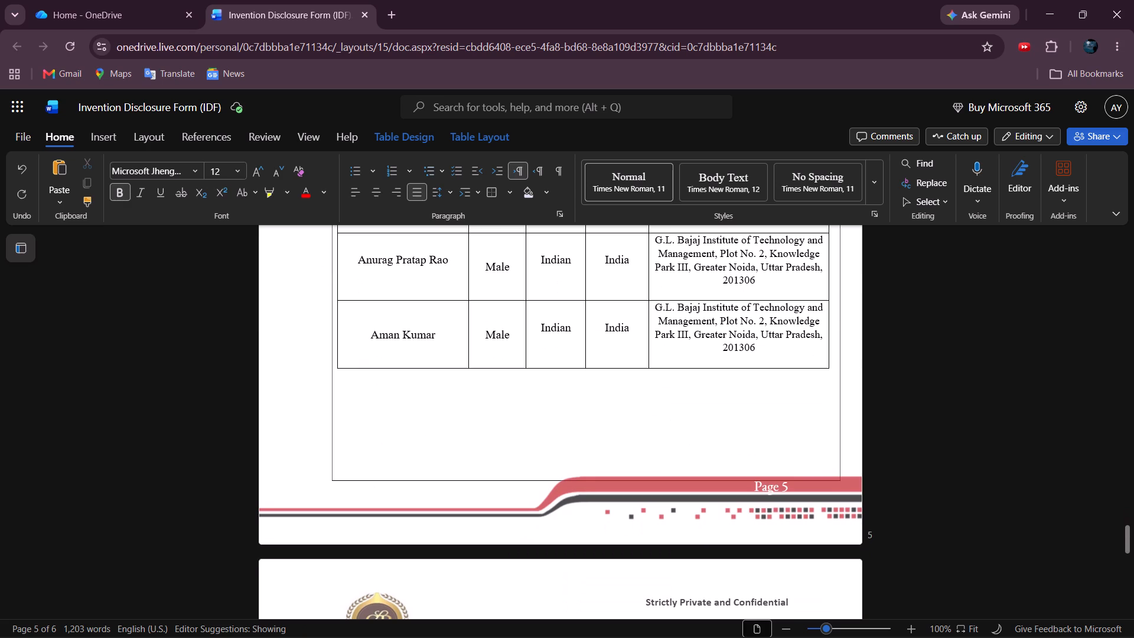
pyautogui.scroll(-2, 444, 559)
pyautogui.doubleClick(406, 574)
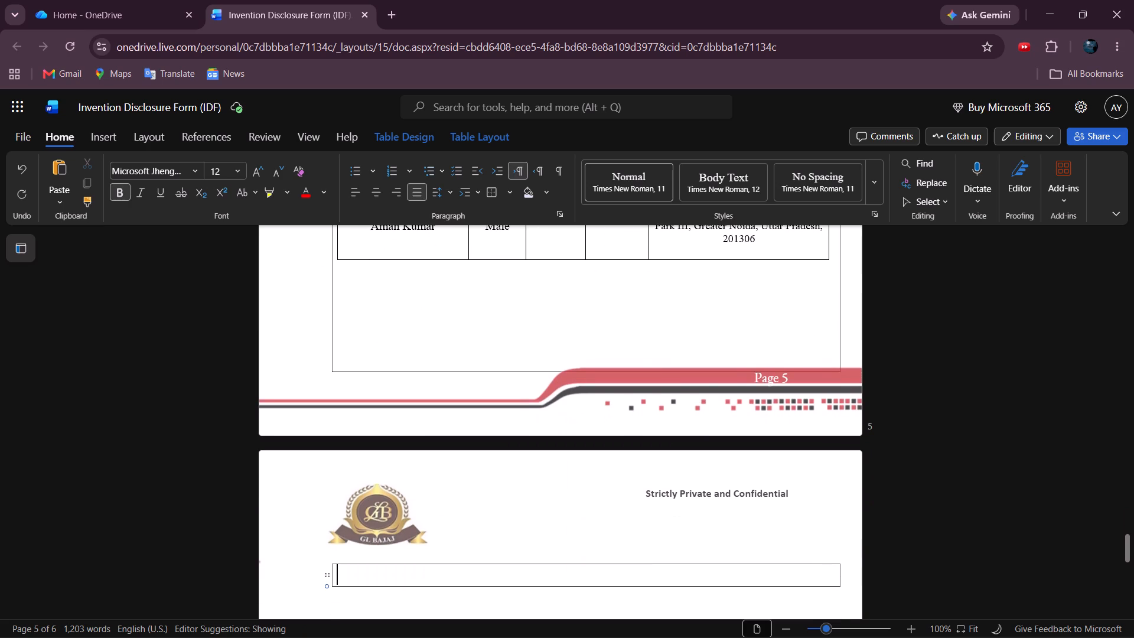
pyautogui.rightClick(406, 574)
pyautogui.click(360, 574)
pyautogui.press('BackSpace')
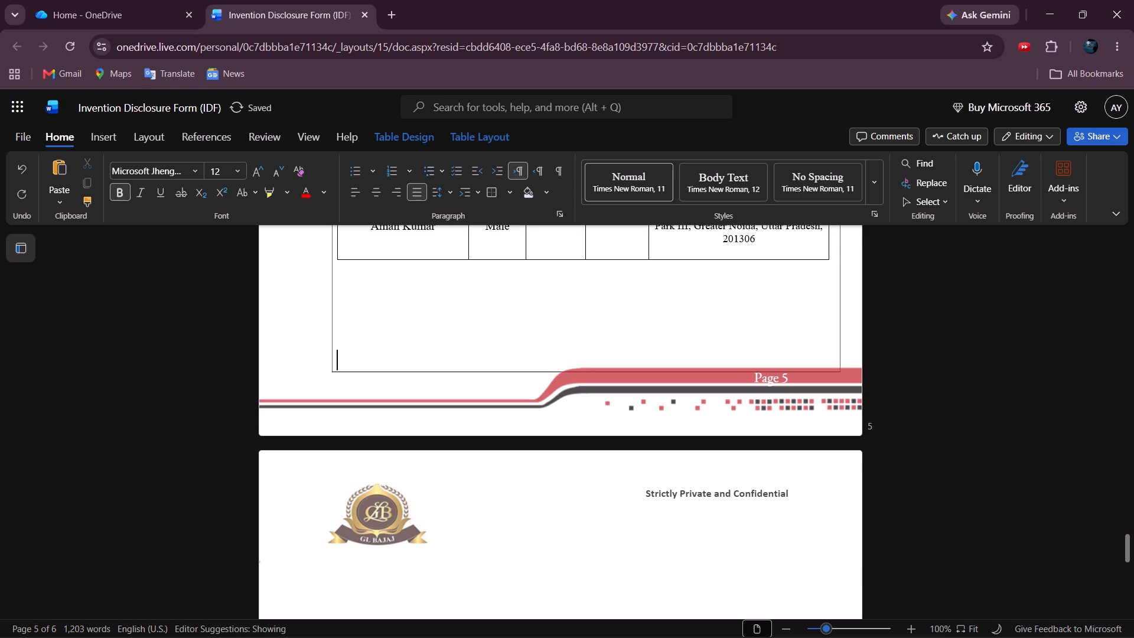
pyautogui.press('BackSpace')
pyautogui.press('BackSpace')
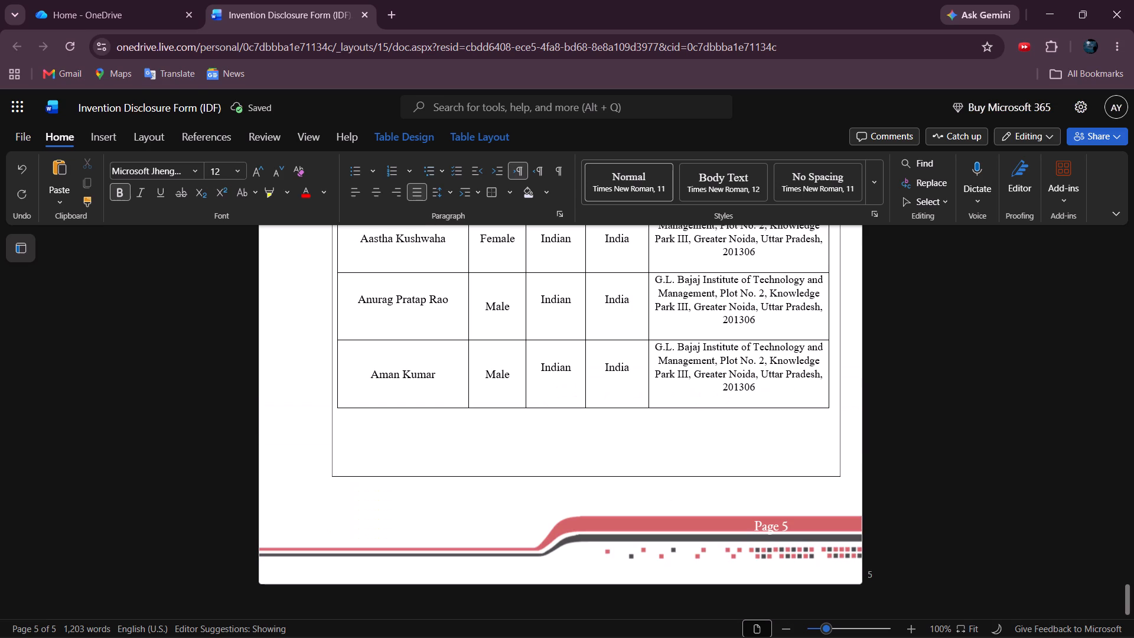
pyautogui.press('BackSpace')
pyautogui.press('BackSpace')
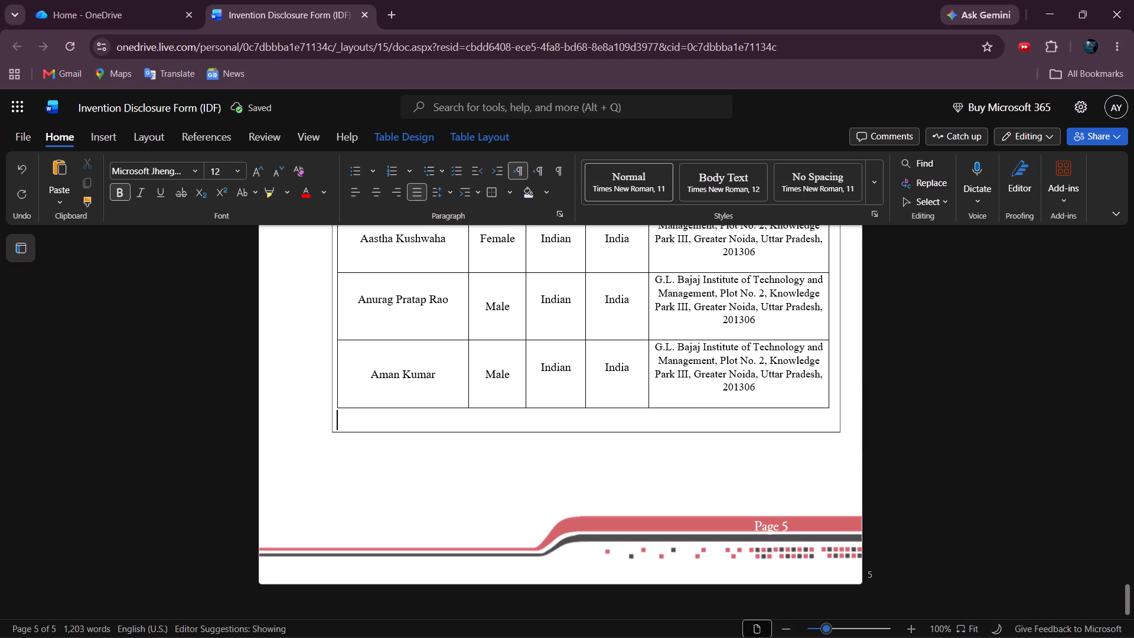
# Add one blank line in the empty space below the inventors table.
pyautogui.press('Return')
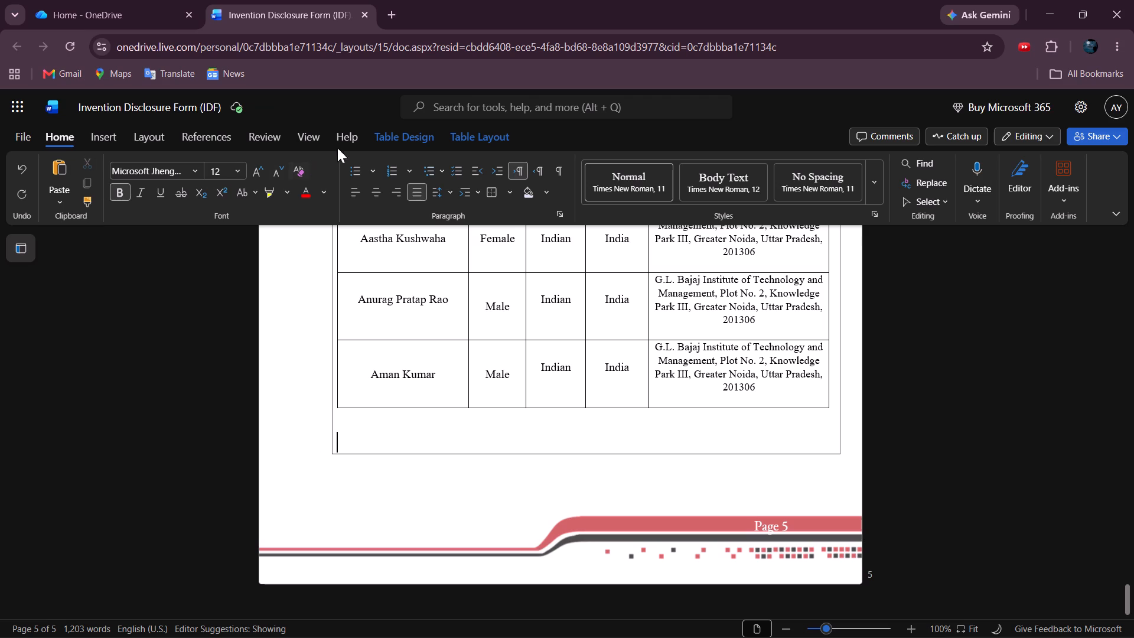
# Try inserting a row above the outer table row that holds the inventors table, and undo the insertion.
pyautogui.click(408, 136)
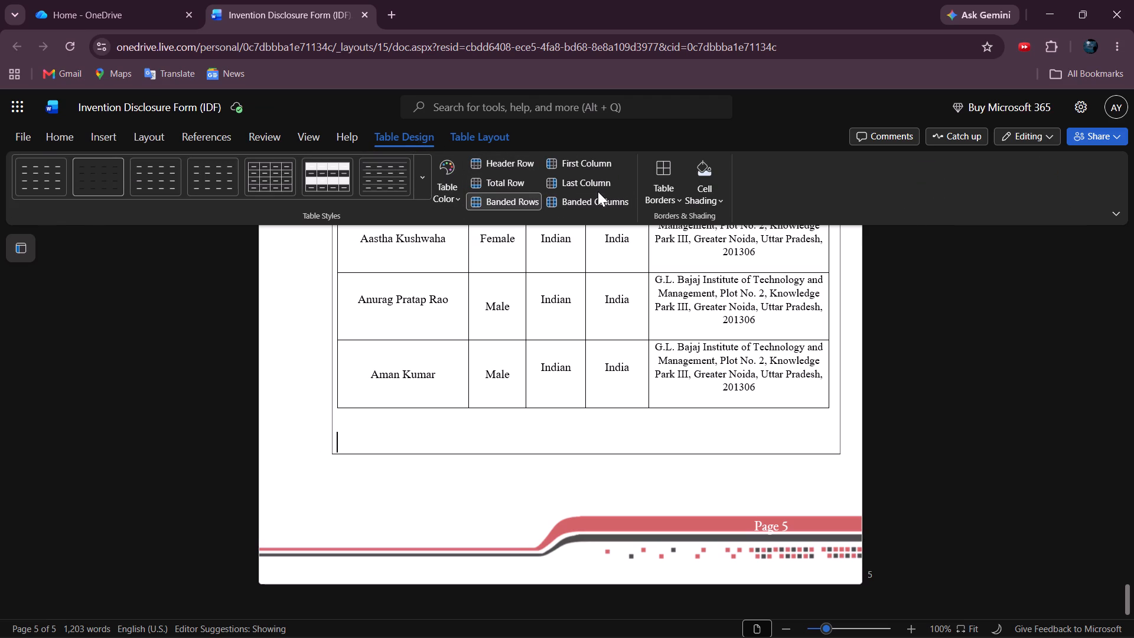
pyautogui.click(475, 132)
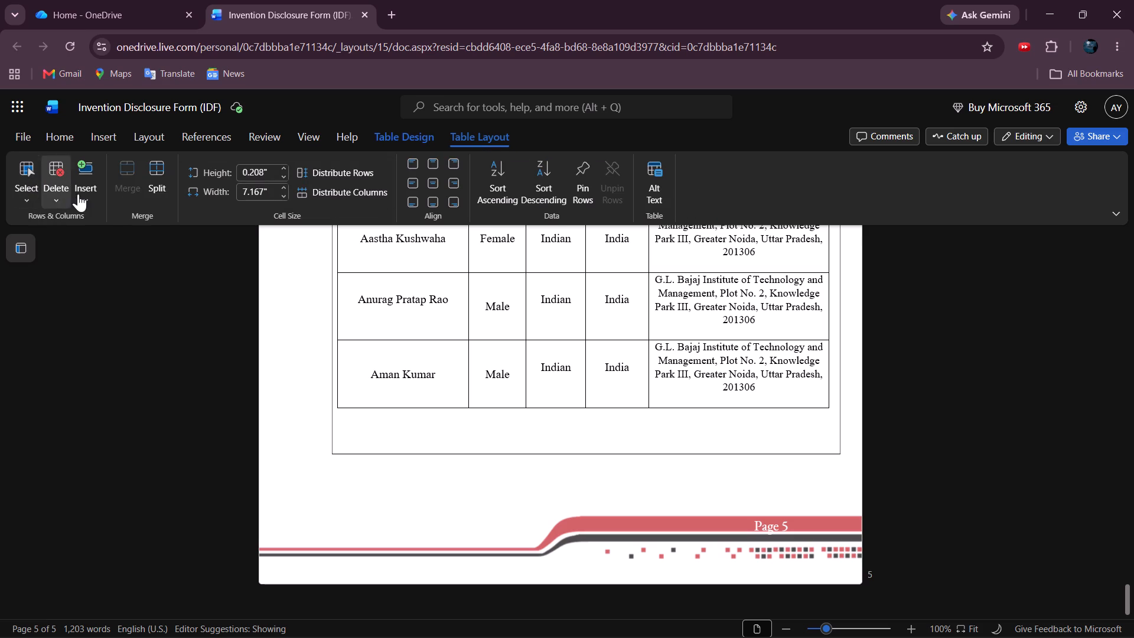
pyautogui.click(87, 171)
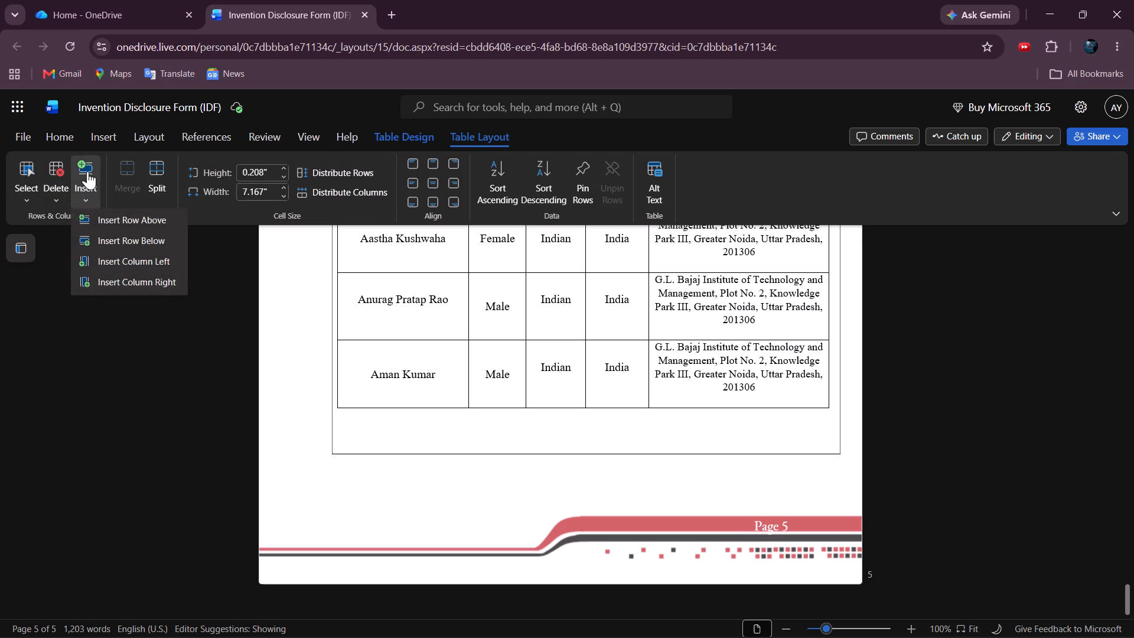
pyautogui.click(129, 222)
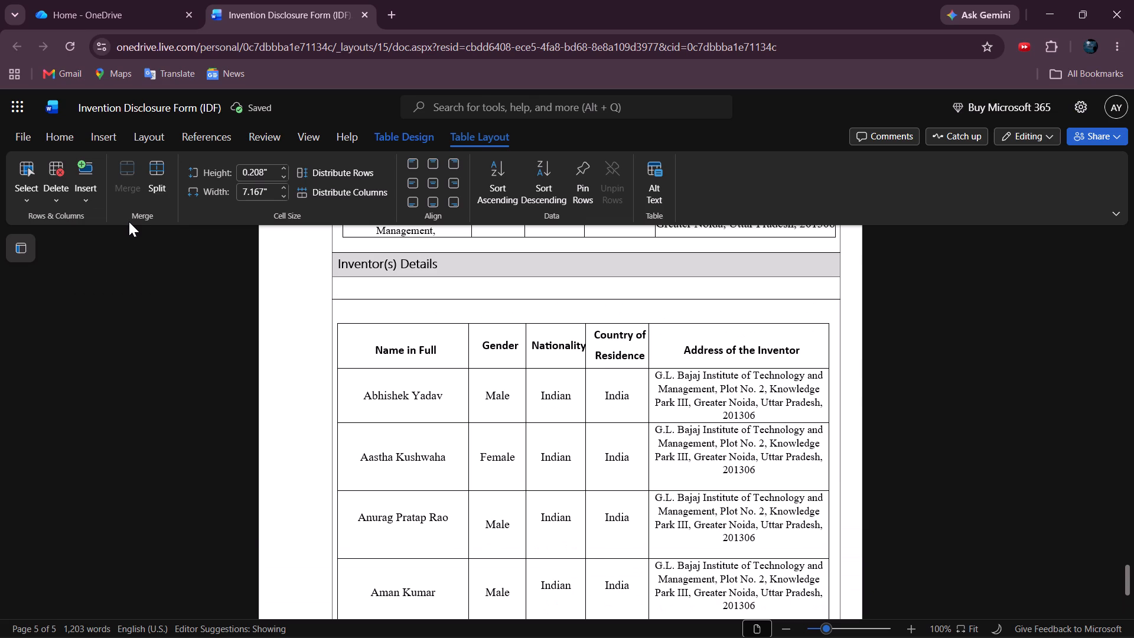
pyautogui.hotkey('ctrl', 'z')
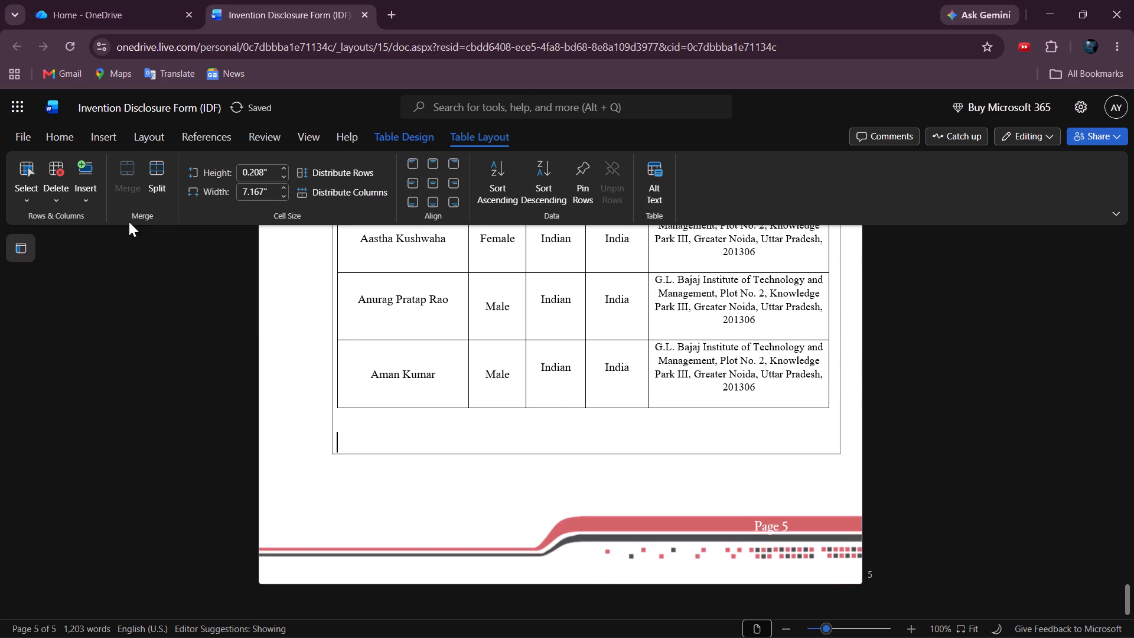
# Insert a new row below the outer table row that holds the inventors table.
pyautogui.click(86, 197)
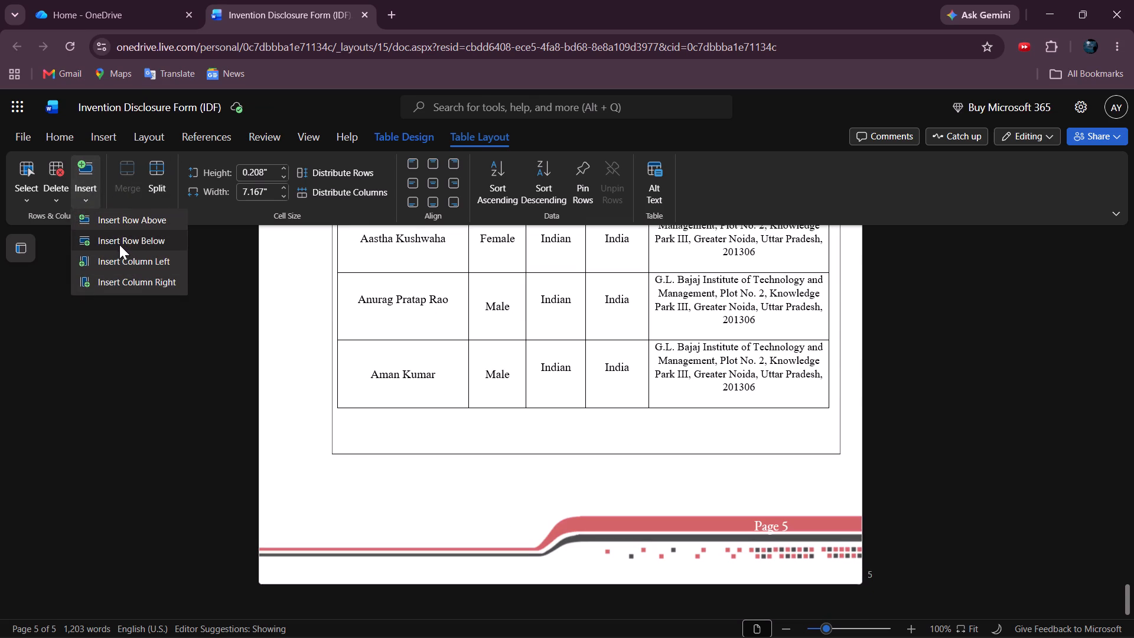
pyautogui.click(120, 240)
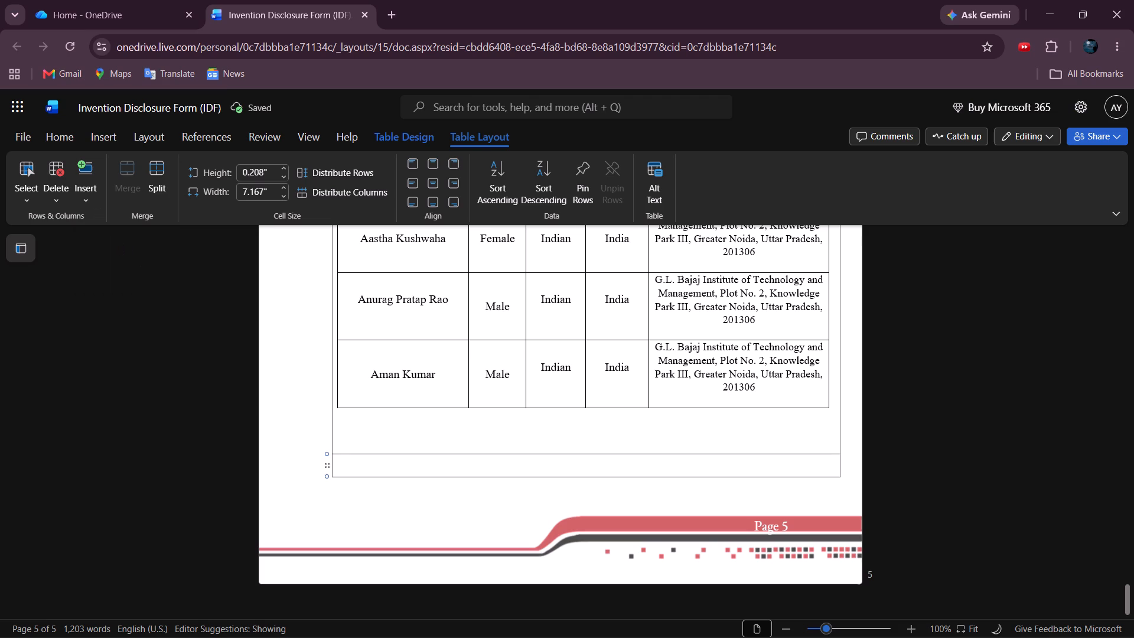
# Enter the heading "Mentor's details" in the new row below the inventors table.
pyautogui.hotkey('shift', 'm')
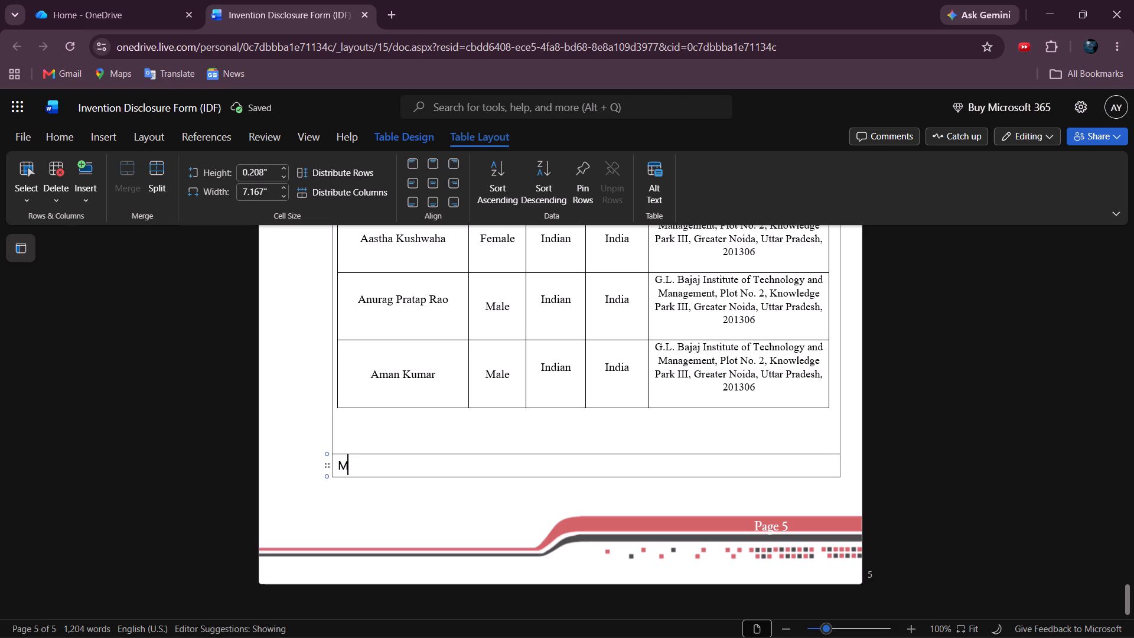
pyautogui.hscroll(1, 343, 467)
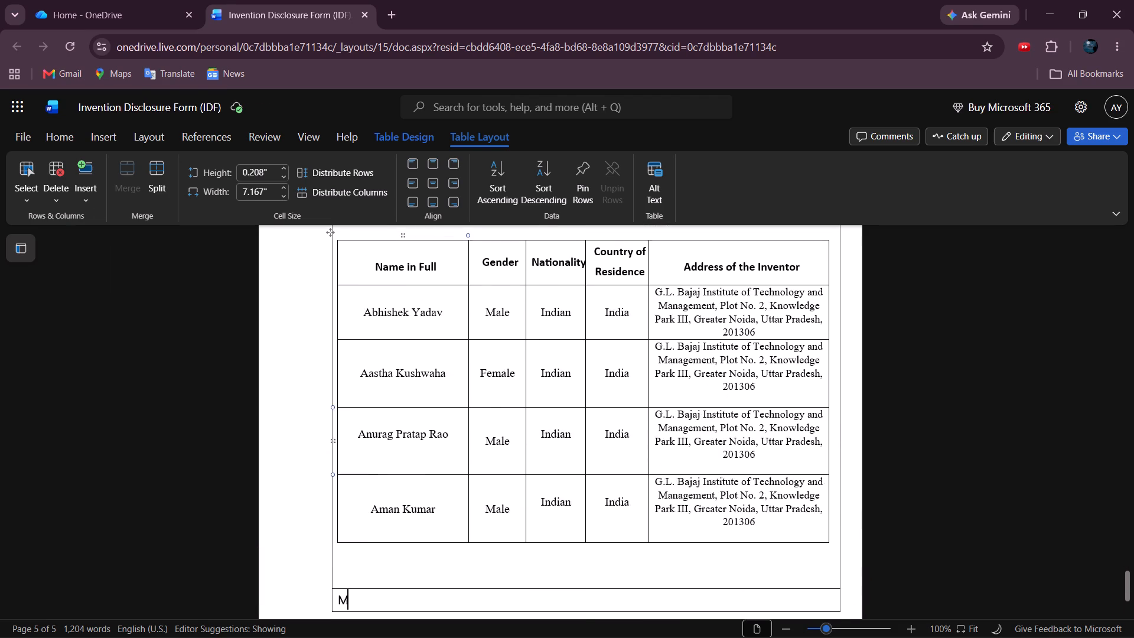
pyautogui.hscroll(1, 343, 467)
pyautogui.write('entor')
pyautogui.write(';s')
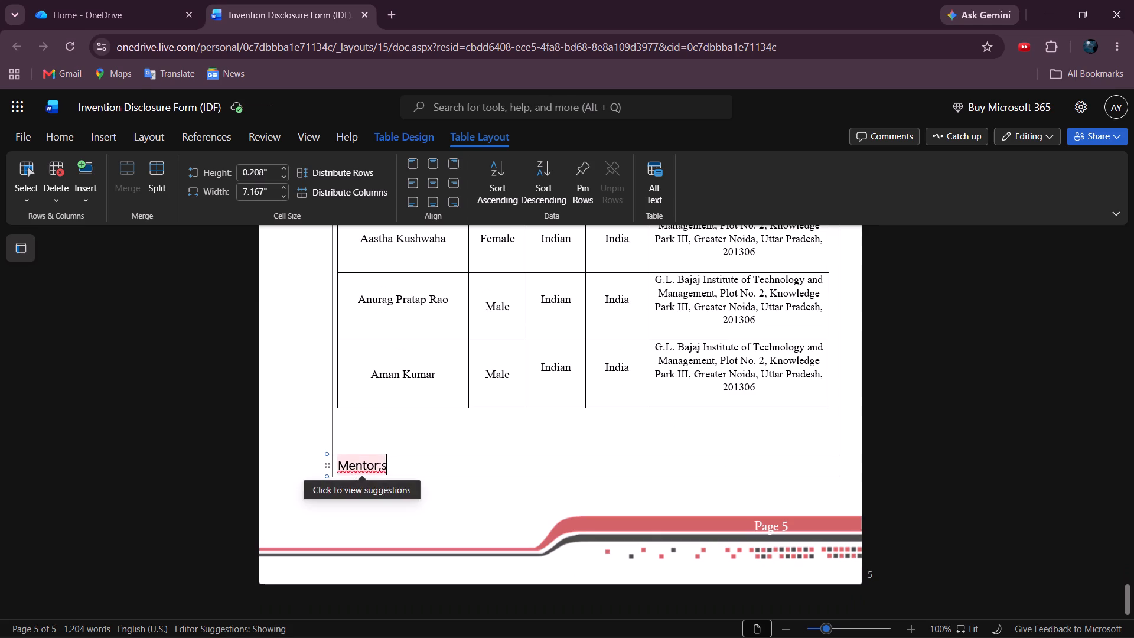
pyautogui.press('BackSpace')
pyautogui.press('BackSpace')
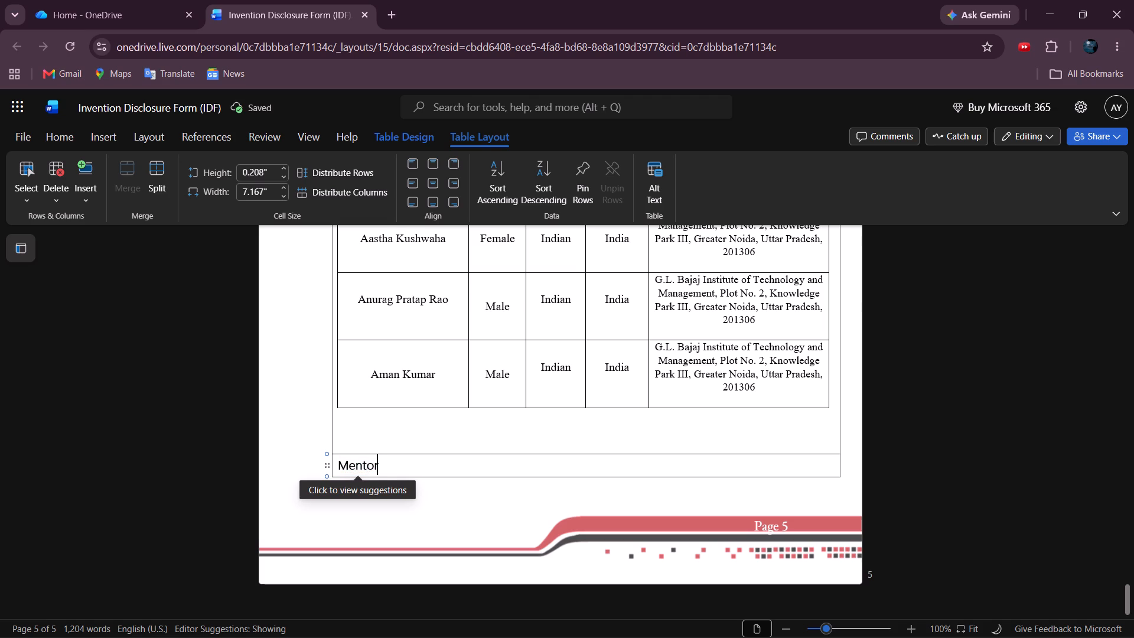
pyautogui.press("'")
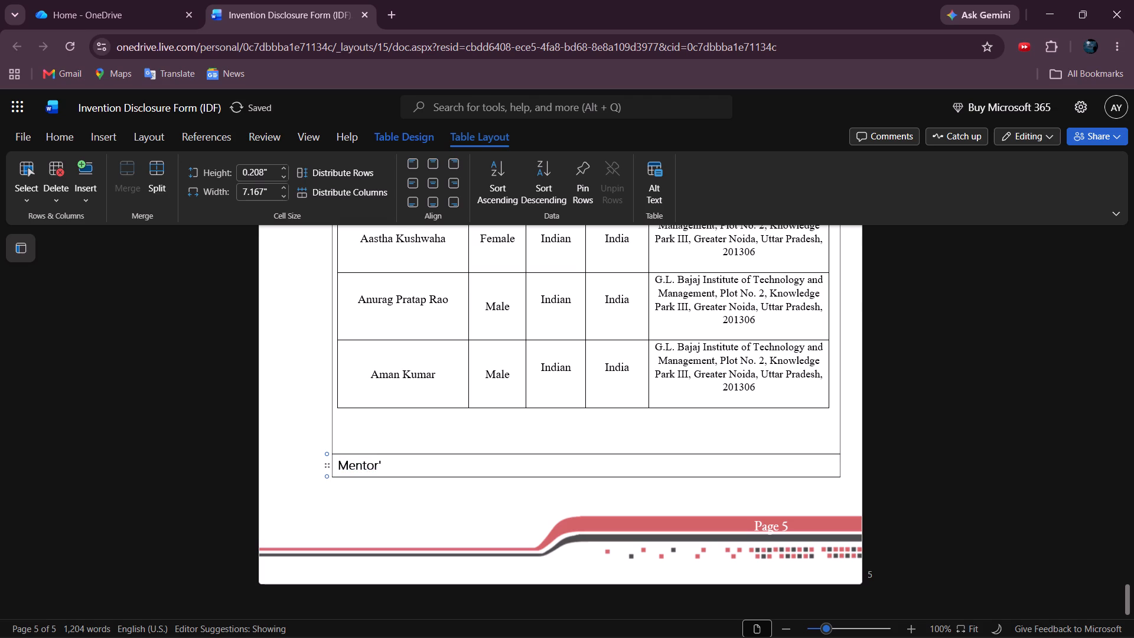
pyautogui.press('s')
pyautogui.press('space')
pyautogui.write('de')
pyautogui.write('ail')
pyautogui.press('BackSpace')
pyautogui.press('BackSpace')
pyautogui.press('BackSpace')
pyautogui.press('t')
pyautogui.write('ail')
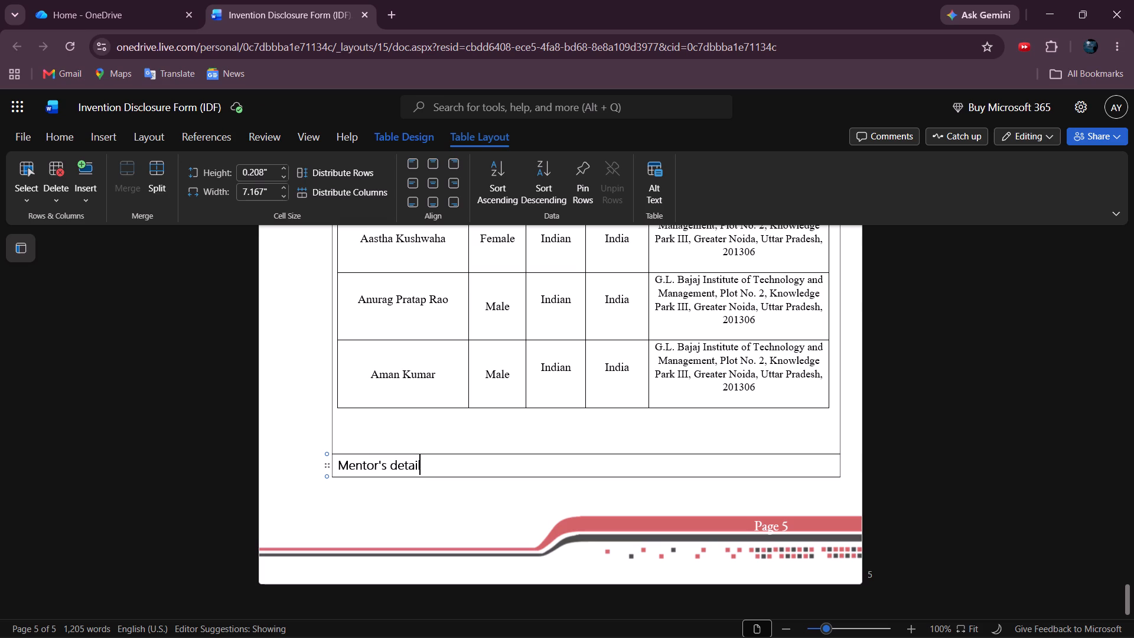
pyautogui.press('s')
# Capitalise the second word of the new heading so it reads "Mentor's Details".
pyautogui.scroll(2, 483, 458)
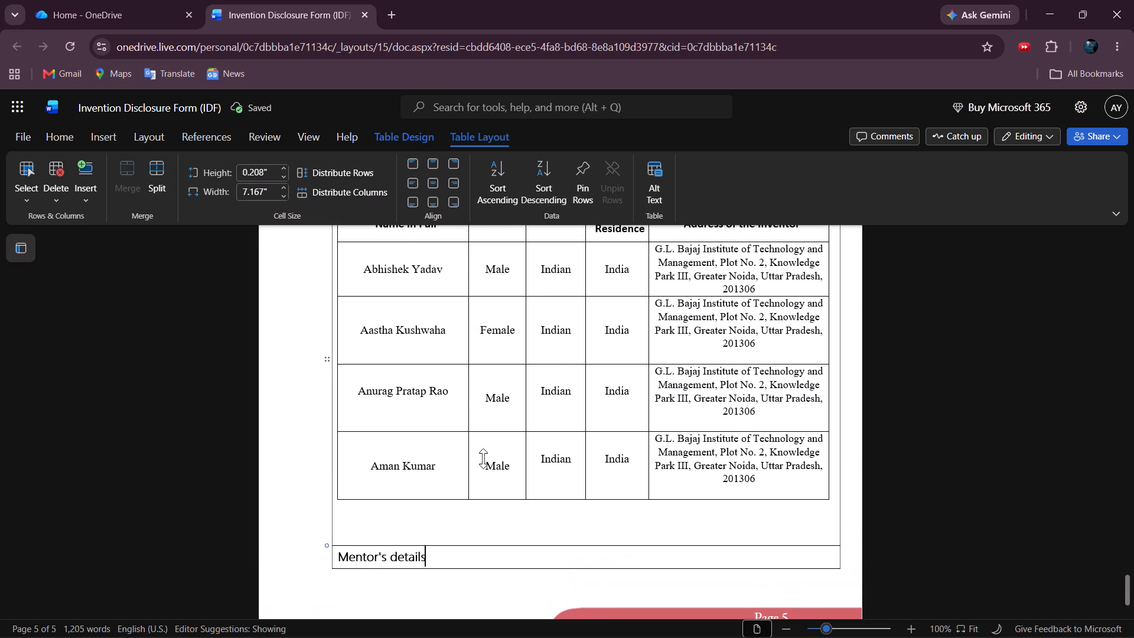
pyautogui.scroll(2, 483, 458)
pyautogui.scroll(-4, 444, 417)
pyautogui.click(400, 488)
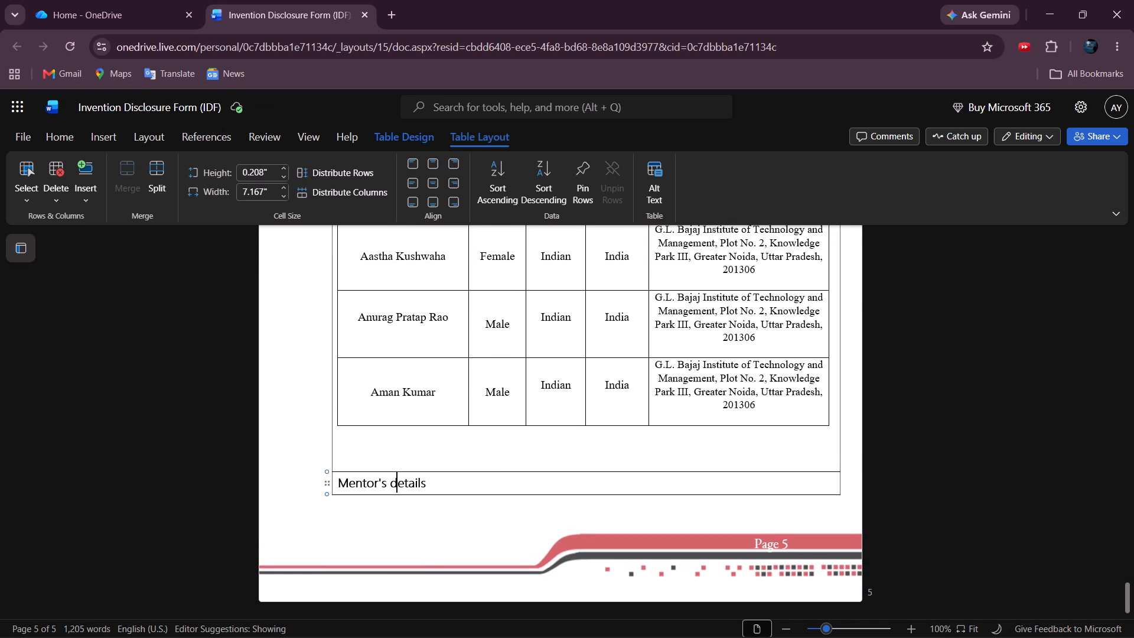
pyautogui.press('BackSpace')
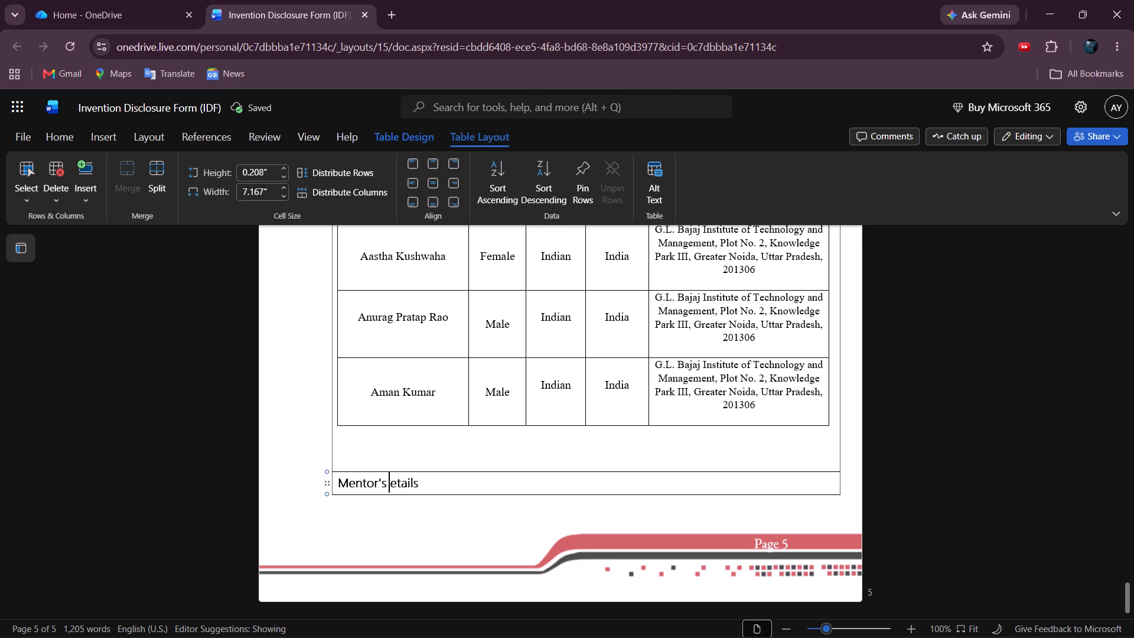
pyautogui.hotkey('shift', 'd')
pyautogui.click(445, 484)
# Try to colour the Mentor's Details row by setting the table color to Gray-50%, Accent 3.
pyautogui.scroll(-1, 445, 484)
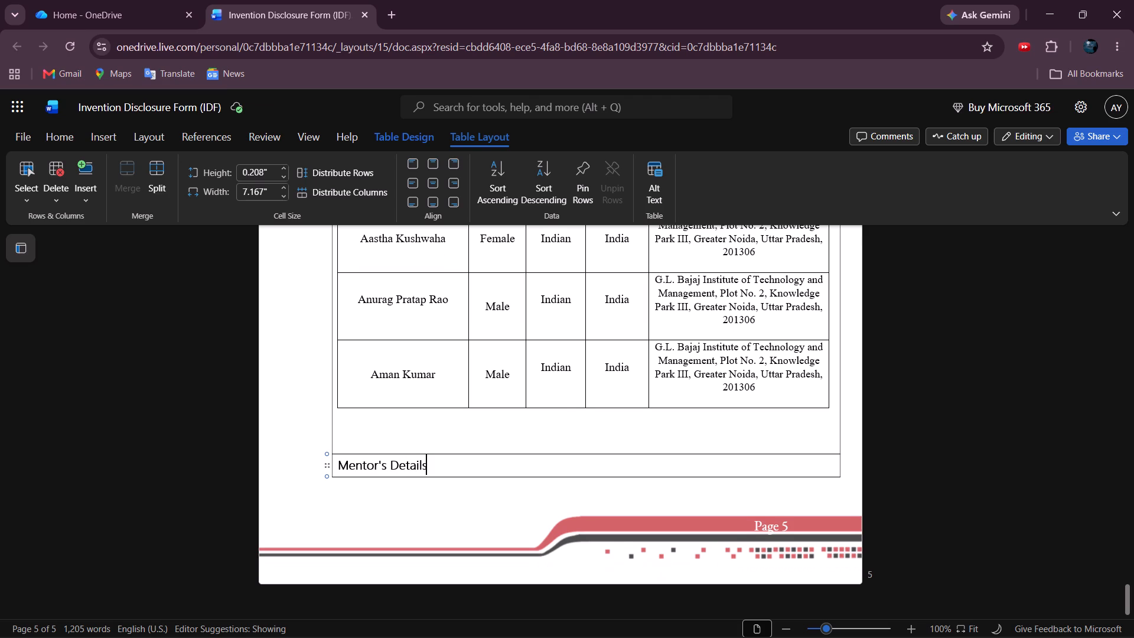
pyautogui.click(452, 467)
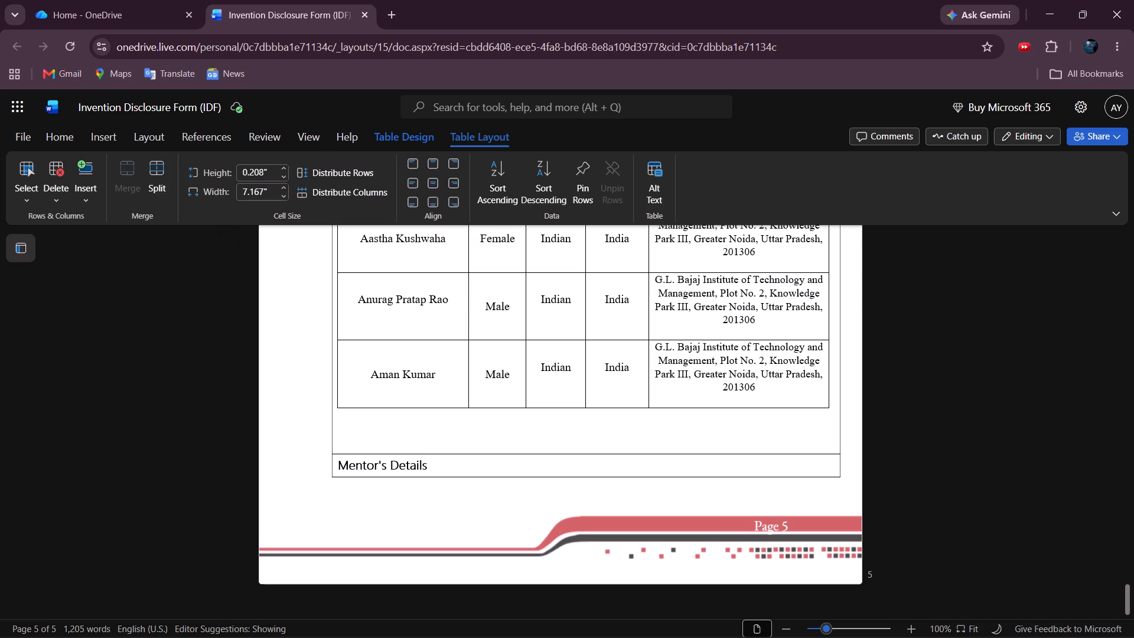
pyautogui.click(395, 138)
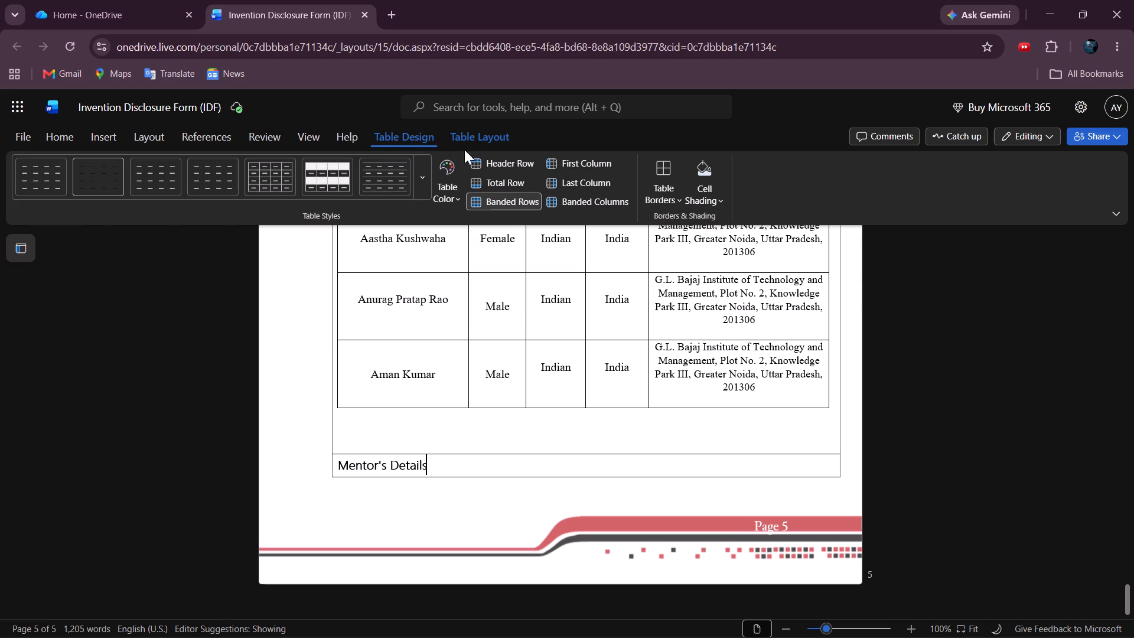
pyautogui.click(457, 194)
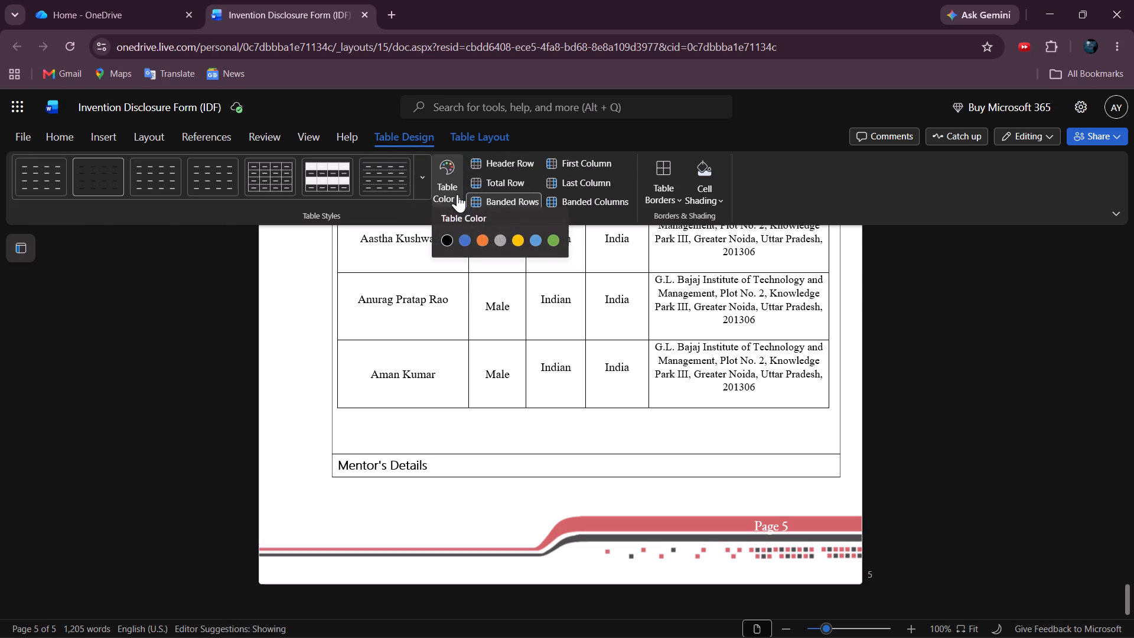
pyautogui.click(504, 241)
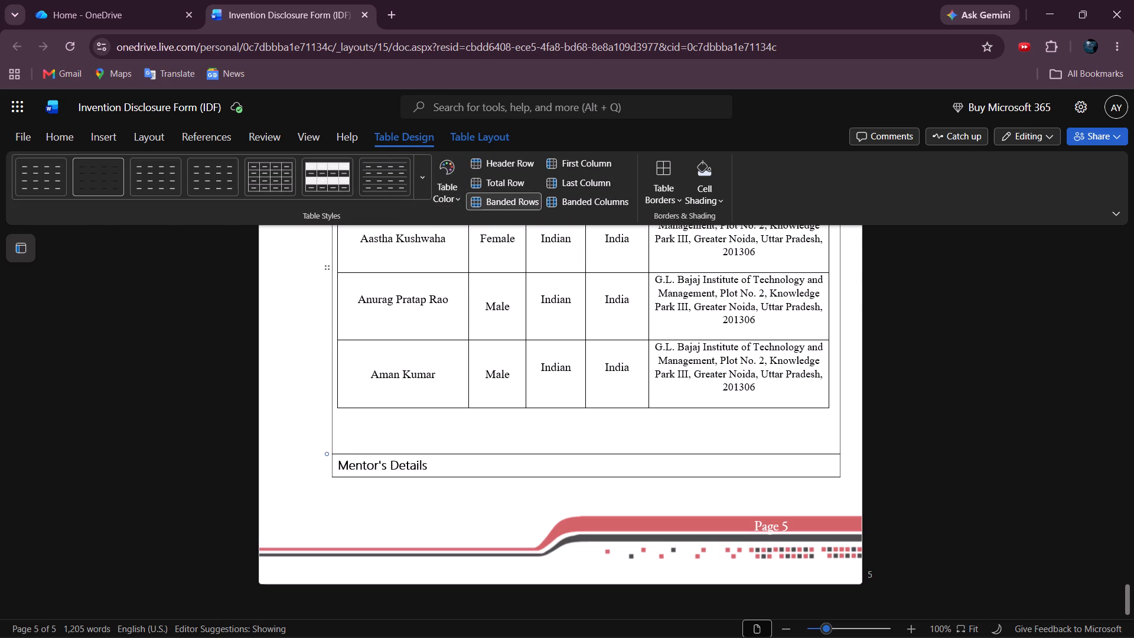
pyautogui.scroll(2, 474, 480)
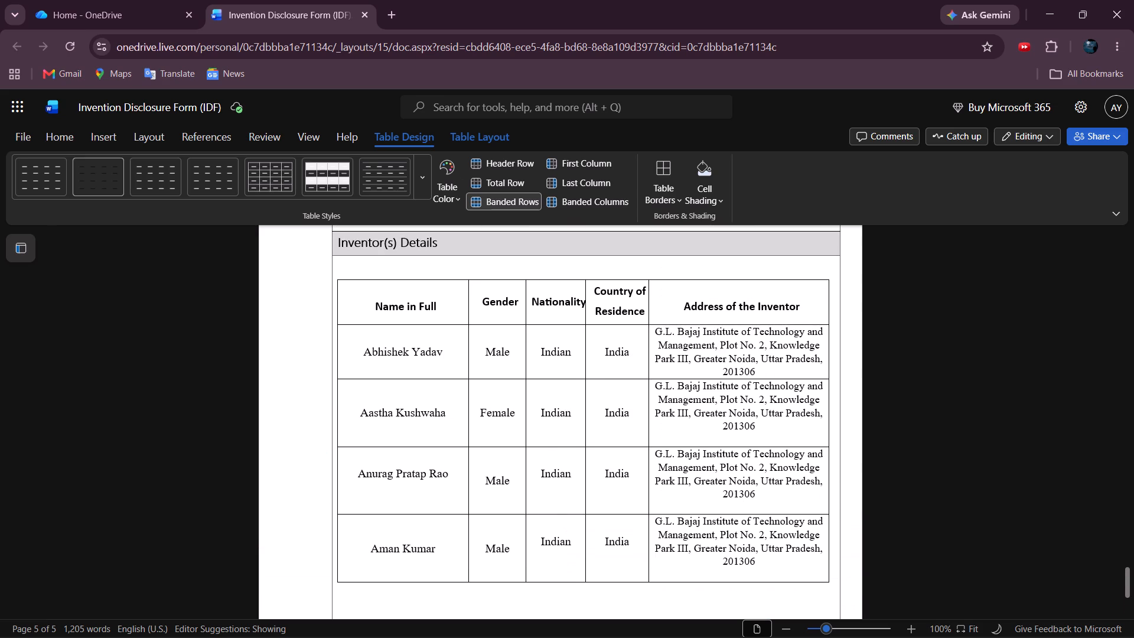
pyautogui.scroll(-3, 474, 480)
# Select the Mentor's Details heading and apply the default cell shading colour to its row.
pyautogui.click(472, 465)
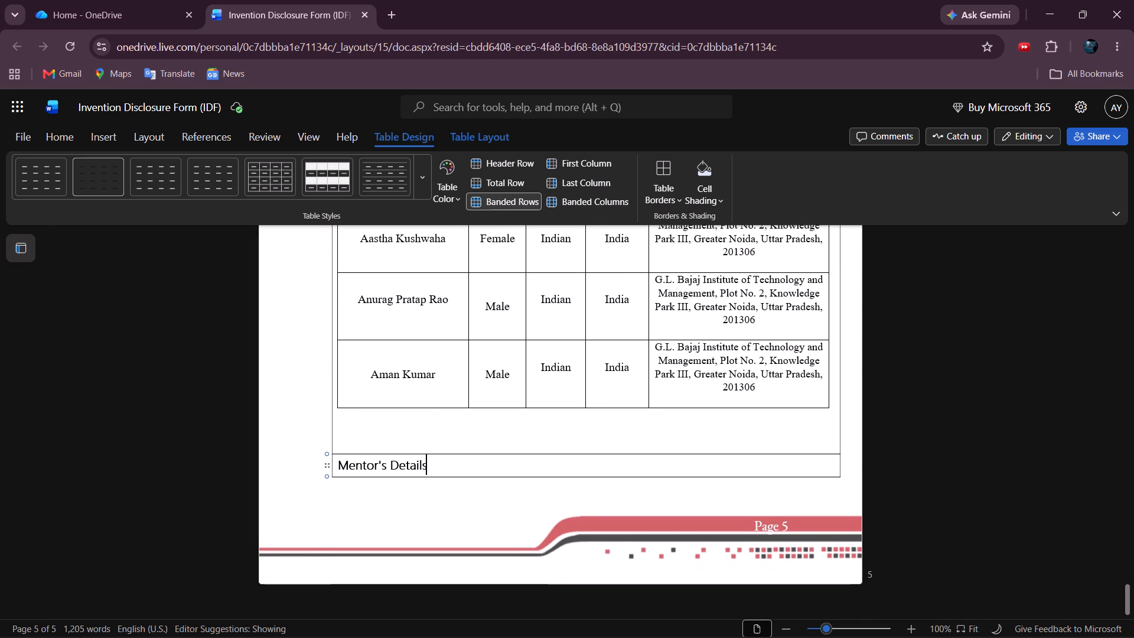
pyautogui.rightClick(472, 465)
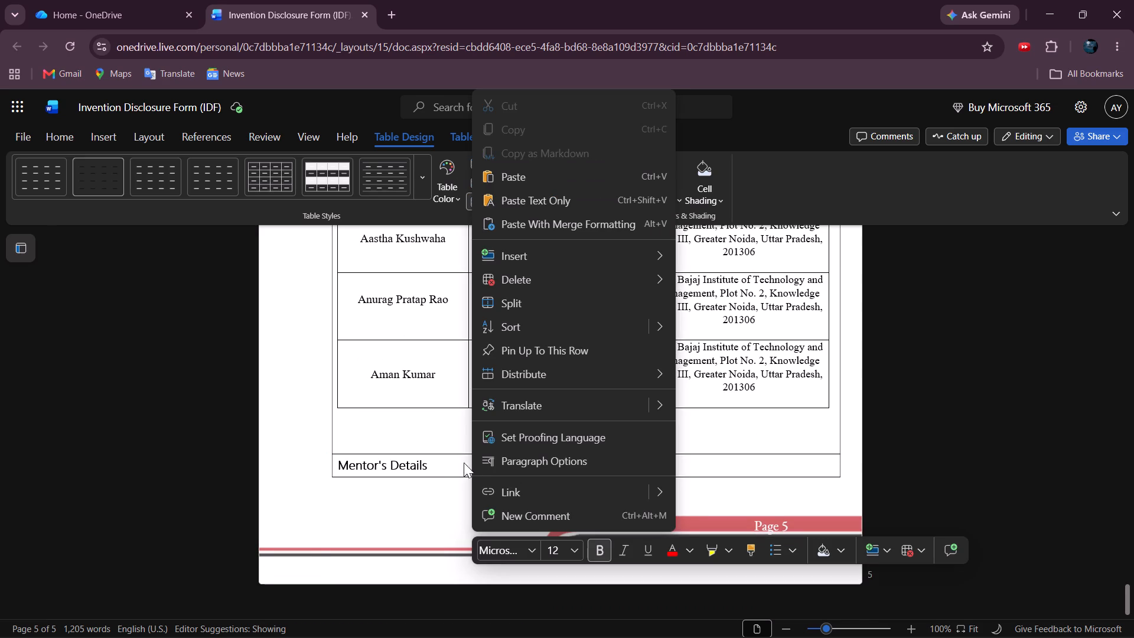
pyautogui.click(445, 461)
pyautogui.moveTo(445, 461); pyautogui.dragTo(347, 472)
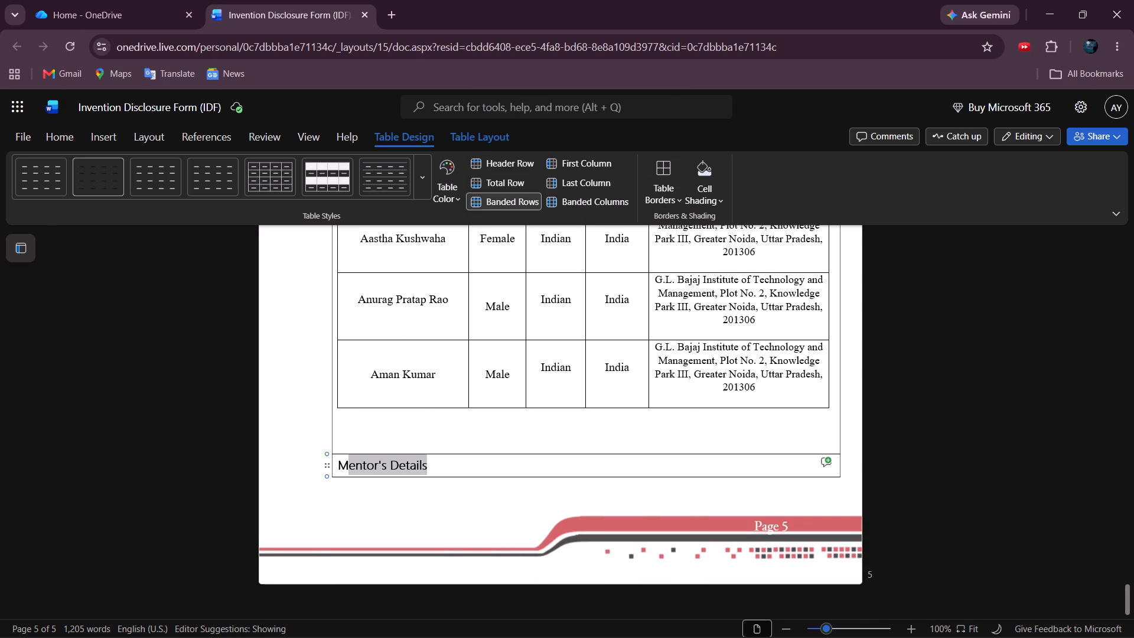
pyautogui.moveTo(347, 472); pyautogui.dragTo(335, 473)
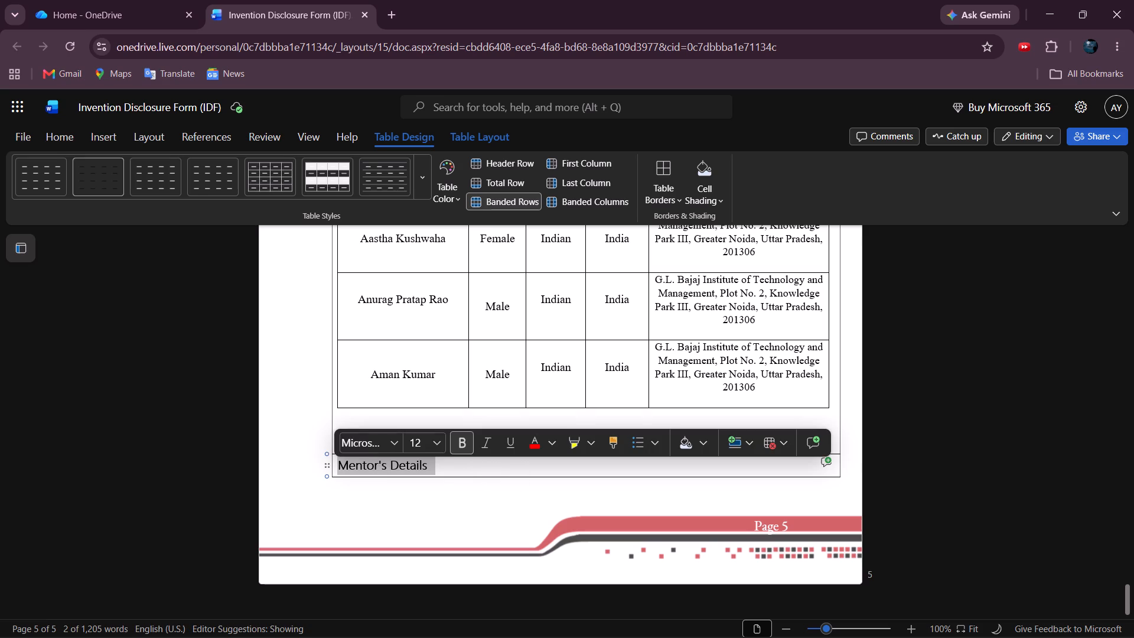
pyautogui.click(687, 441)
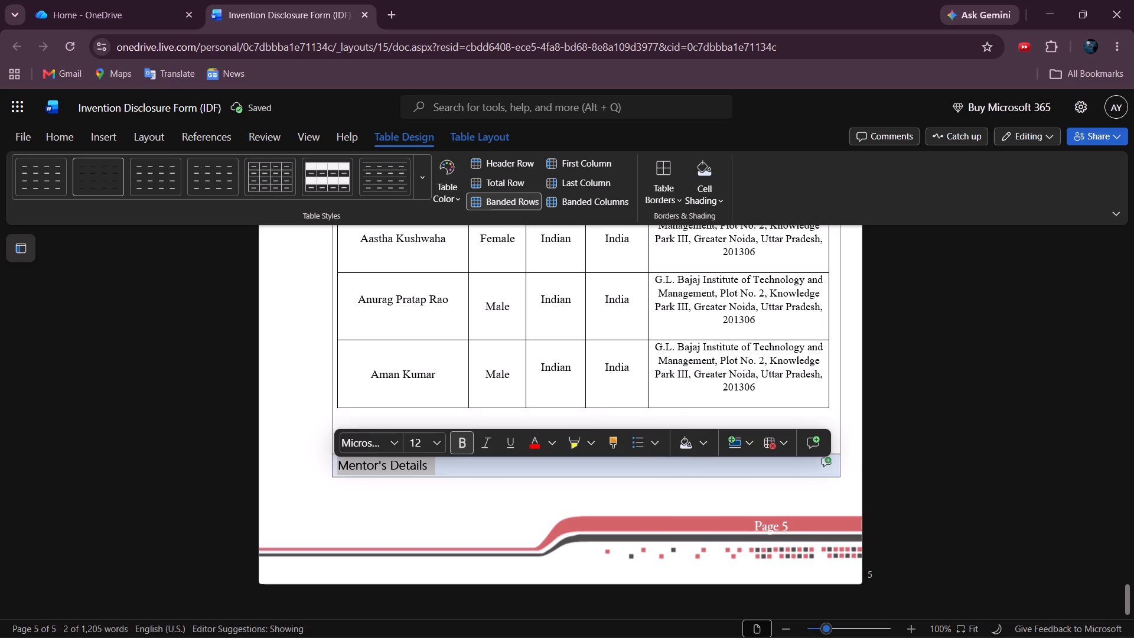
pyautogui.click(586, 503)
# Set the Mentor's Details row's cell shading to Gray-25%, Background 2, Darker 10%.
pyautogui.click(475, 463)
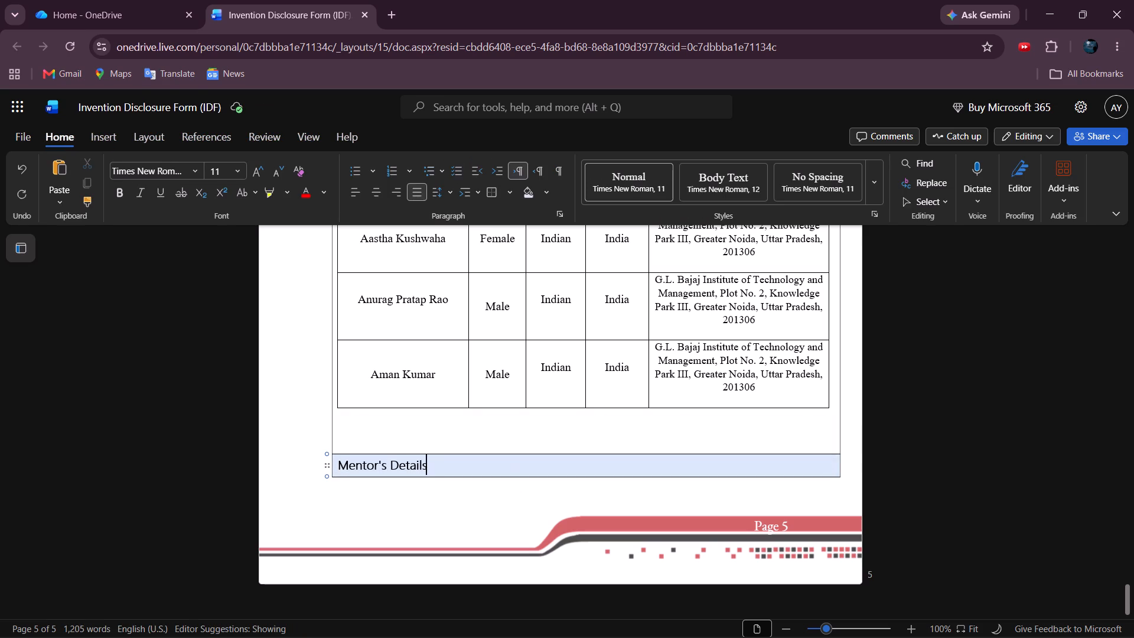
pyautogui.moveTo(475, 463); pyautogui.dragTo(393, 464)
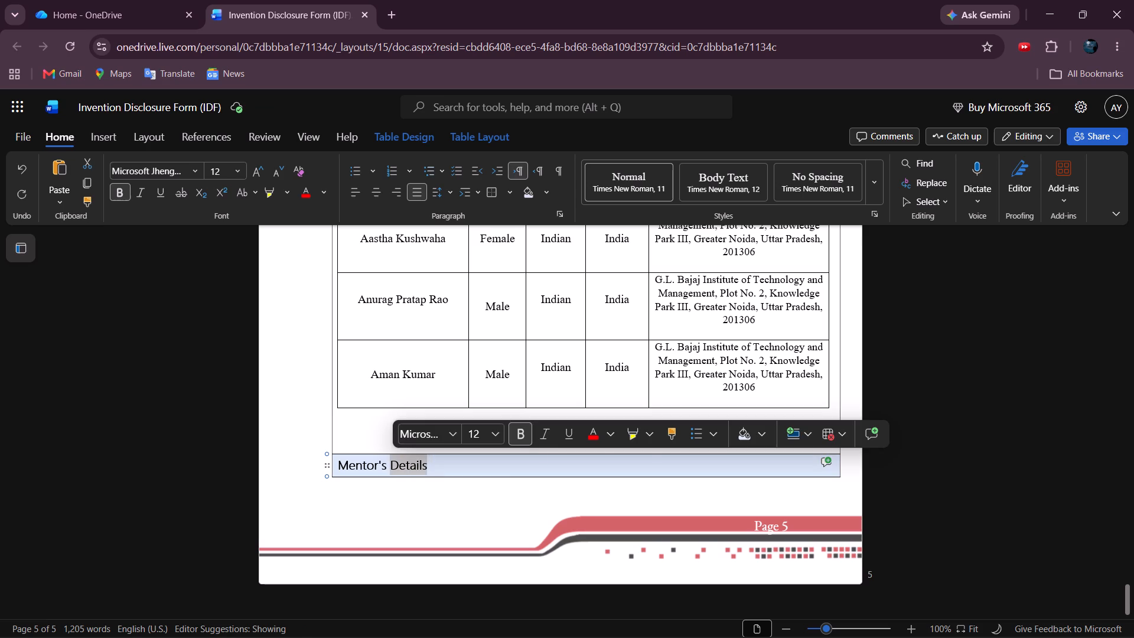
pyautogui.click(766, 437)
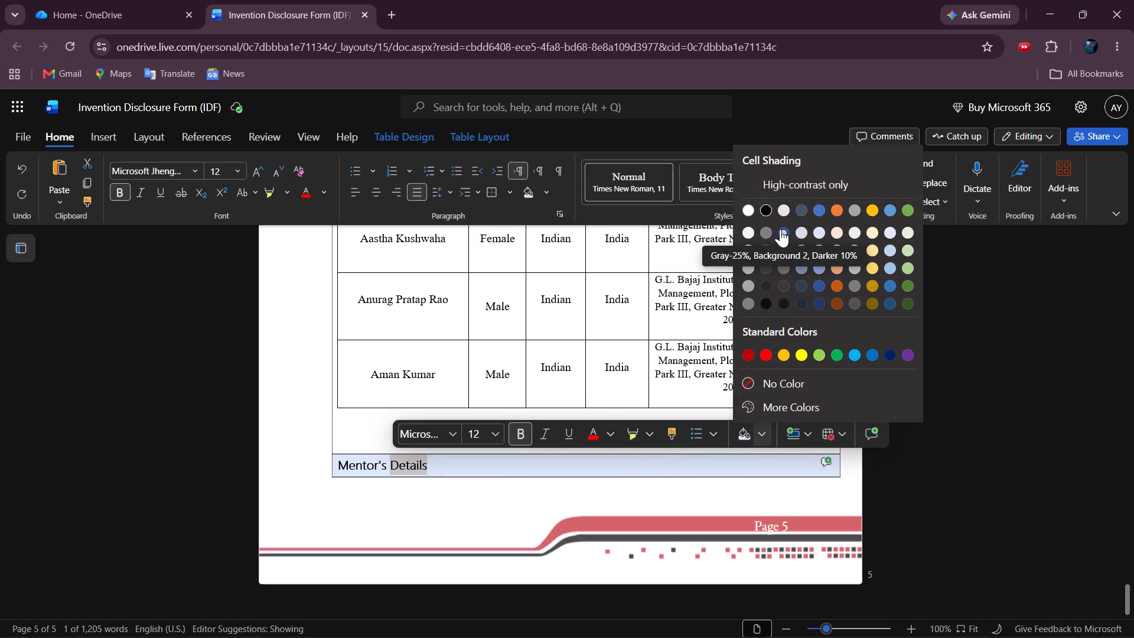
pyautogui.click(786, 231)
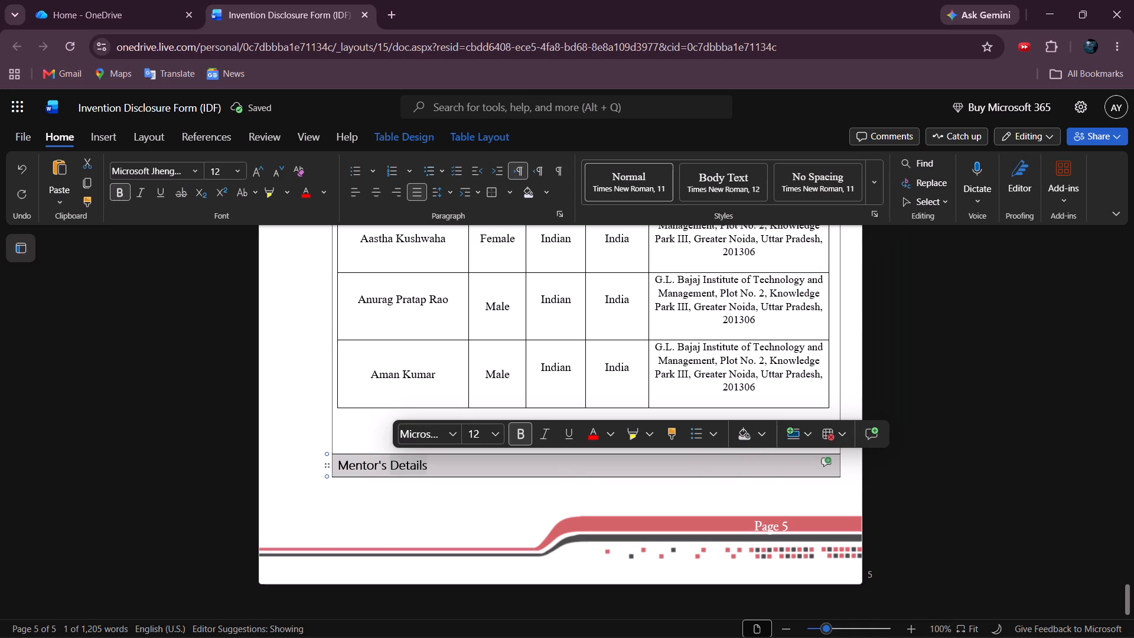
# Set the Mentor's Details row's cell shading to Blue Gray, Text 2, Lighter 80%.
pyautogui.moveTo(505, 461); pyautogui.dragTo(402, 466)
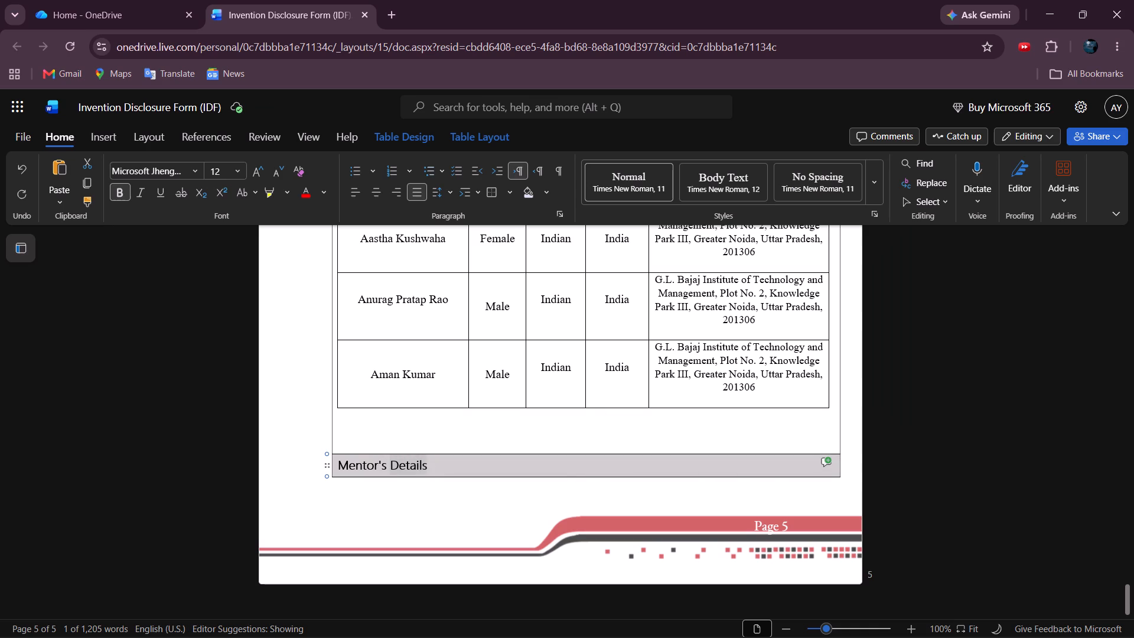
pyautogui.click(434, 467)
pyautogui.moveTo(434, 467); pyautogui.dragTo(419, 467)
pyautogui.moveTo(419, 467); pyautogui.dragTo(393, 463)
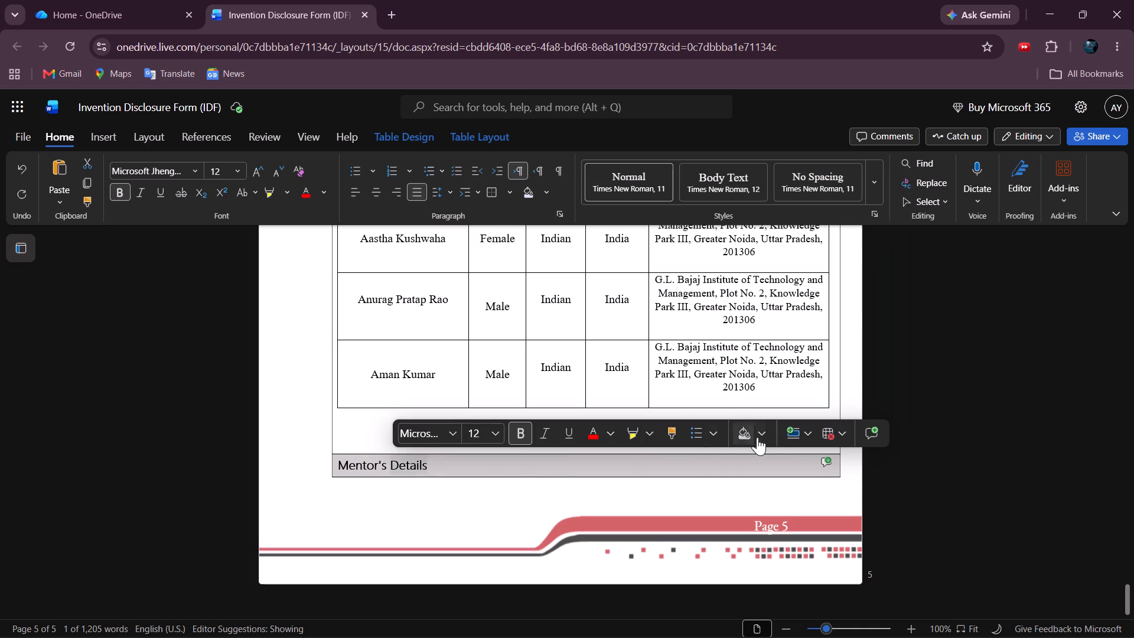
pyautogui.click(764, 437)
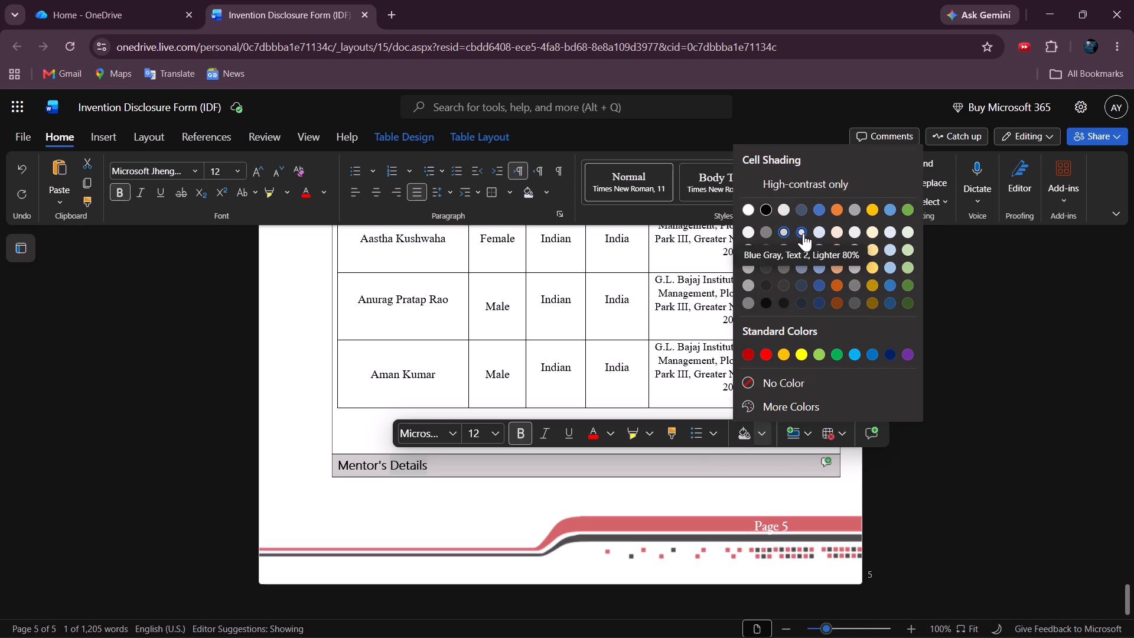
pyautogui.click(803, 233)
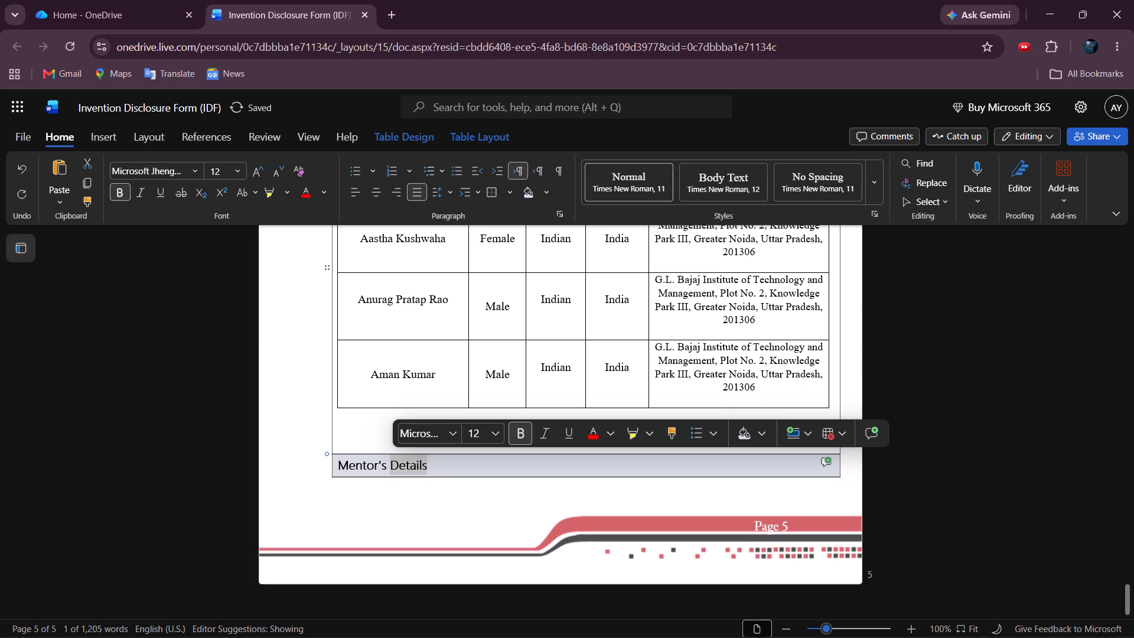
# Check the Inventor(s) Details row's cell shading and apply the same light gray shade to the Mentor's Details row.
pyautogui.scroll(4, 470, 496)
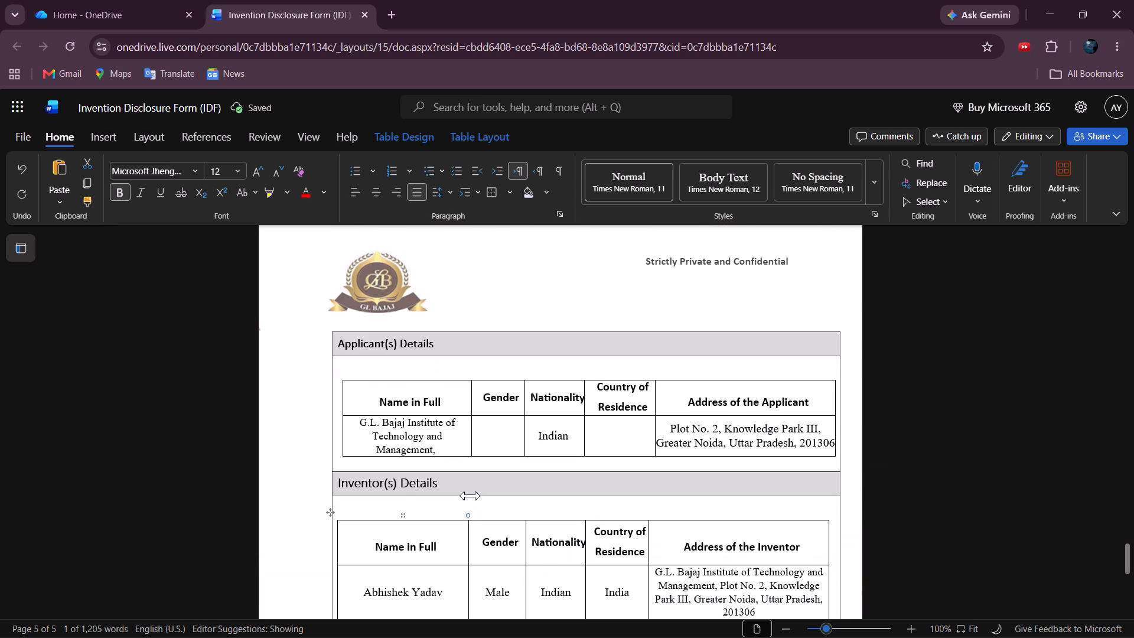
pyautogui.scroll(-4, 470, 496)
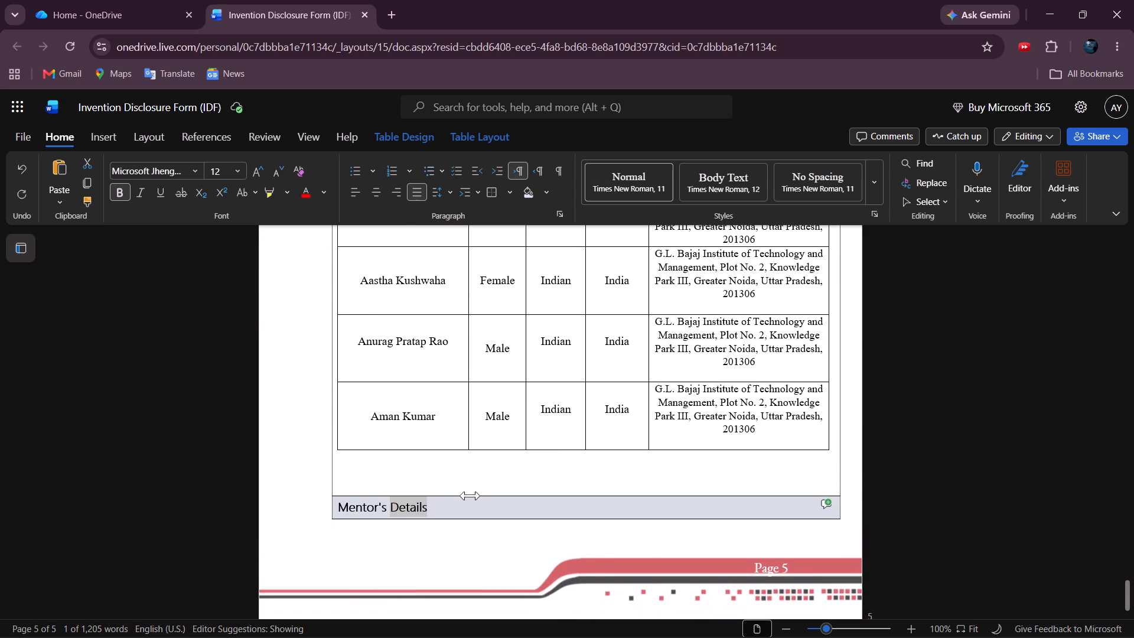
pyautogui.scroll(2, 453, 430)
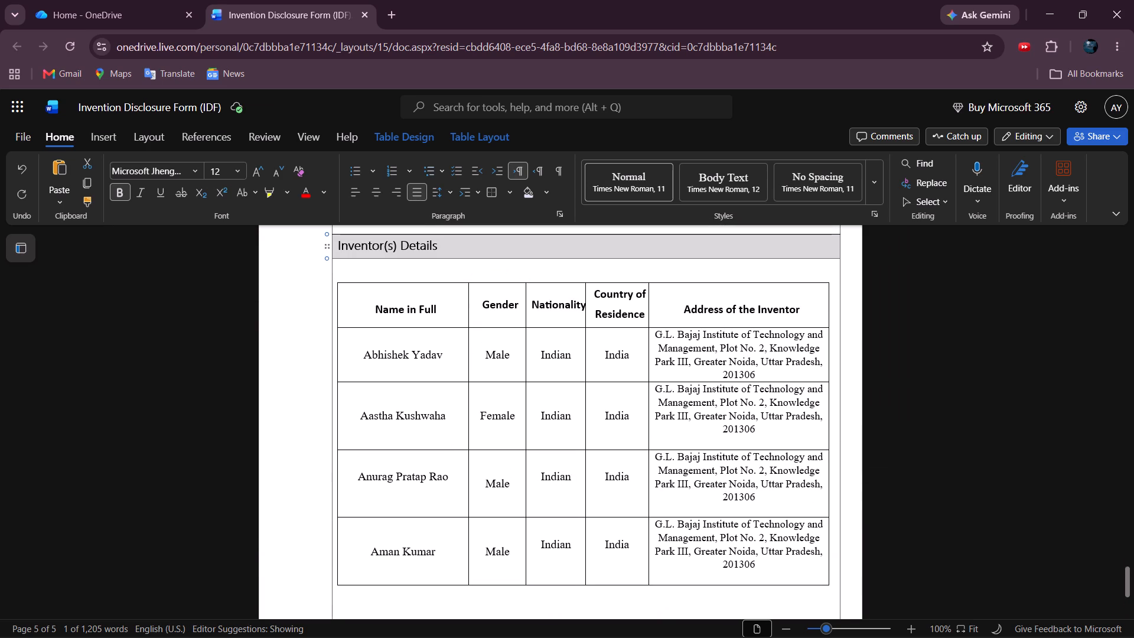
pyautogui.moveTo(508, 249); pyautogui.dragTo(425, 246)
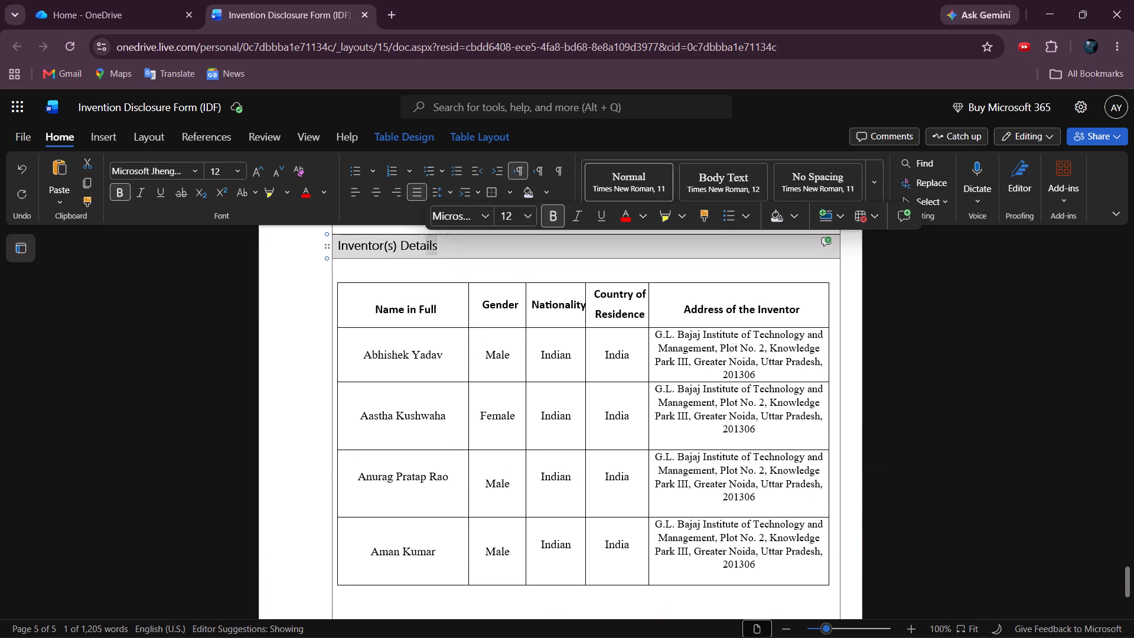
pyautogui.click(797, 219)
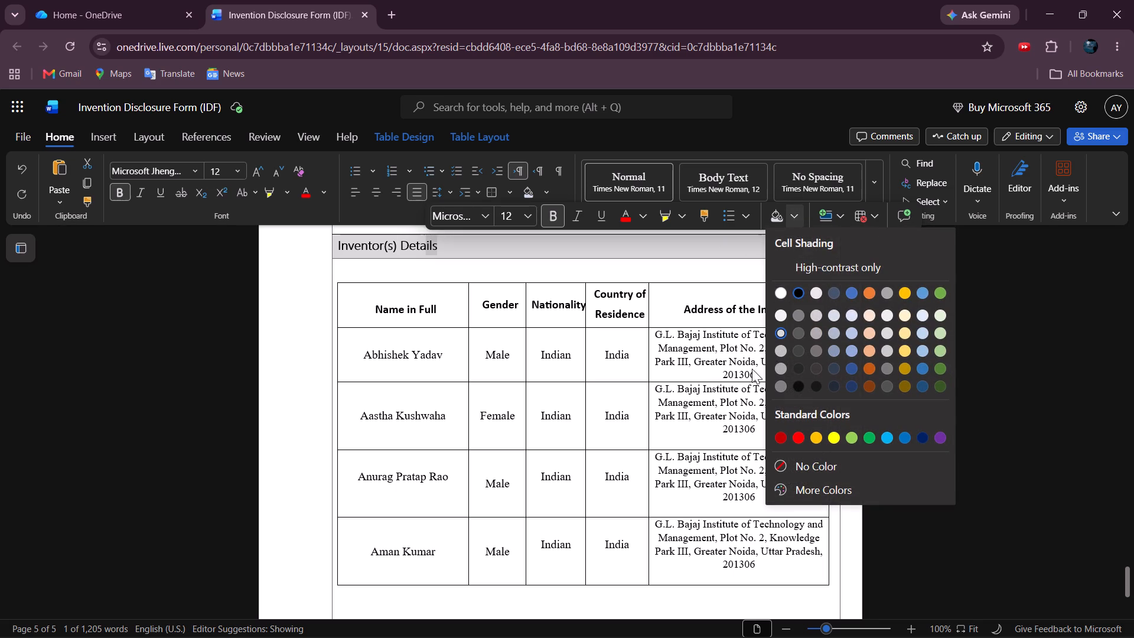
pyautogui.click(647, 262)
pyautogui.scroll(-2, 647, 262)
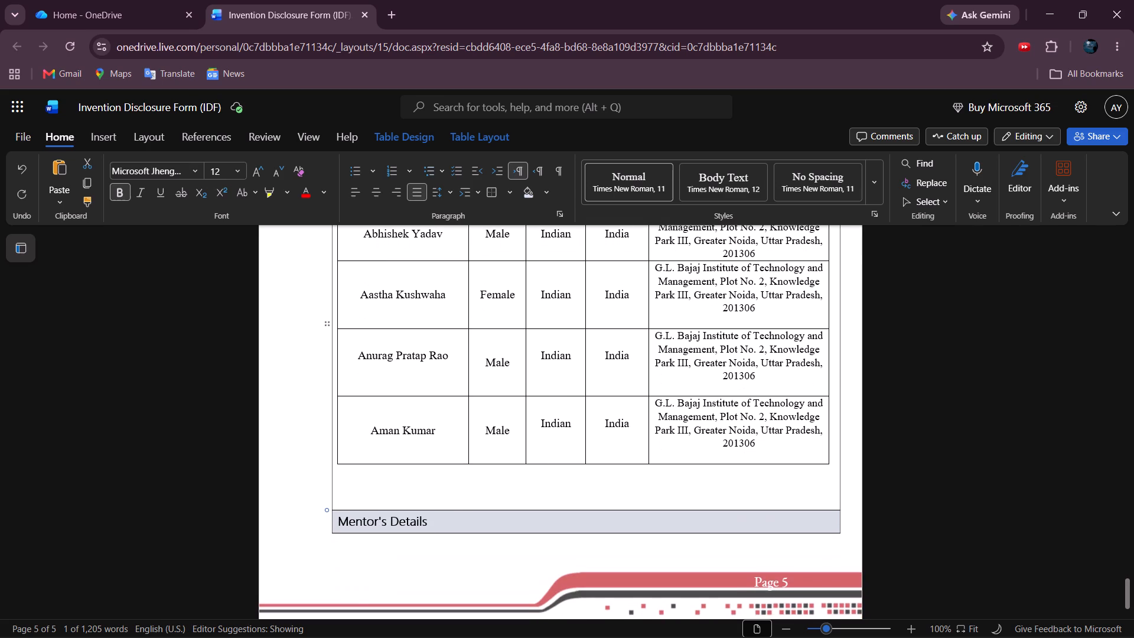
pyautogui.moveTo(446, 529); pyautogui.dragTo(408, 527)
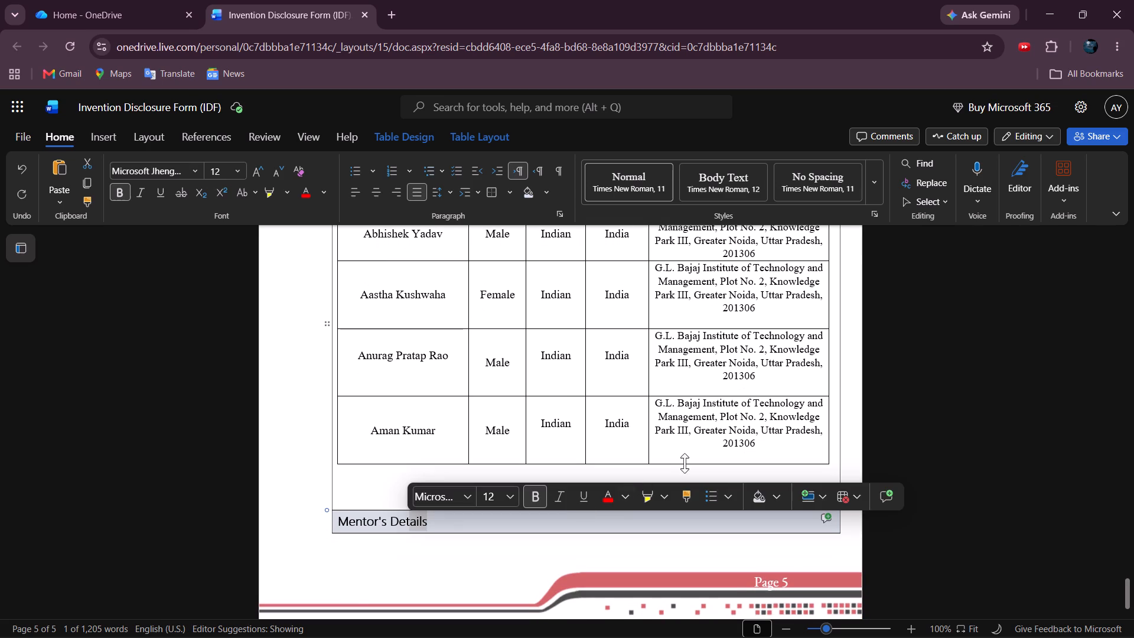
pyautogui.click(777, 496)
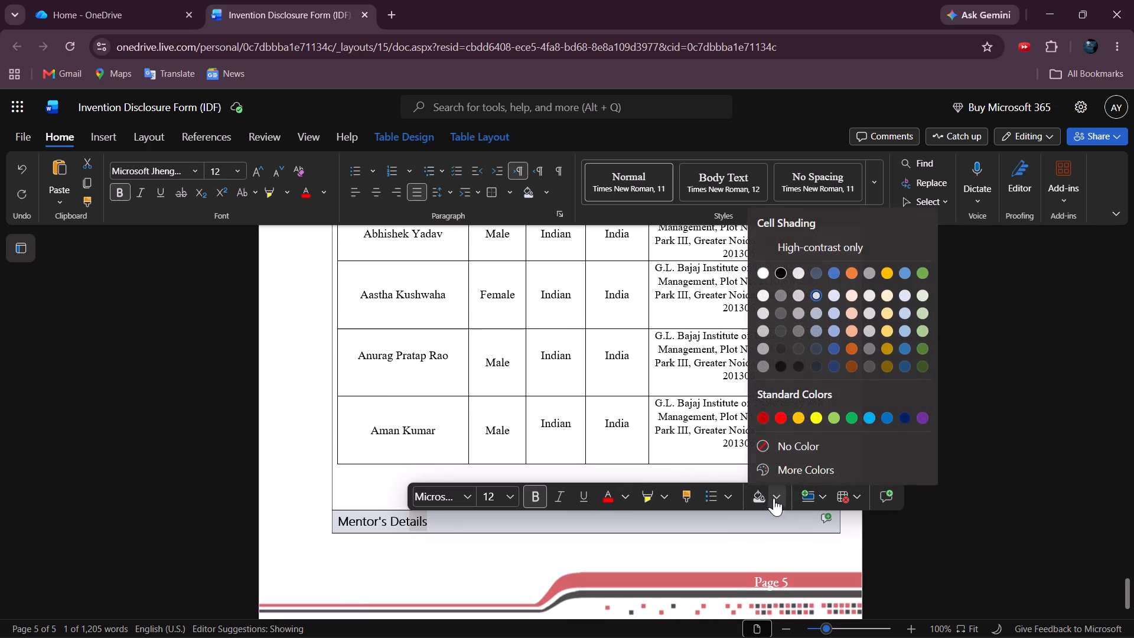
pyautogui.click(761, 312)
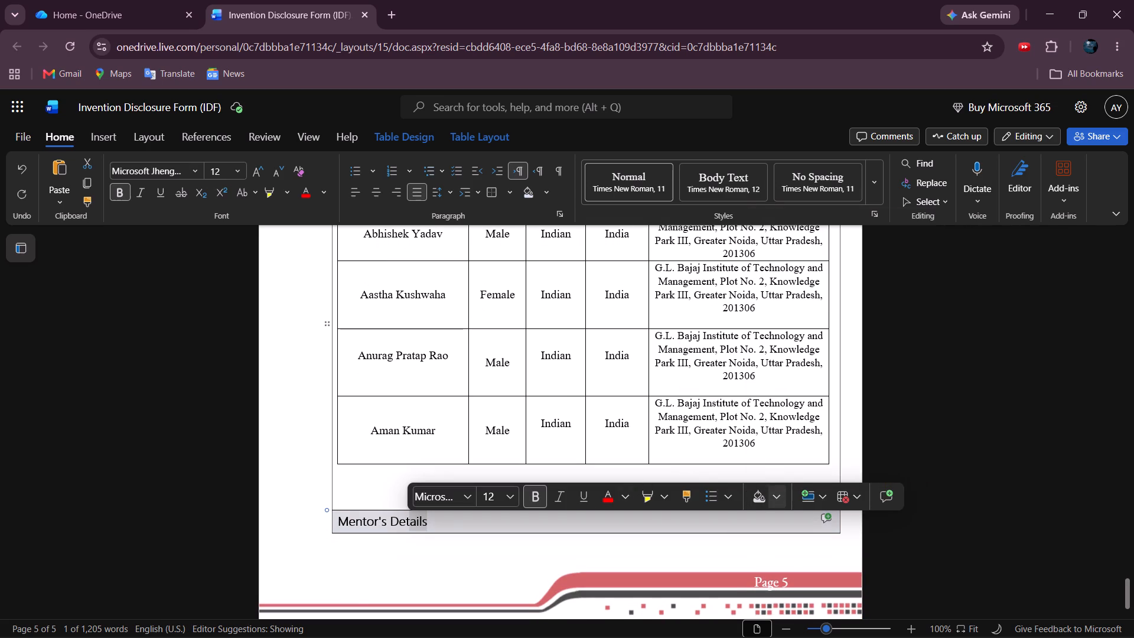
pyautogui.click(493, 533)
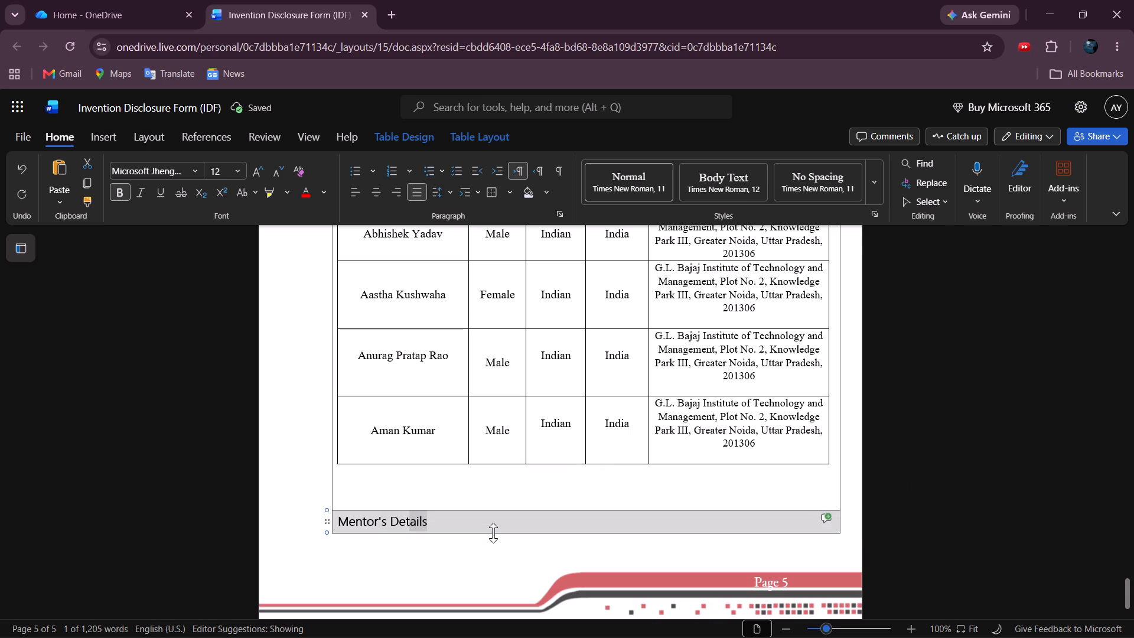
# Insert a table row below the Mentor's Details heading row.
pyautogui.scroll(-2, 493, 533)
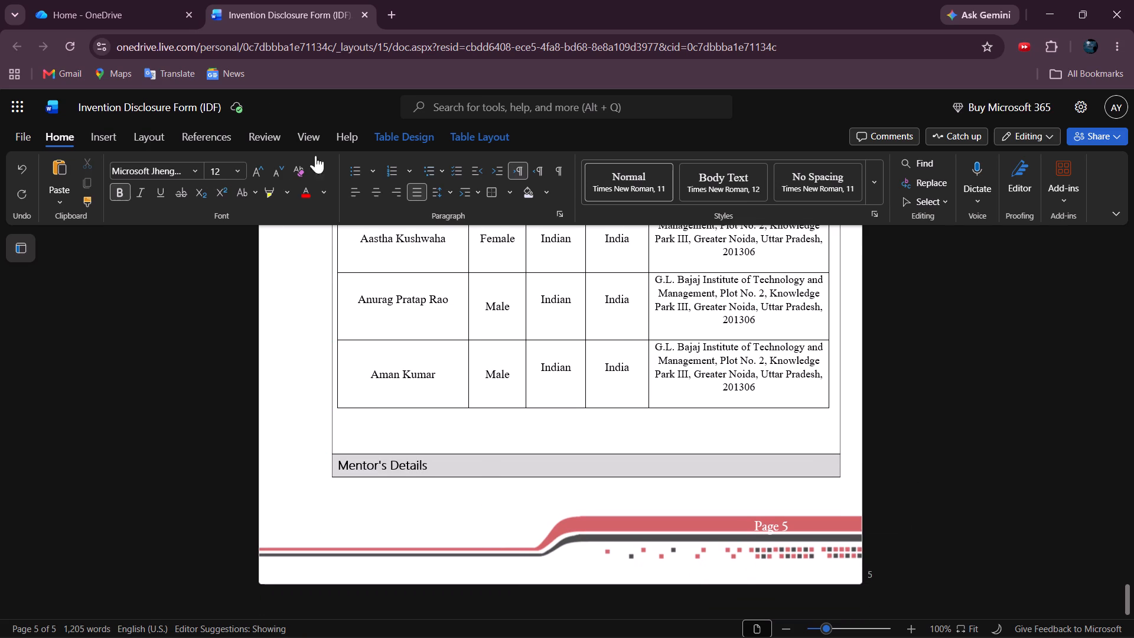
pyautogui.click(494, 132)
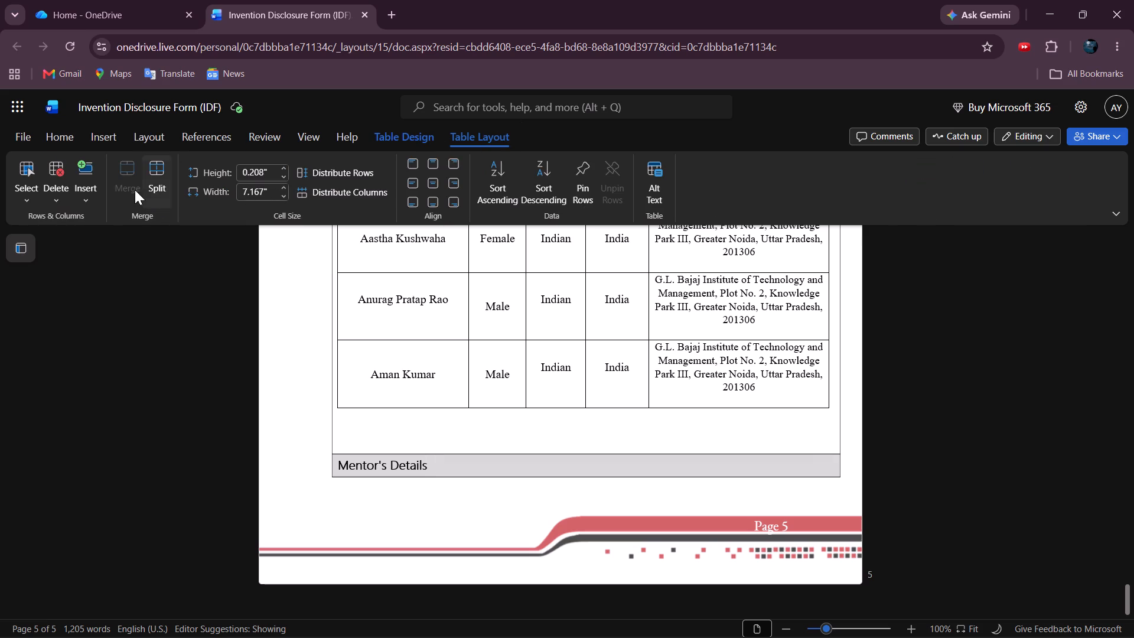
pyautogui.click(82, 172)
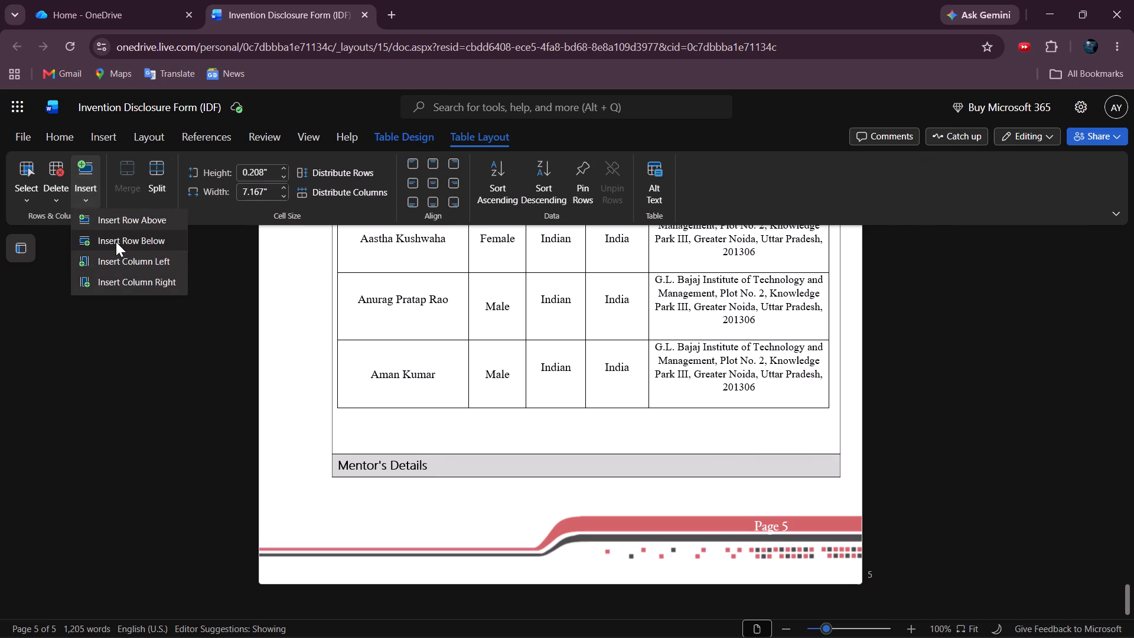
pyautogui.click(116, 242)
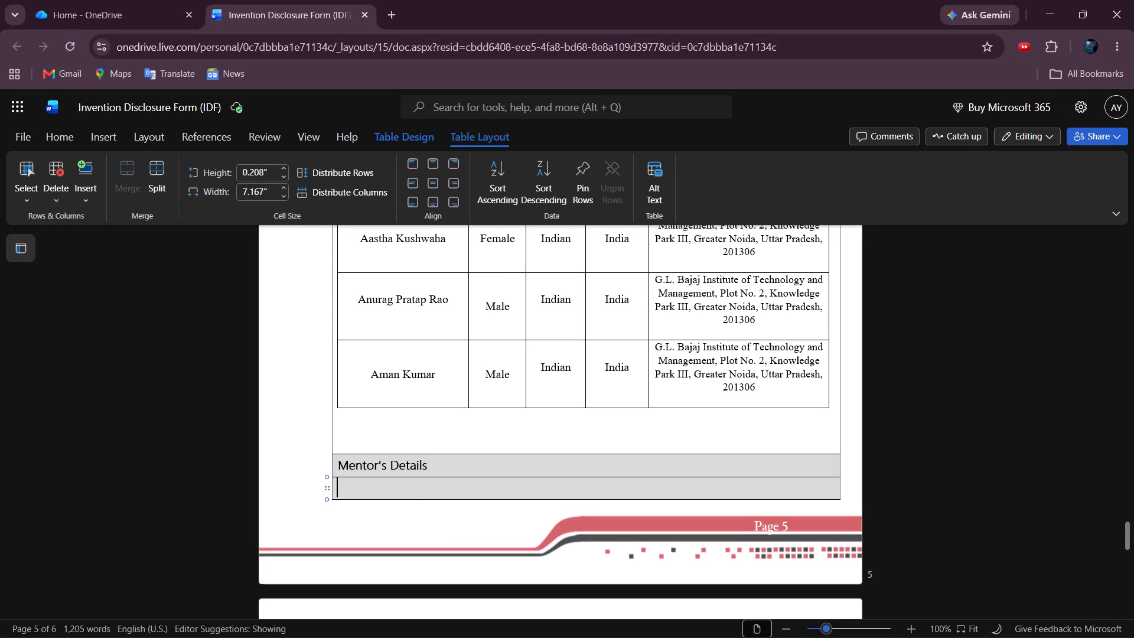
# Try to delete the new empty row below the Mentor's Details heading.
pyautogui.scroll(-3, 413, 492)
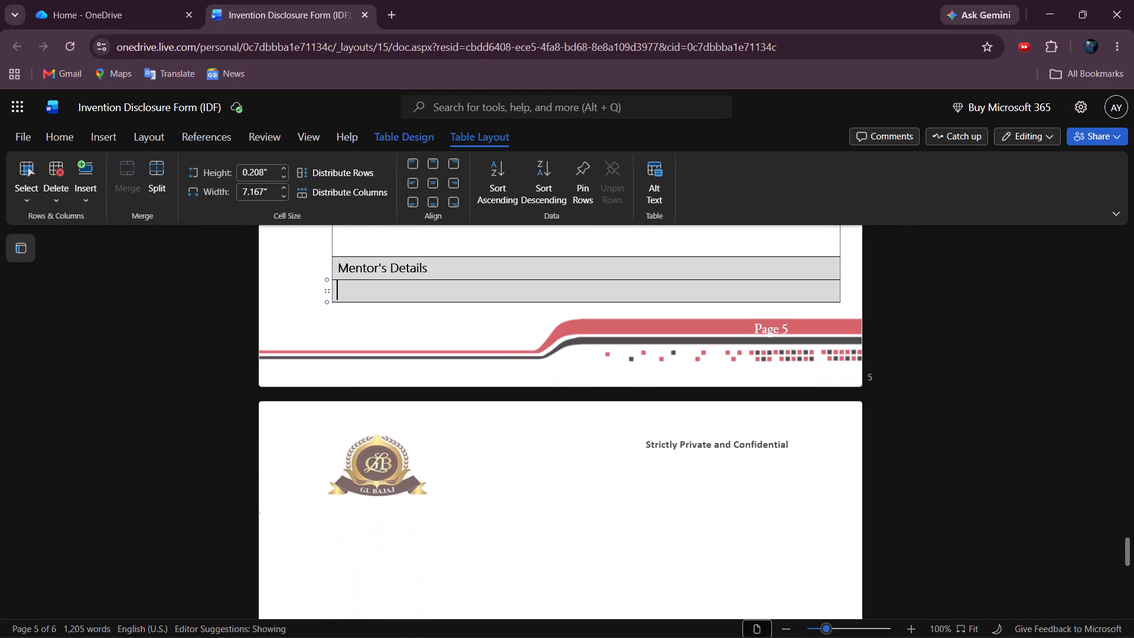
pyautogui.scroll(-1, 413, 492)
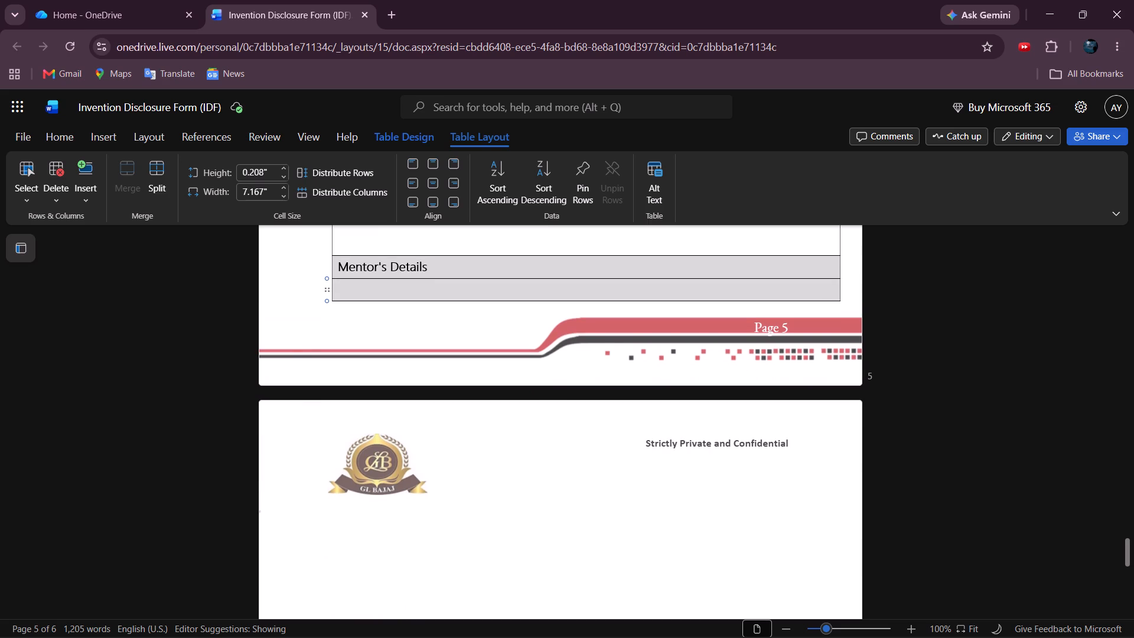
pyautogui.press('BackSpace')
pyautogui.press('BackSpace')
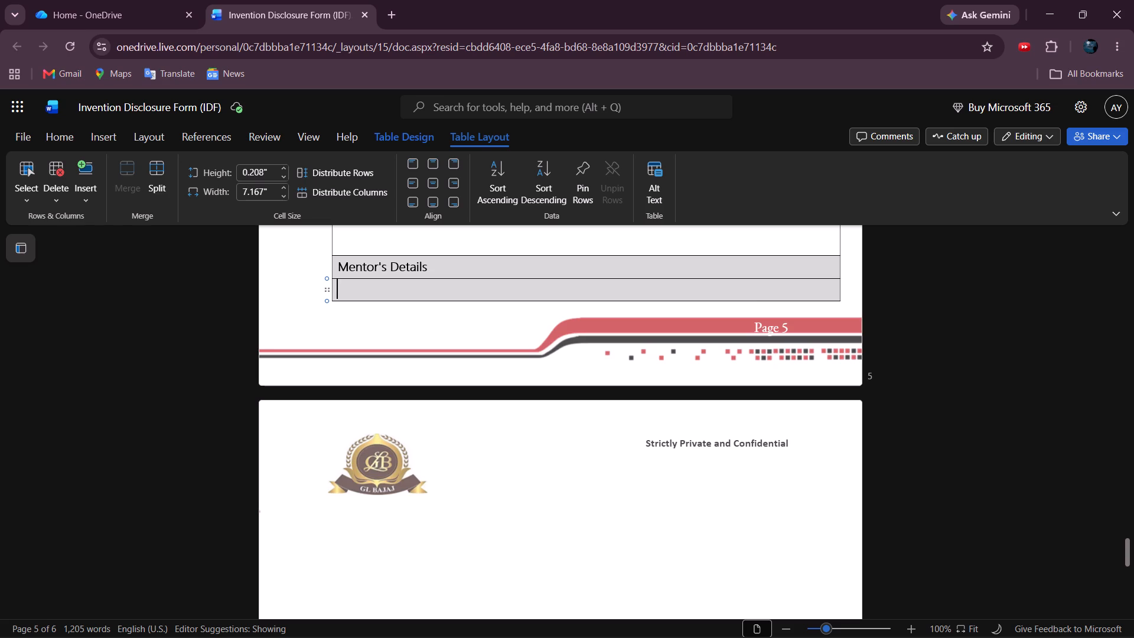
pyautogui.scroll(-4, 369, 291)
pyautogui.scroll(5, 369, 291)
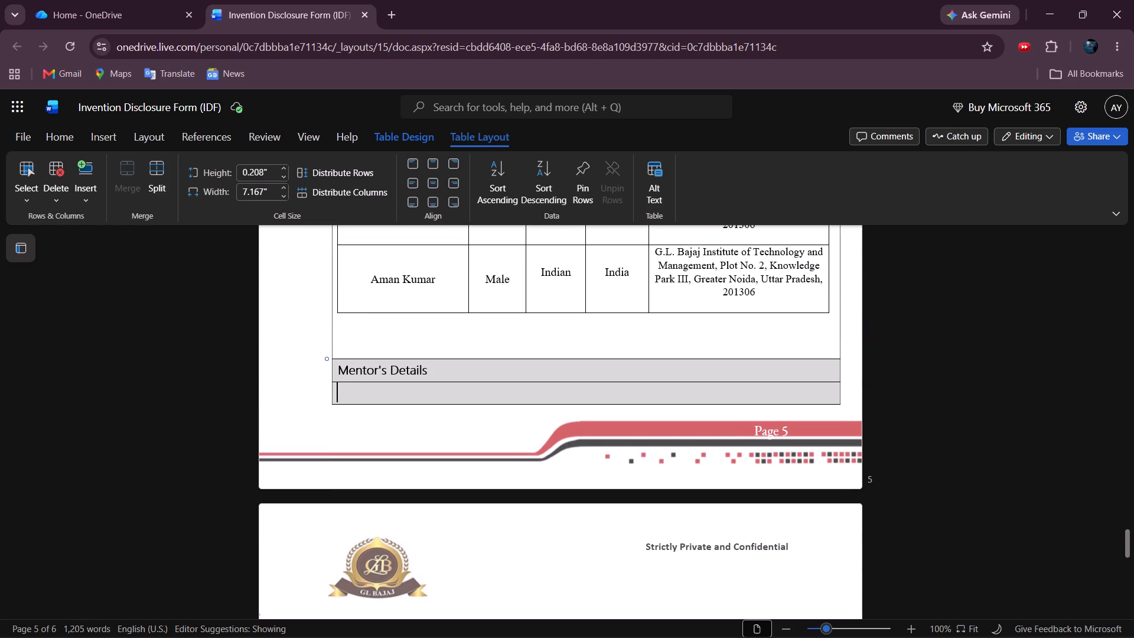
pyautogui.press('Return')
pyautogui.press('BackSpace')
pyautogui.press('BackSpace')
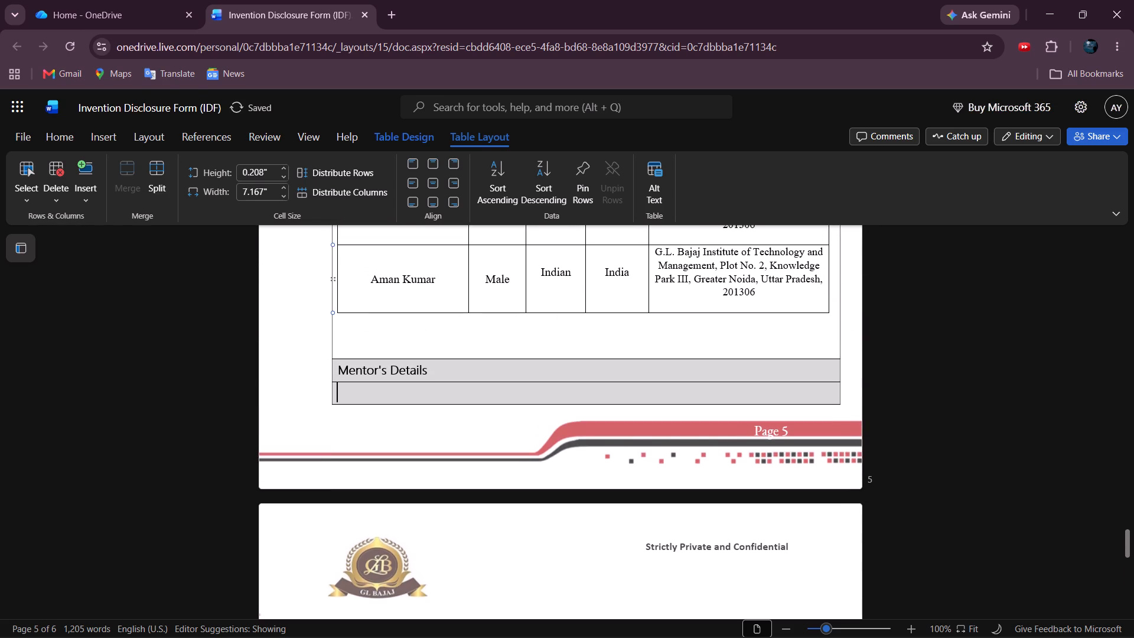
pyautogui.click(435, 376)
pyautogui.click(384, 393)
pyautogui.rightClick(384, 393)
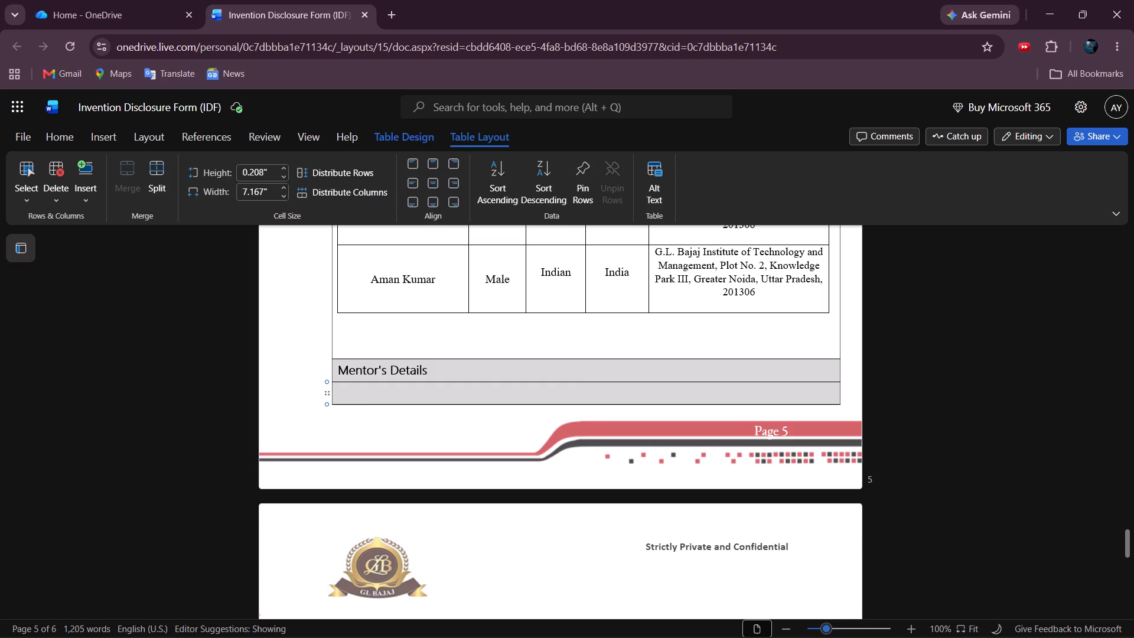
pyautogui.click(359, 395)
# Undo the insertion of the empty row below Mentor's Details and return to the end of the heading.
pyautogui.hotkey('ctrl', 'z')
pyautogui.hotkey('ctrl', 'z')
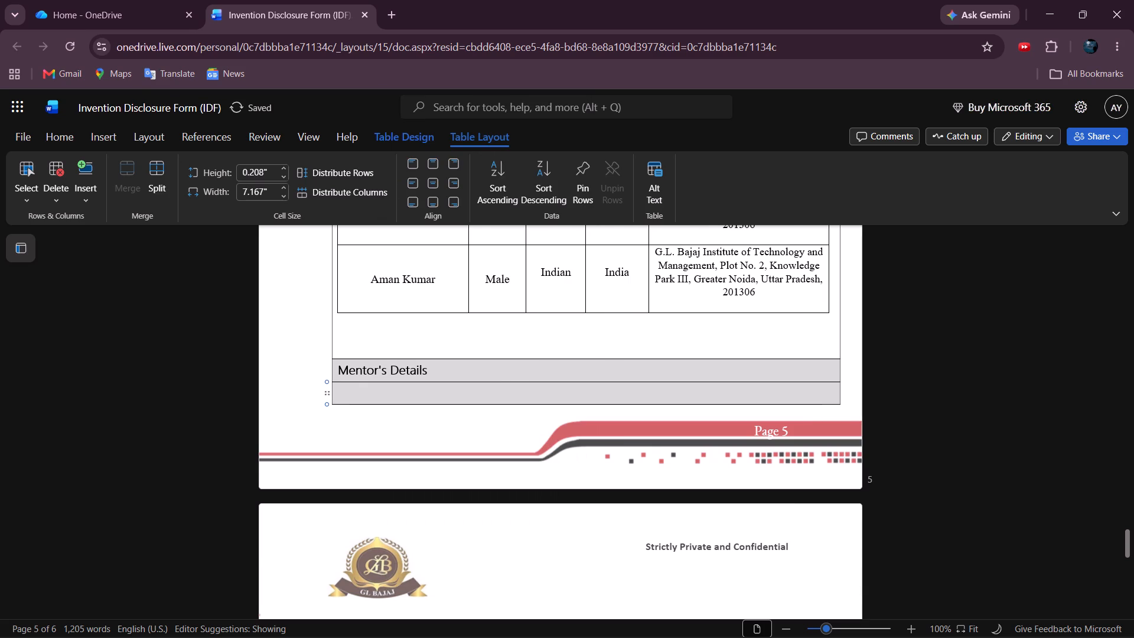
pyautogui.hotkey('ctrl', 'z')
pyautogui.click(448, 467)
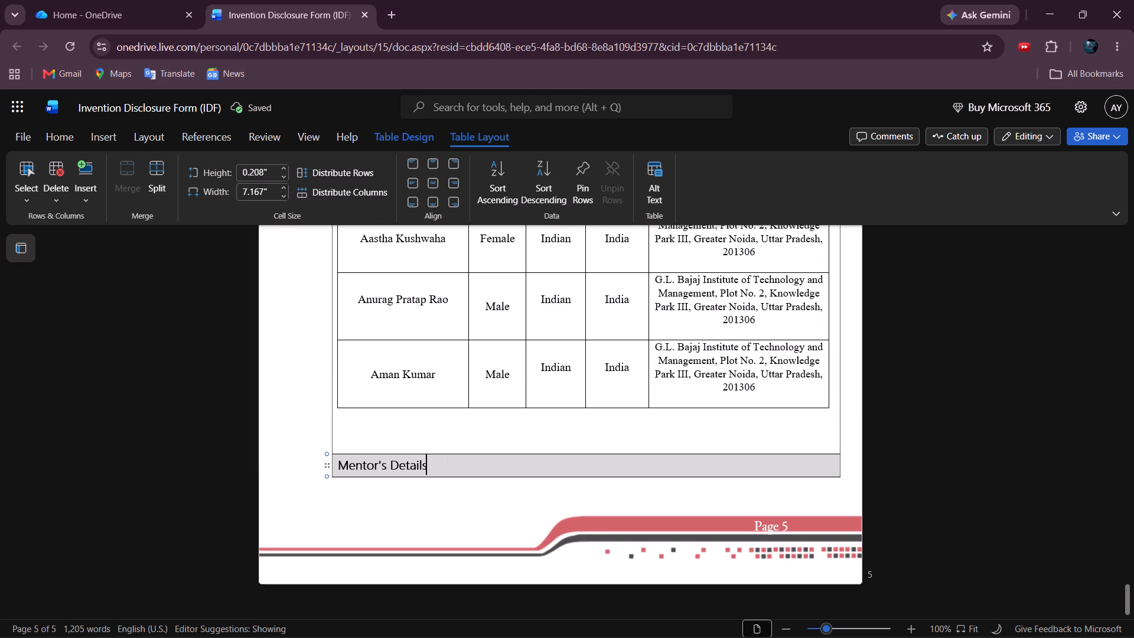
# Delete one blank line between the inventors table and the Mentor's Details heading.
pyautogui.scroll(-2, 448, 467)
pyautogui.scroll(1, 448, 467)
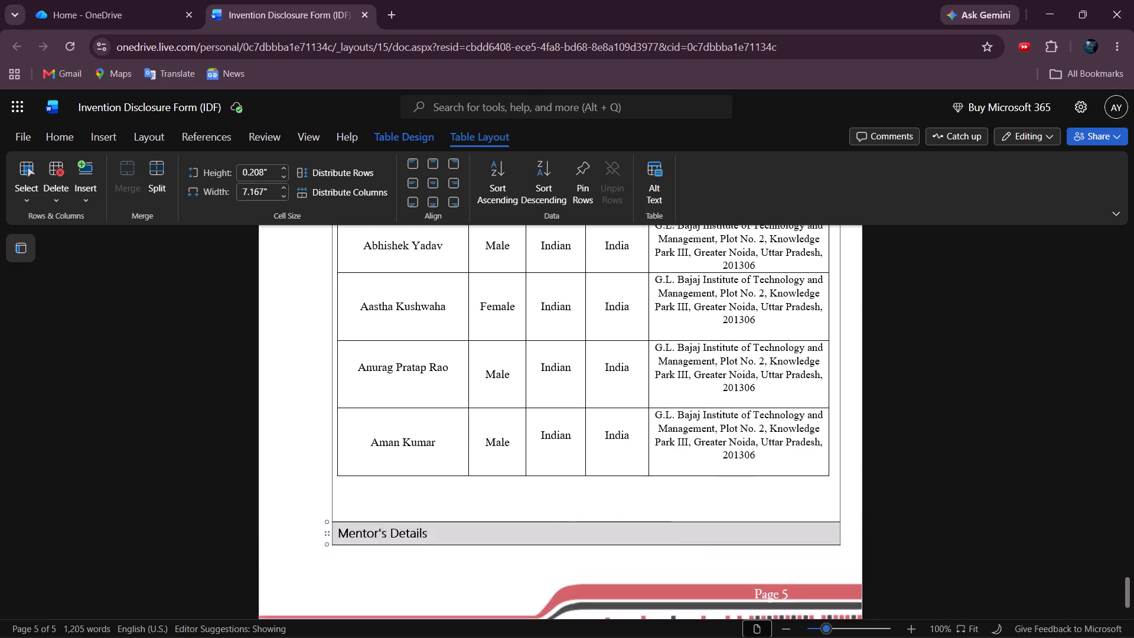
pyautogui.scroll(2, 448, 467)
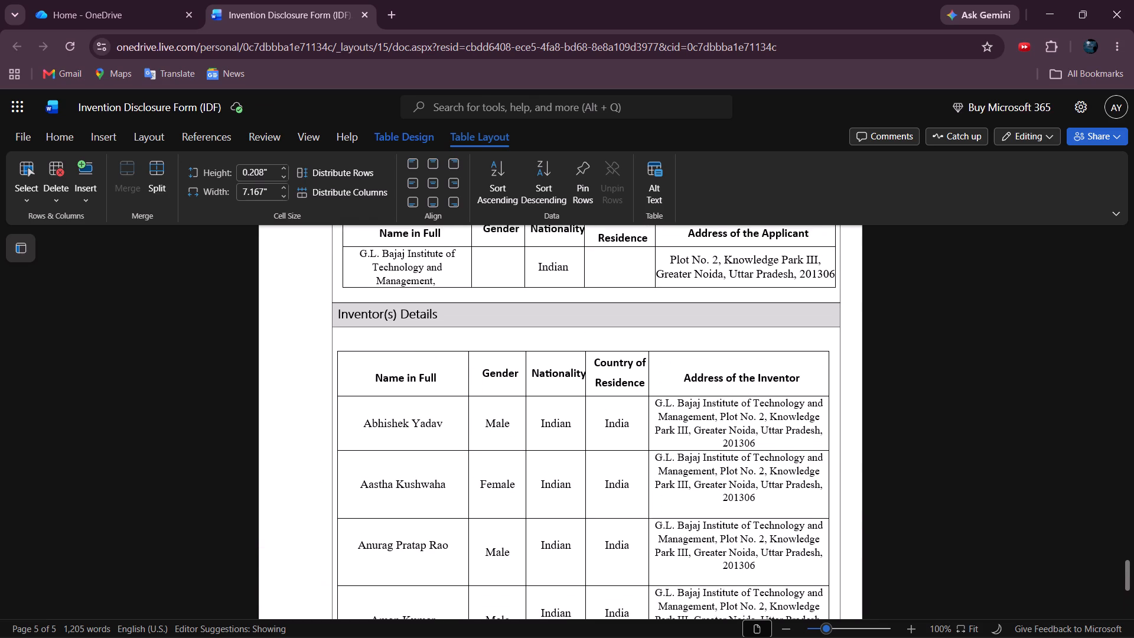
pyautogui.scroll(-2, 448, 467)
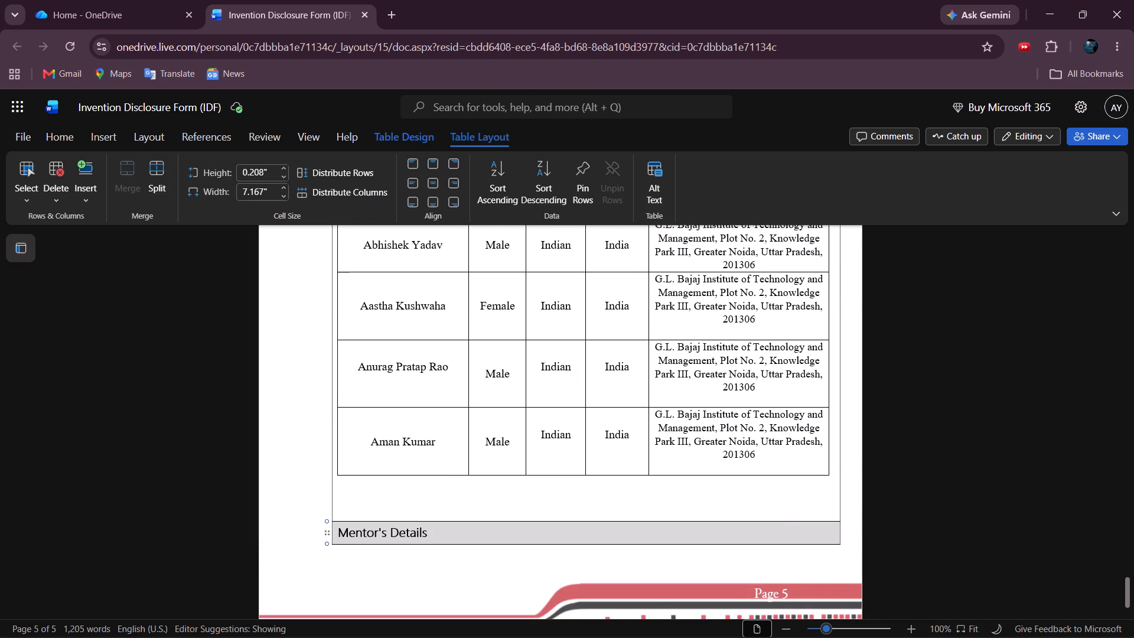
pyautogui.scroll(-1, 448, 467)
pyautogui.click(382, 488)
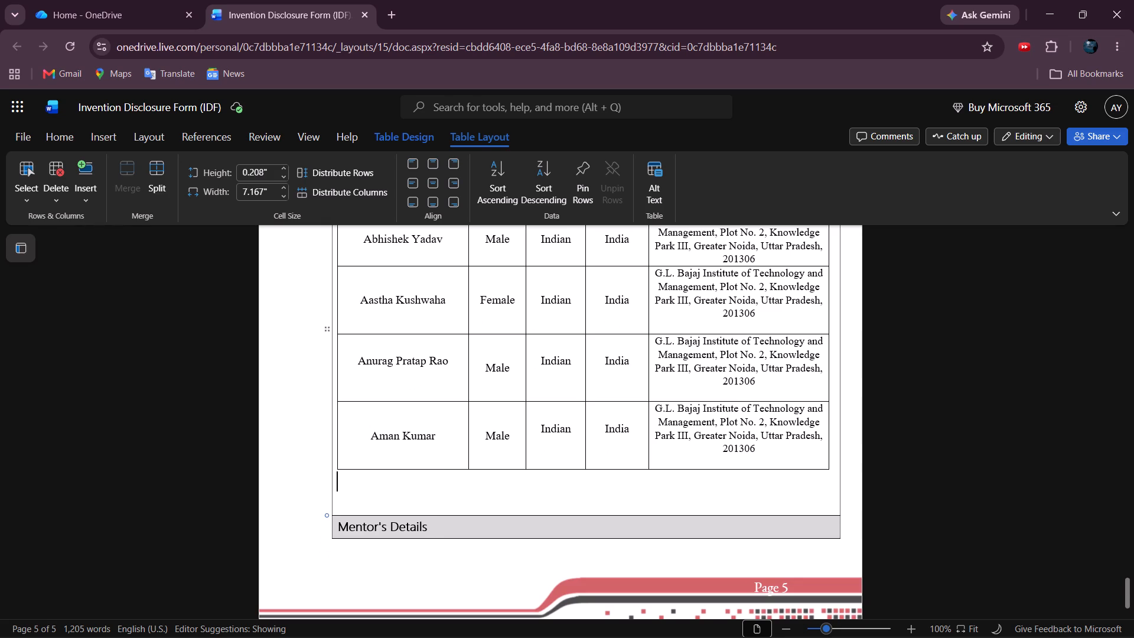
pyautogui.press('Down')
pyautogui.press('BackSpace')
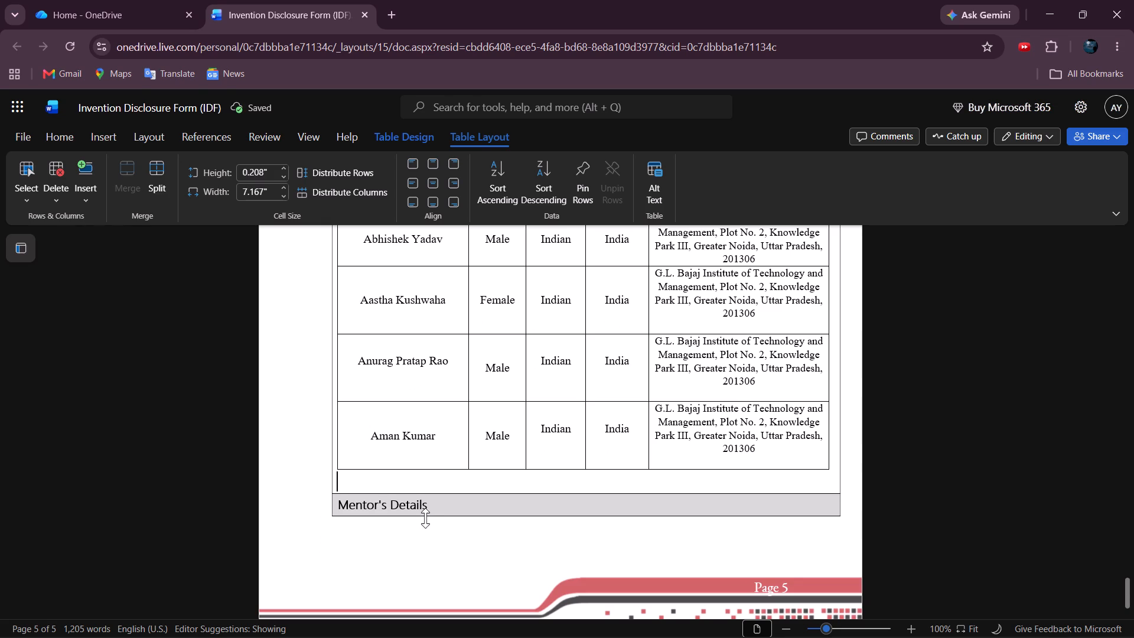
# Insert a table row below the Mentor's Details heading and set its cell shading to White, Background 1.
pyautogui.click(430, 516)
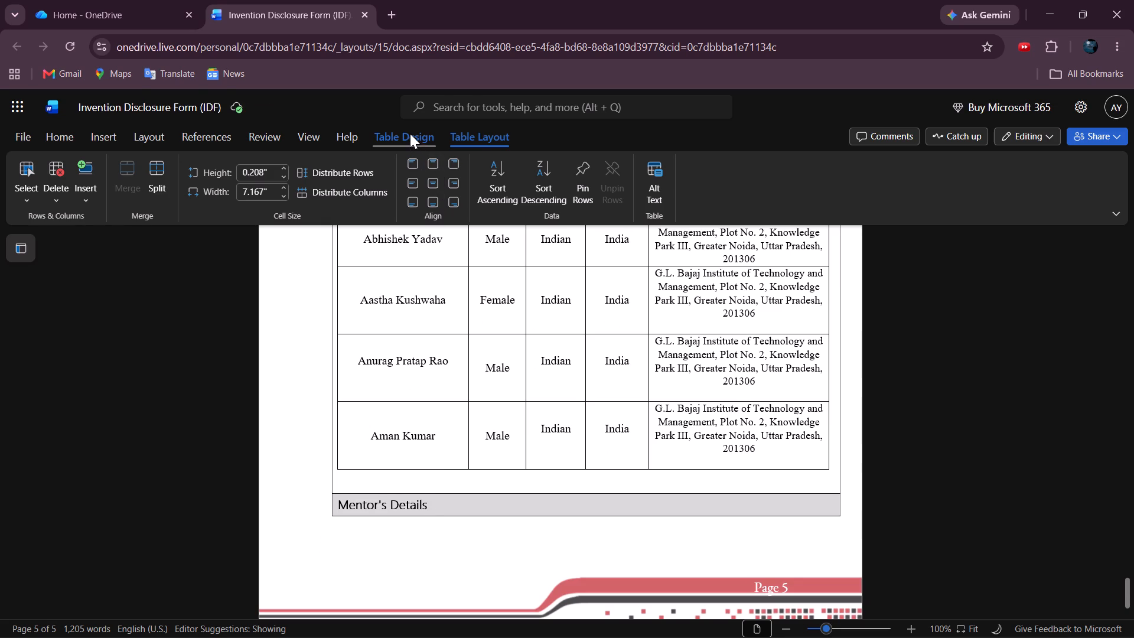
pyautogui.click(84, 178)
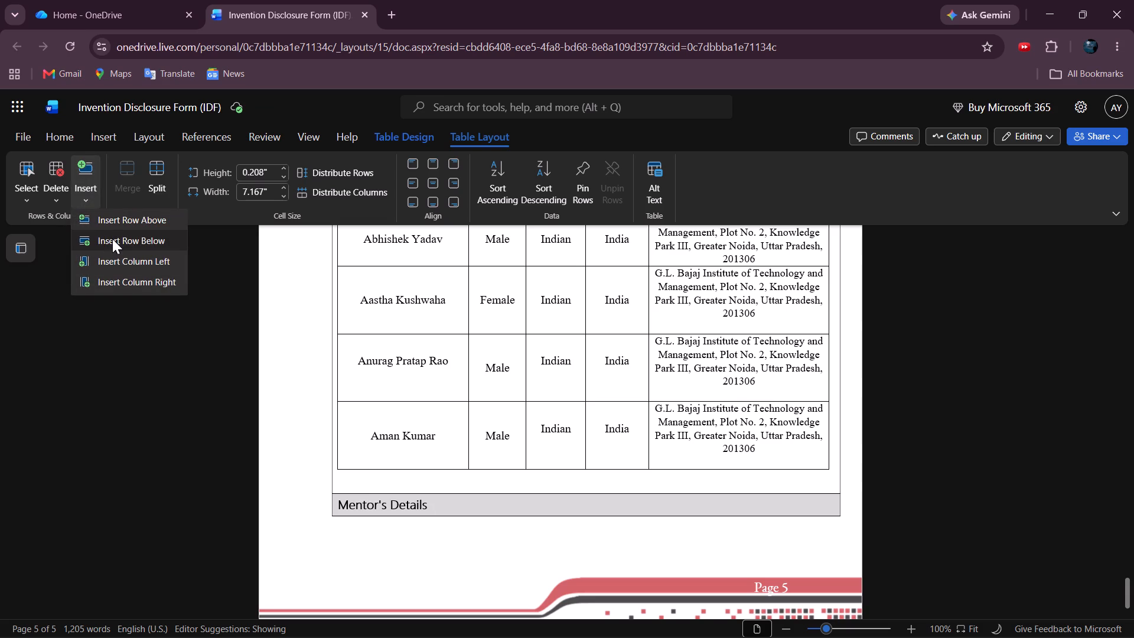
pyautogui.click(112, 239)
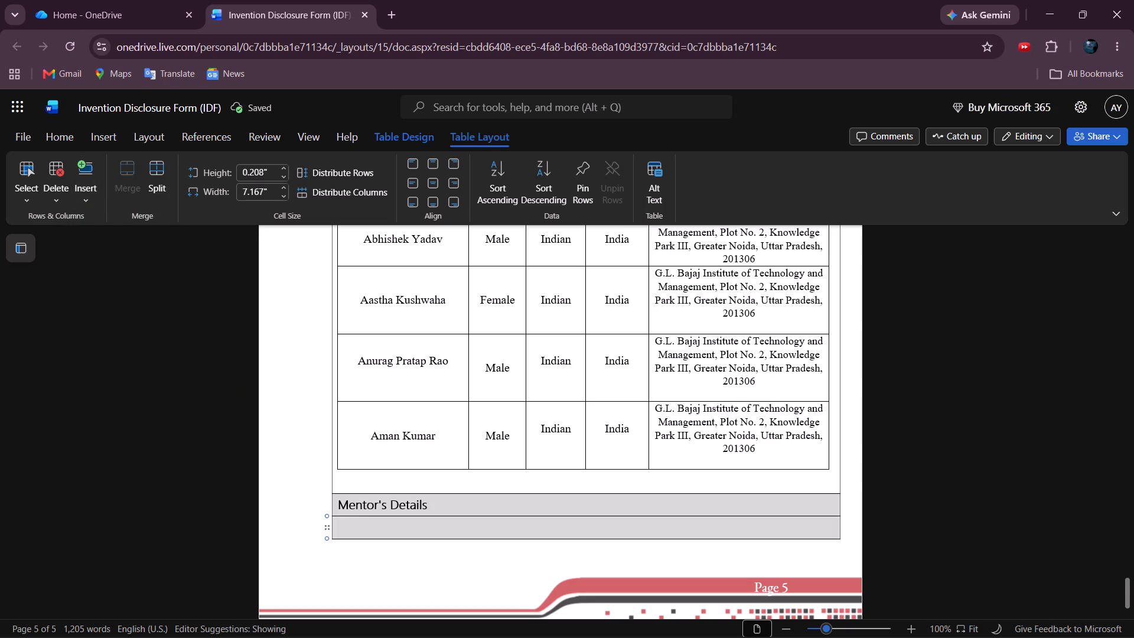
pyautogui.moveTo(370, 530); pyautogui.dragTo(416, 533)
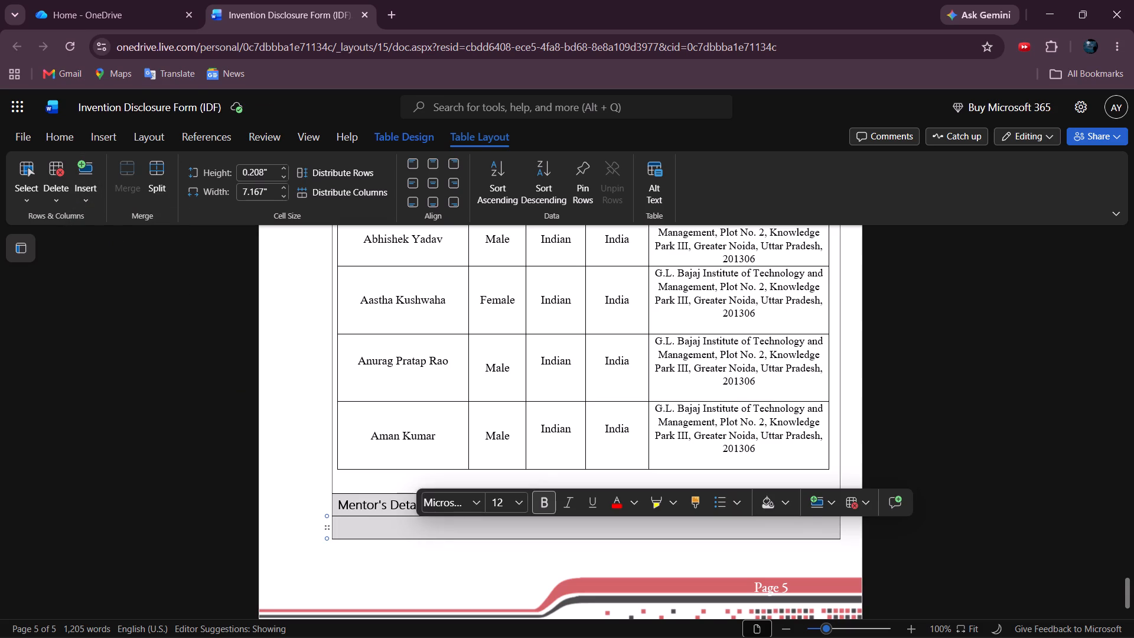
pyautogui.click(787, 504)
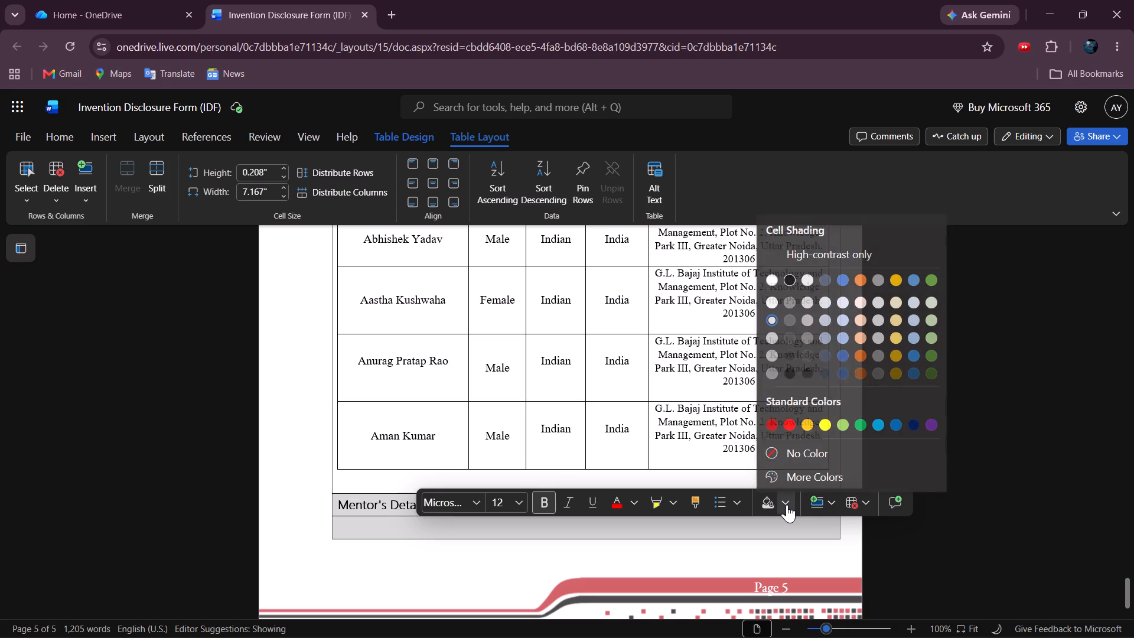
pyautogui.click(774, 281)
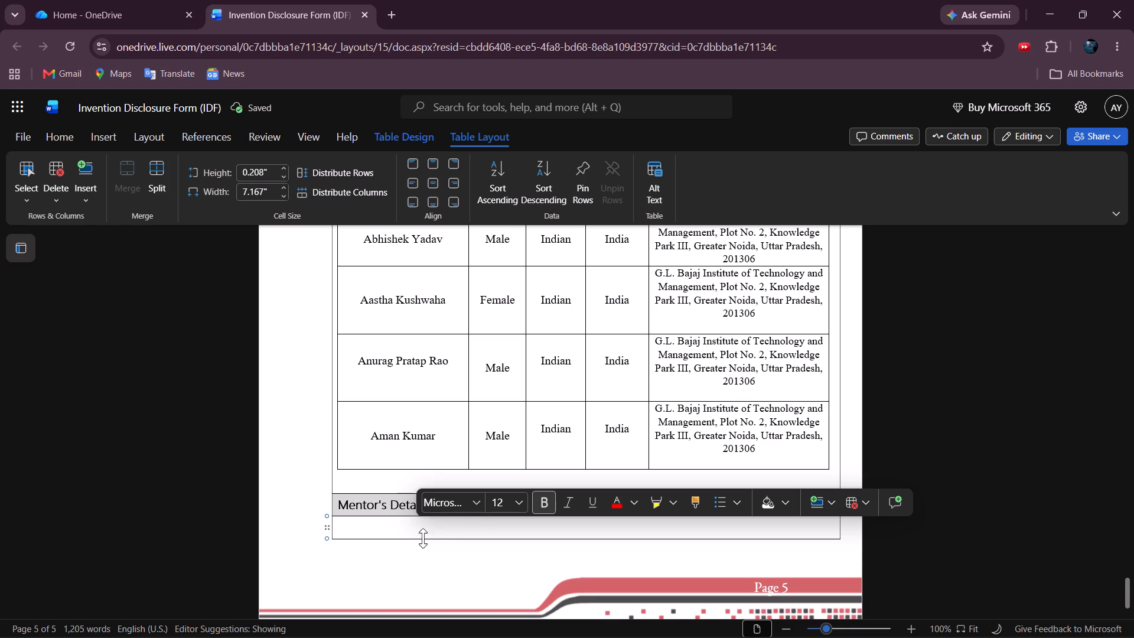
pyautogui.click(406, 535)
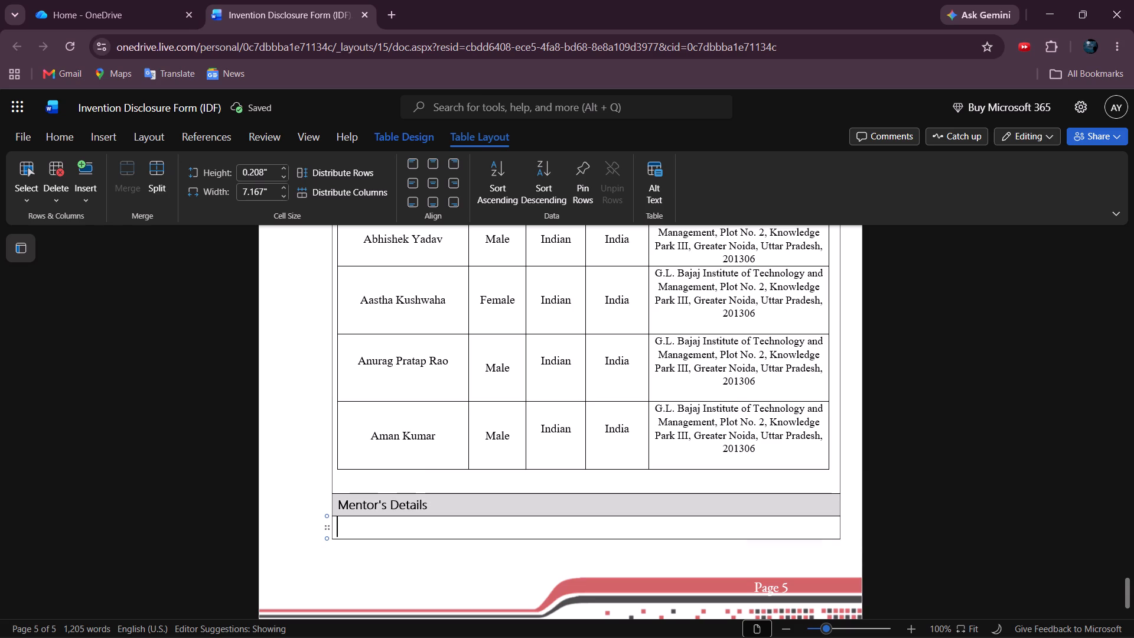
# Apply the light grid table style to the outer table that holds the Mentor's Details rows.
pyautogui.scroll(-4, 406, 535)
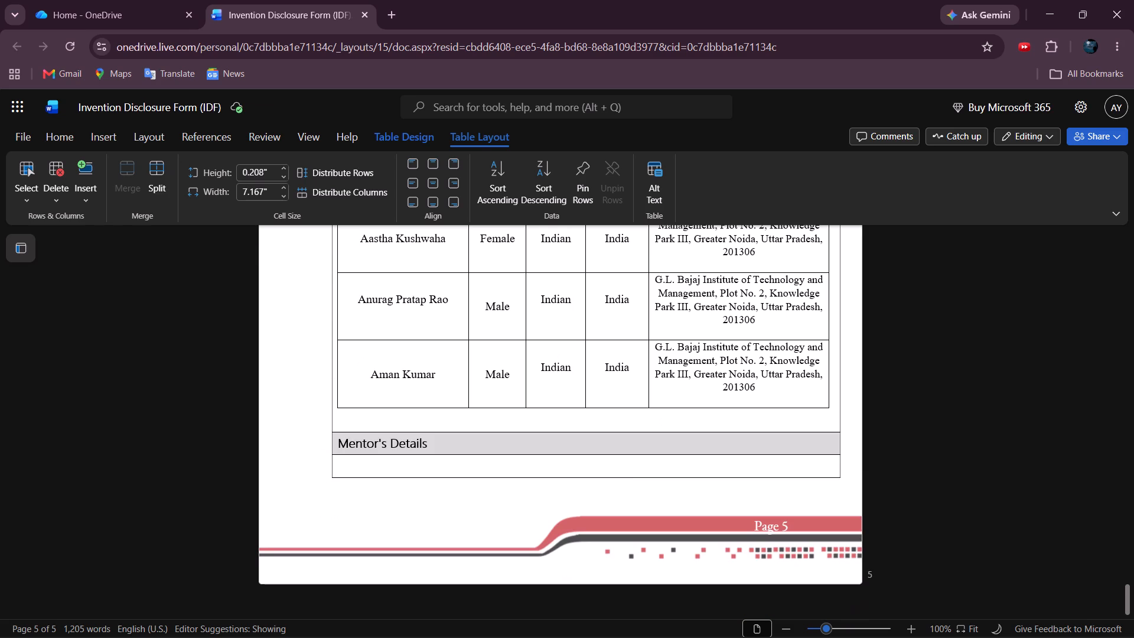
pyautogui.click(405, 133)
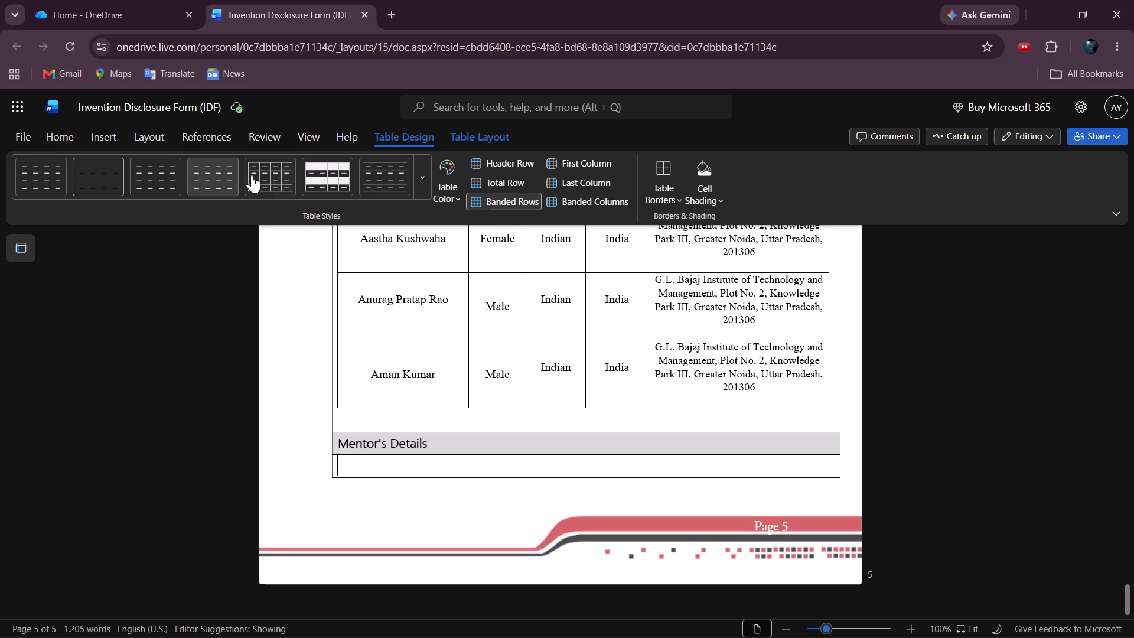
pyautogui.click(269, 178)
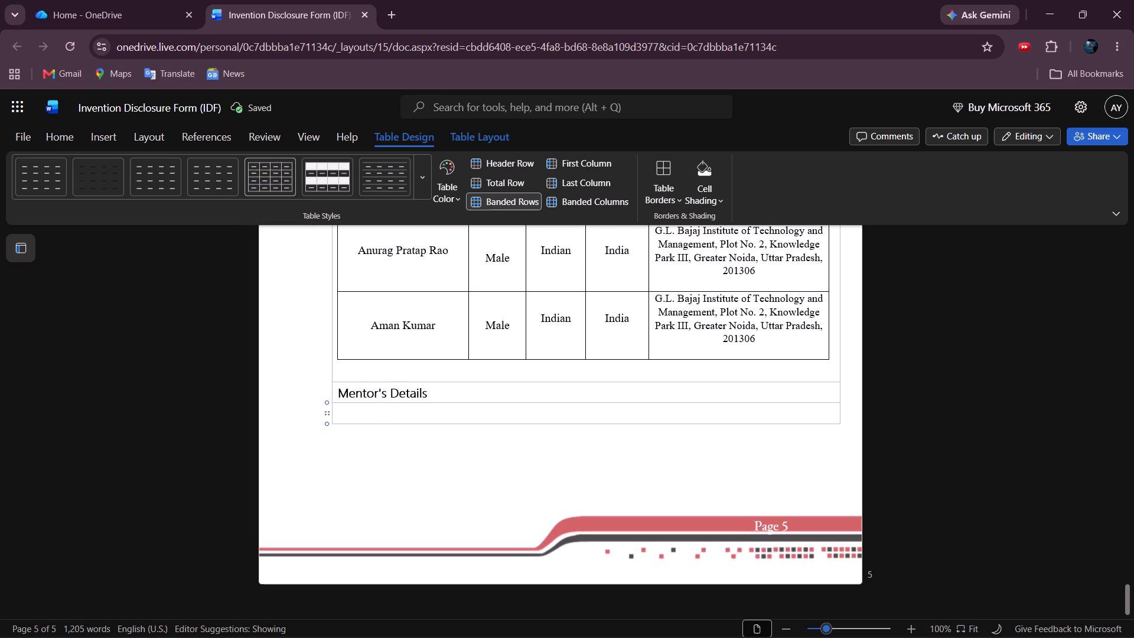
# Insert a 5x2 table inside the empty row below the Mentor's Details heading.
pyautogui.click(376, 418)
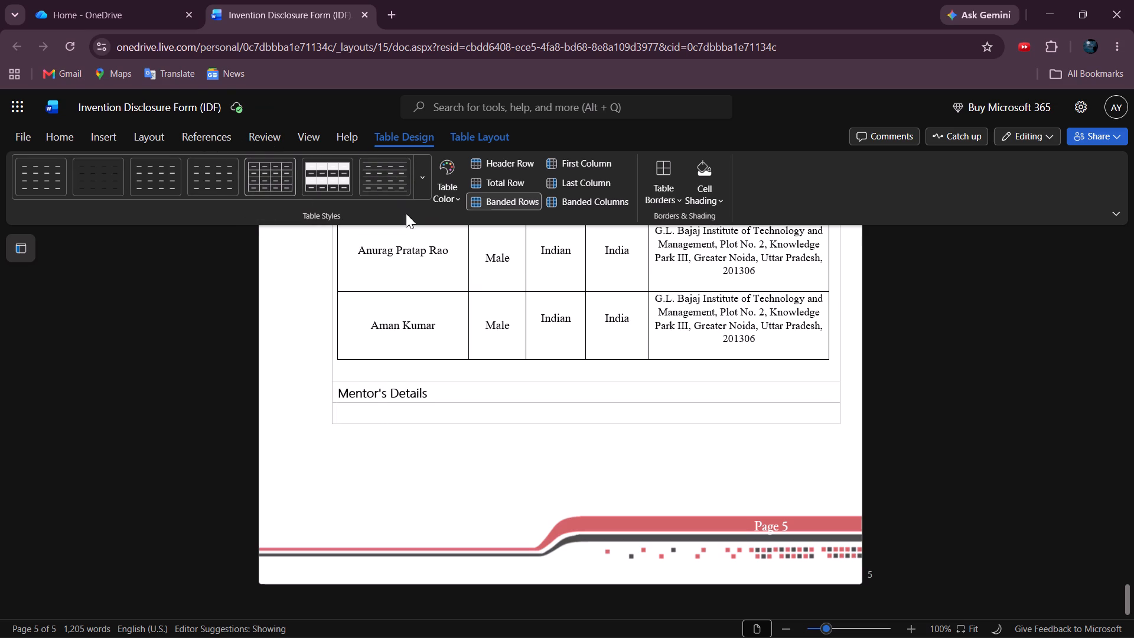
pyautogui.click(106, 137)
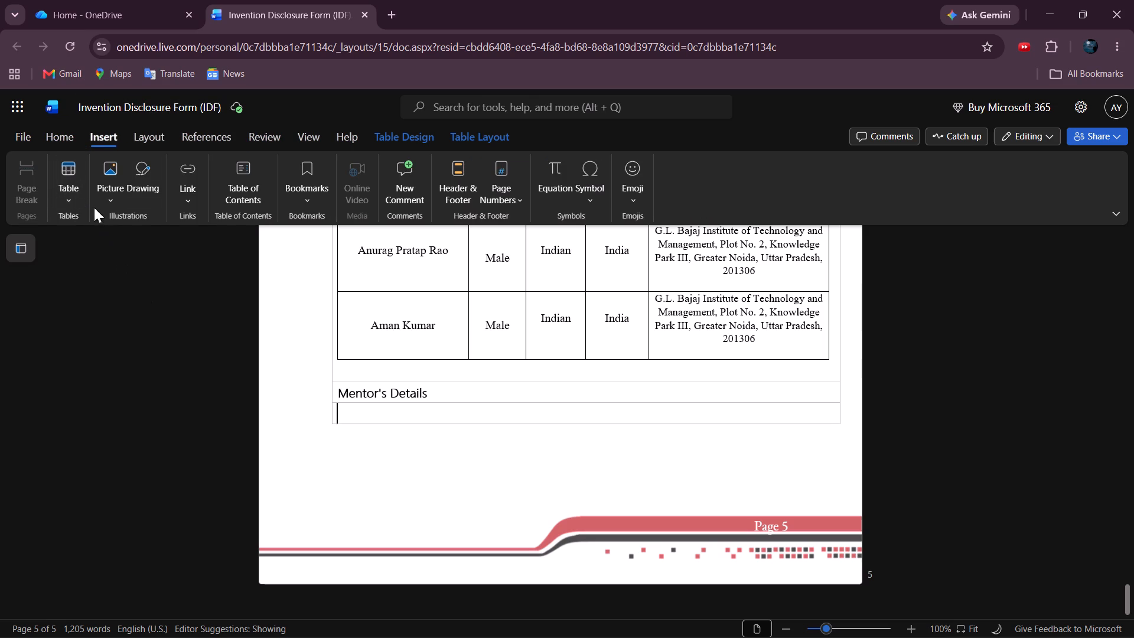
pyautogui.click(67, 164)
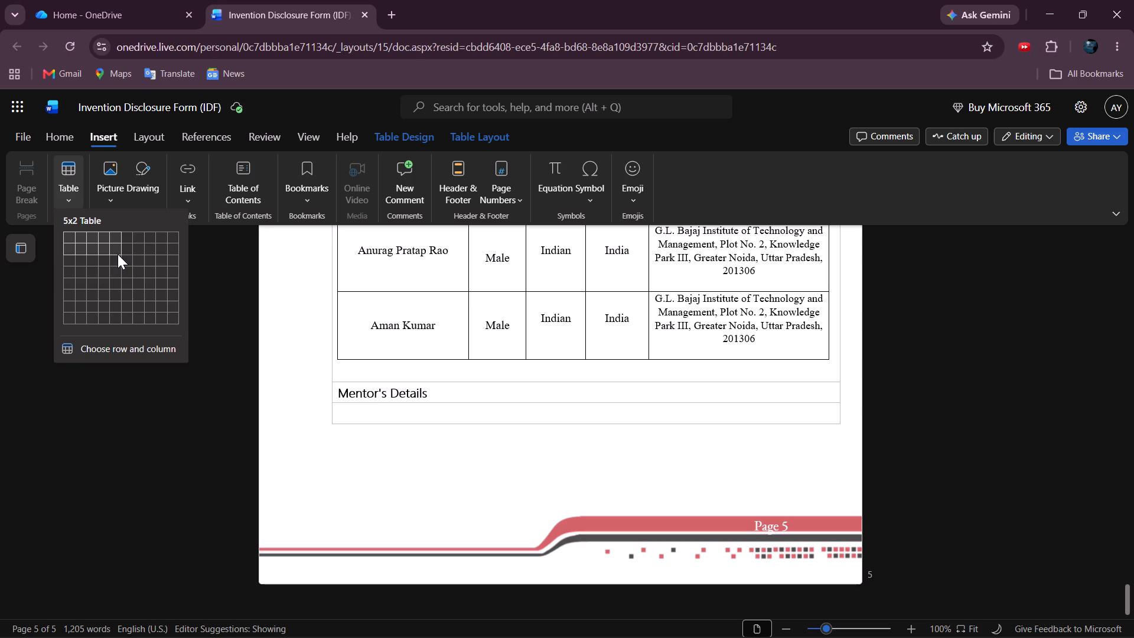
pyautogui.click(118, 254)
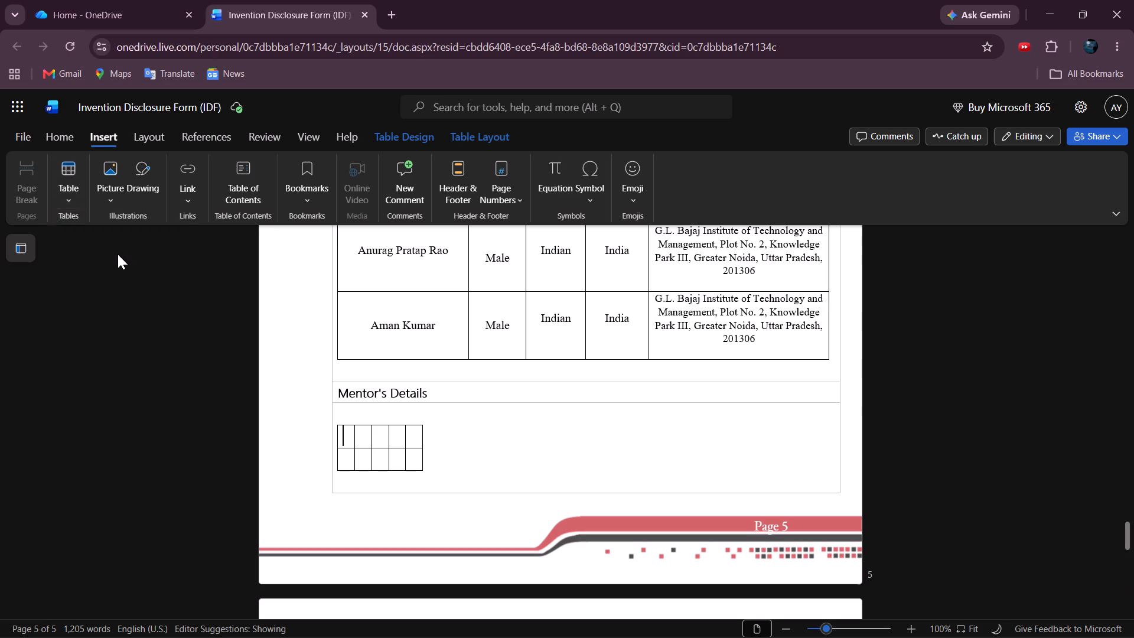
# Resize the five columns of the new Mentor's Details table to roughly match the column layout of the inventors table.
pyautogui.click(383, 442)
pyautogui.moveTo(423, 448); pyautogui.dragTo(813, 444)
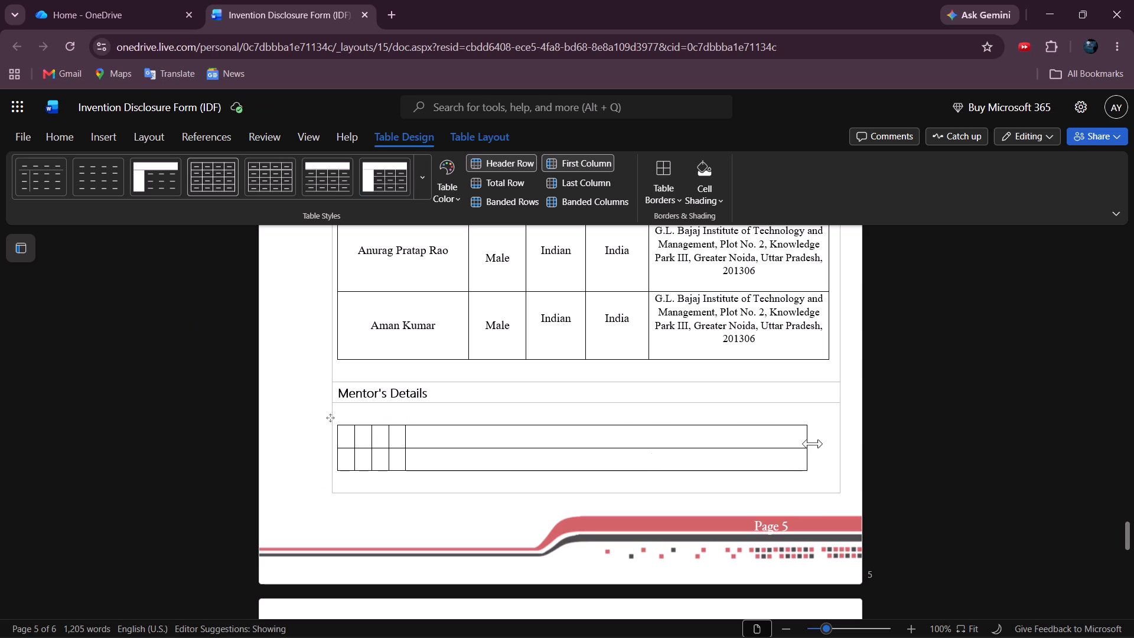
pyautogui.moveTo(813, 444); pyautogui.dragTo(829, 447)
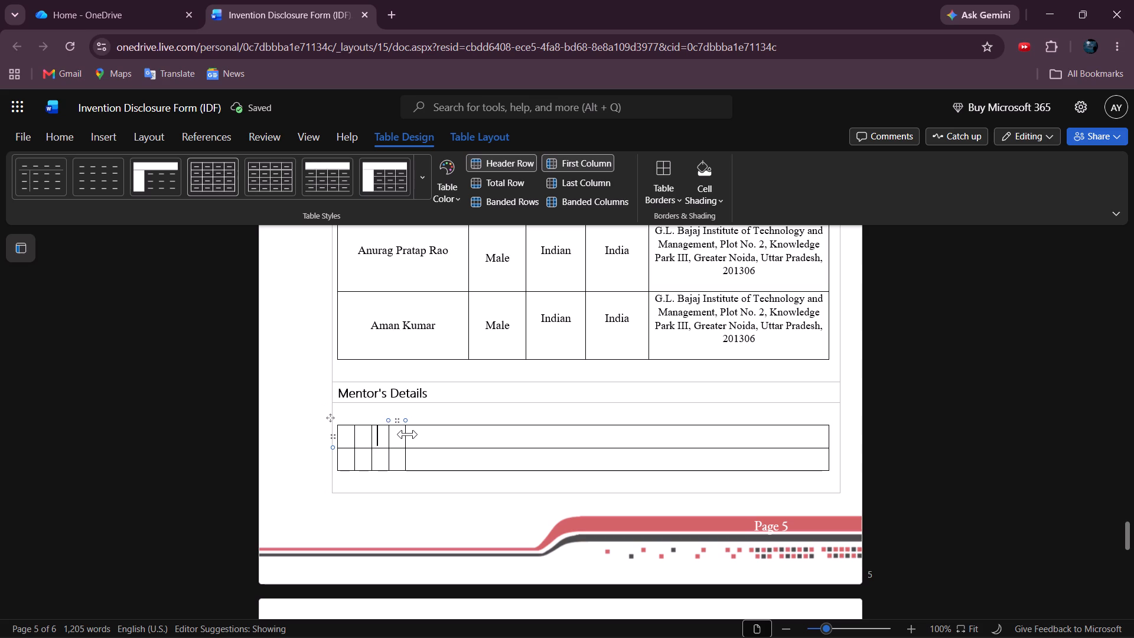
pyautogui.moveTo(408, 434); pyautogui.dragTo(760, 444)
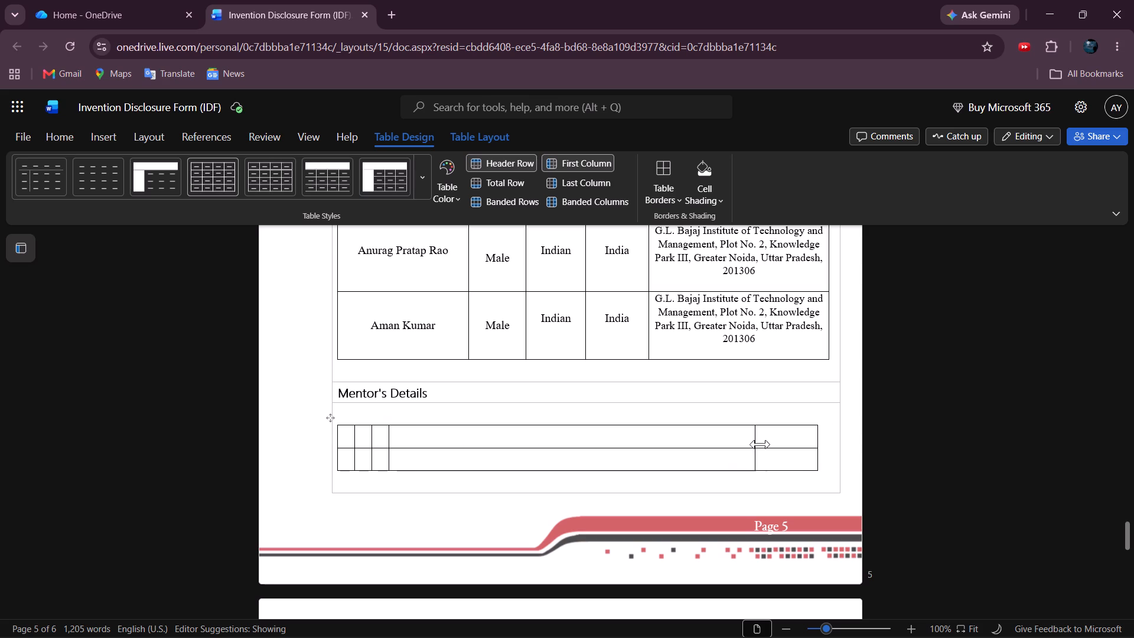
pyautogui.moveTo(760, 444); pyautogui.dragTo(660, 445)
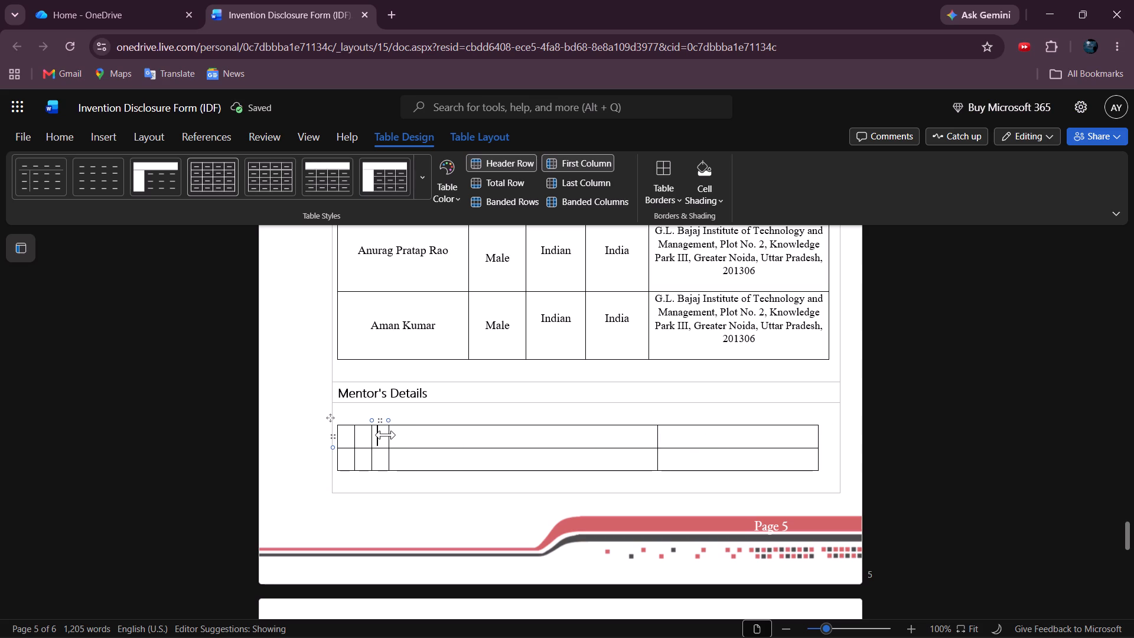
pyautogui.moveTo(386, 435); pyautogui.dragTo(638, 441)
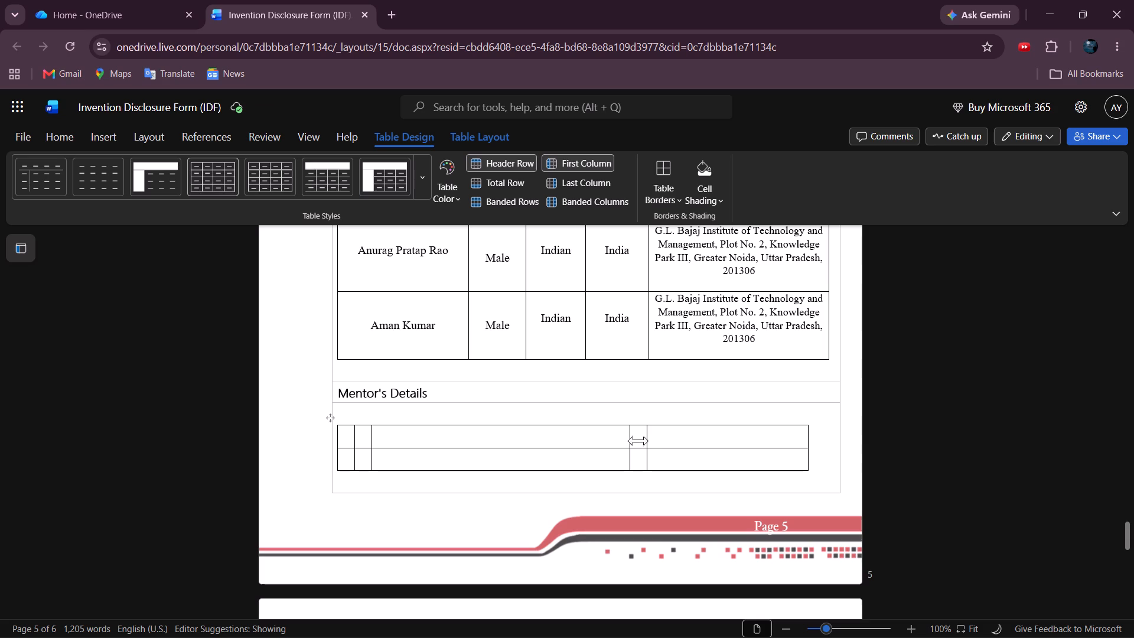
pyautogui.moveTo(638, 441); pyautogui.dragTo(588, 441)
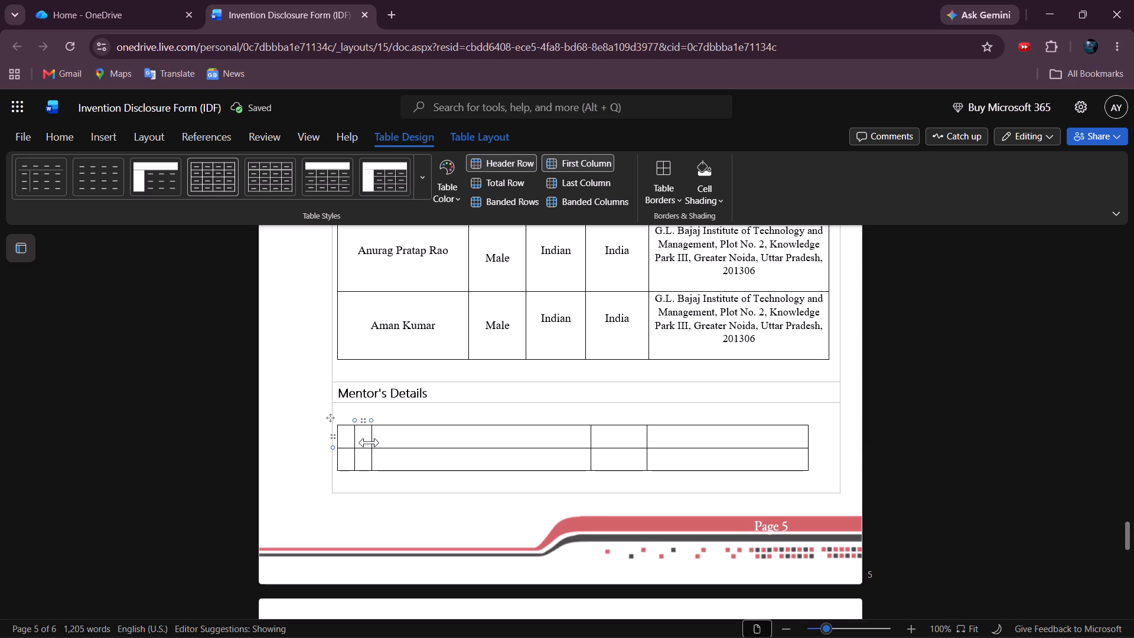
pyautogui.moveTo(369, 442); pyautogui.dragTo(519, 438)
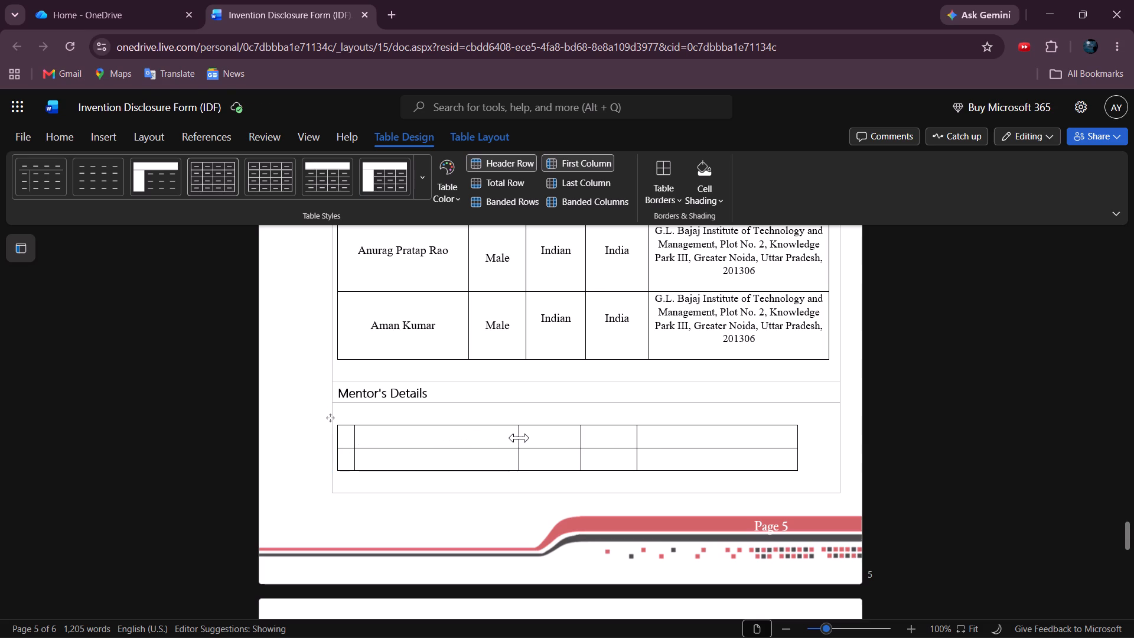
pyautogui.moveTo(519, 438); pyautogui.dragTo(527, 438)
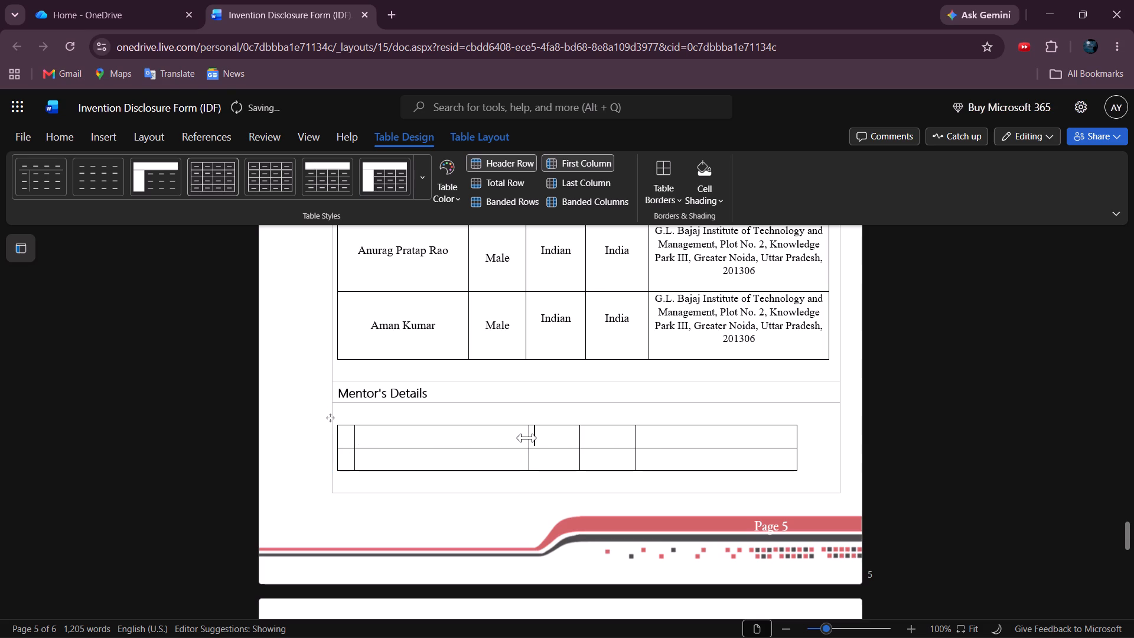
pyautogui.moveTo(353, 439); pyautogui.dragTo(393, 436)
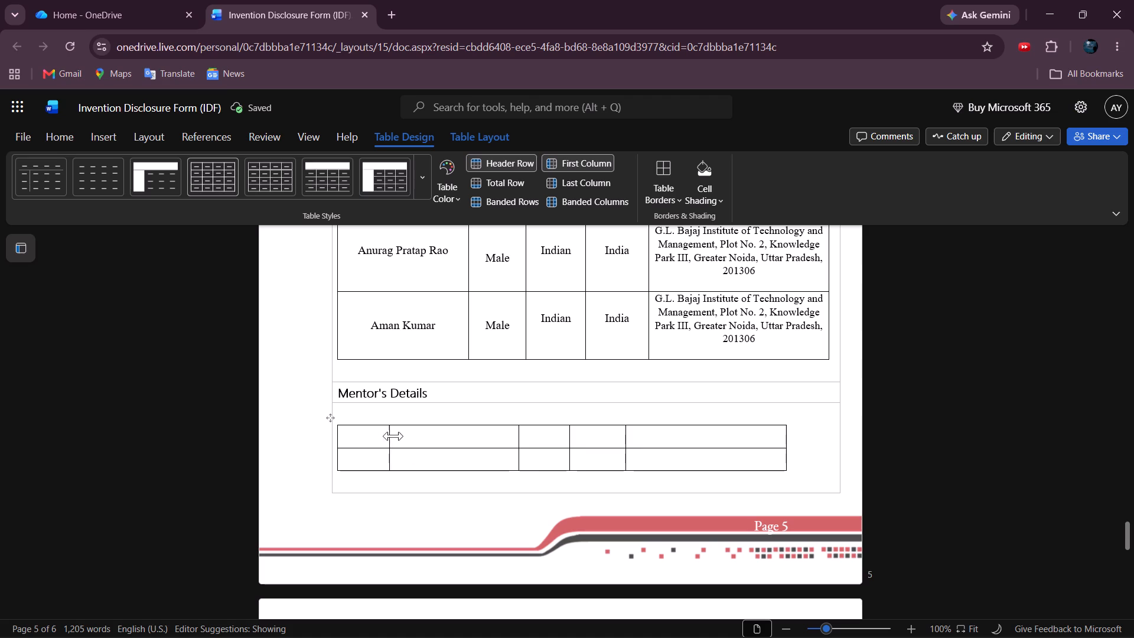
pyautogui.moveTo(393, 436); pyautogui.dragTo(471, 437)
# Enter "Name in full", indented with six spaces, in the first header cell of the Mentor's Details table.
pyautogui.click(400, 438)
pyautogui.scroll(3, 400, 438)
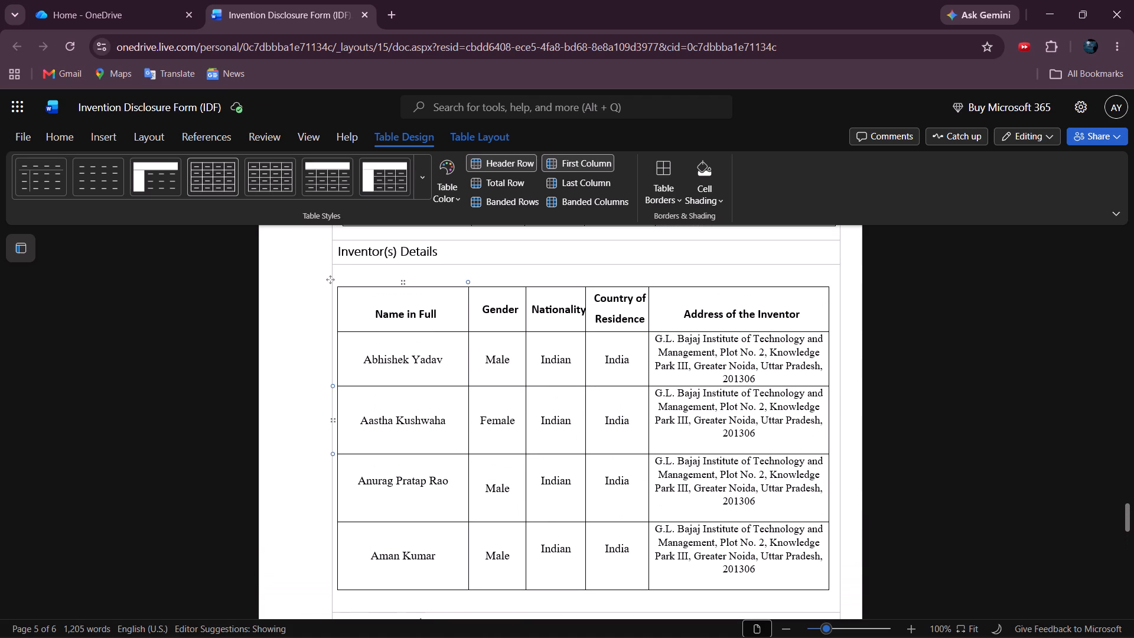
pyautogui.scroll(-3, 400, 438)
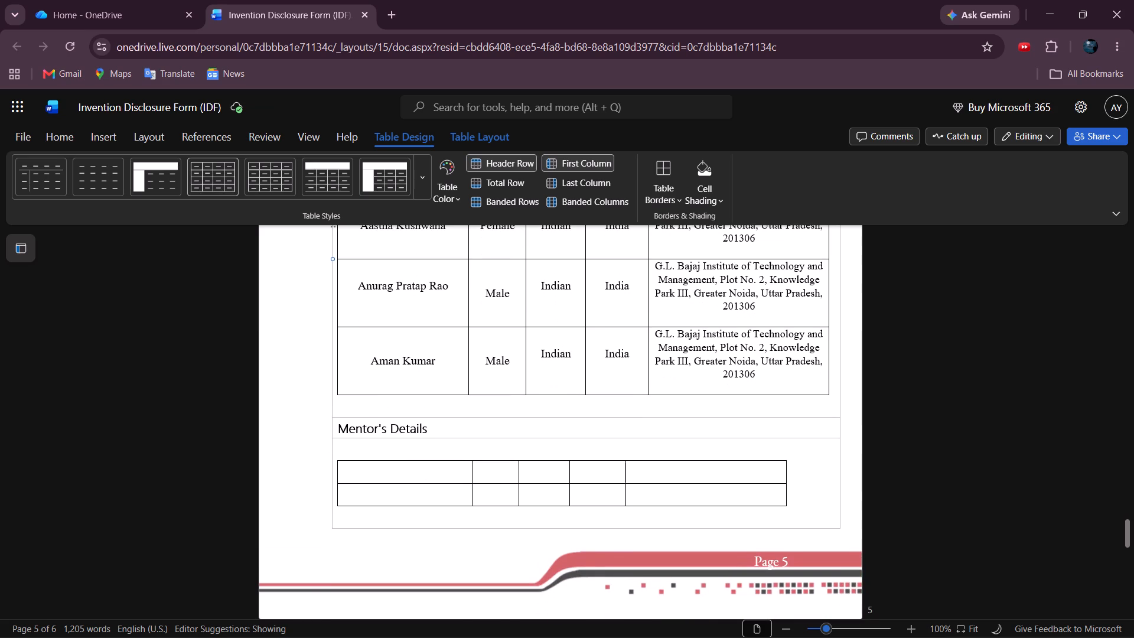
pyautogui.press('space')
pyautogui.press('space')
pyautogui.press('space')
pyautogui.press('space')
pyautogui.press('space')
pyautogui.press('space')
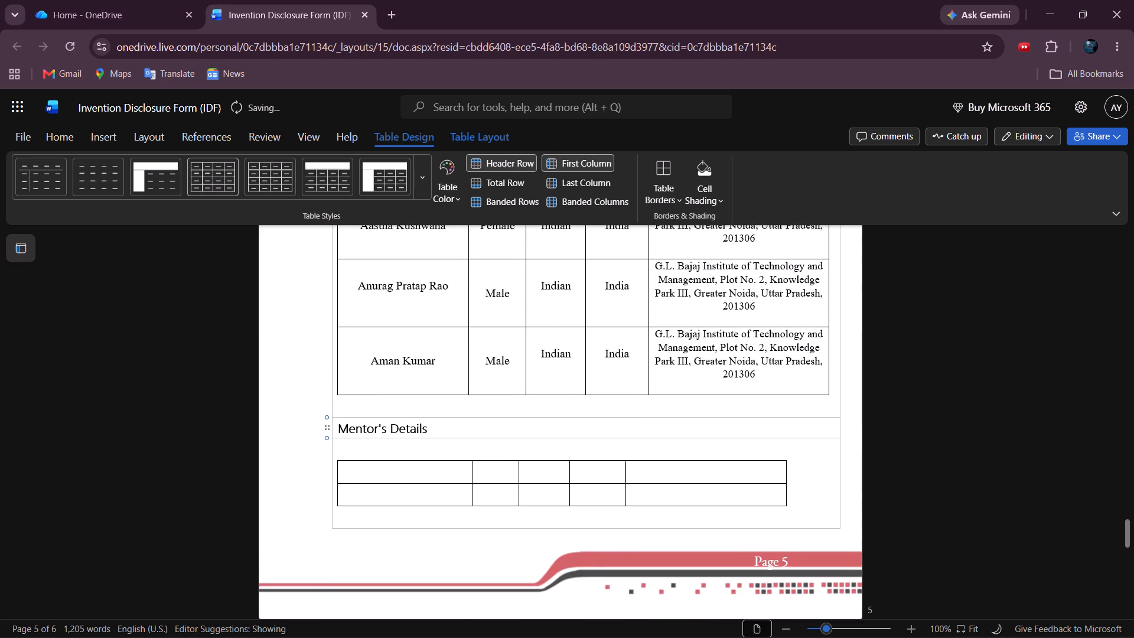
pyautogui.write('N')
pyautogui.write('ame in full')
# Enter "Gender" in the second header cell of the Mentor's Details table, following the inventors table's headings.
pyautogui.scroll(2, 400, 438)
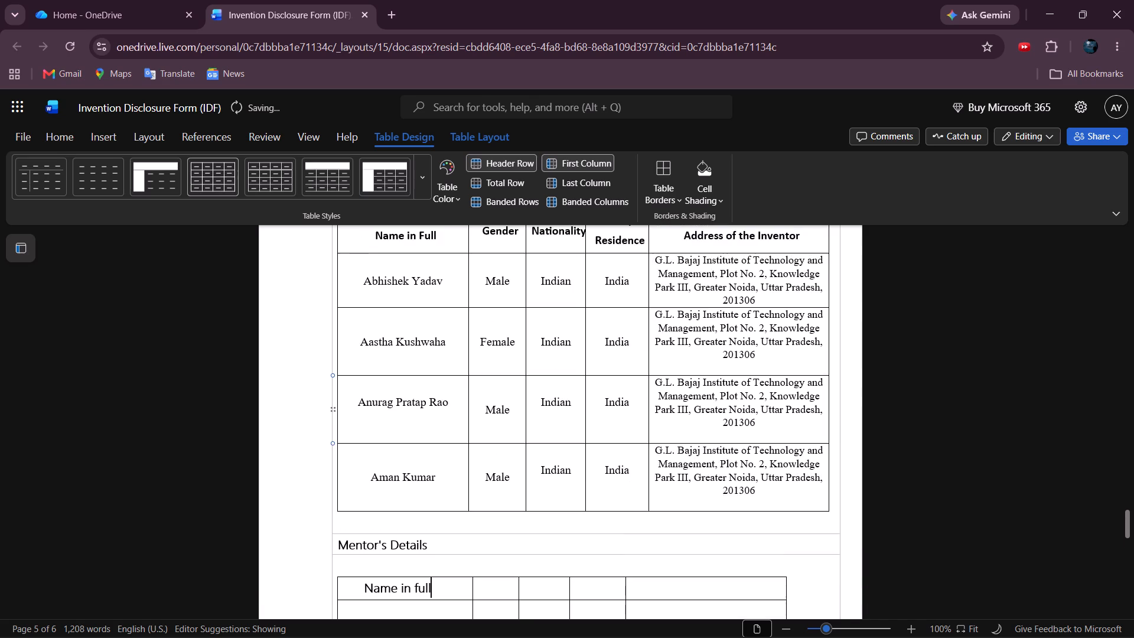
pyautogui.scroll(1, 400, 438)
pyautogui.scroll(-2, 400, 438)
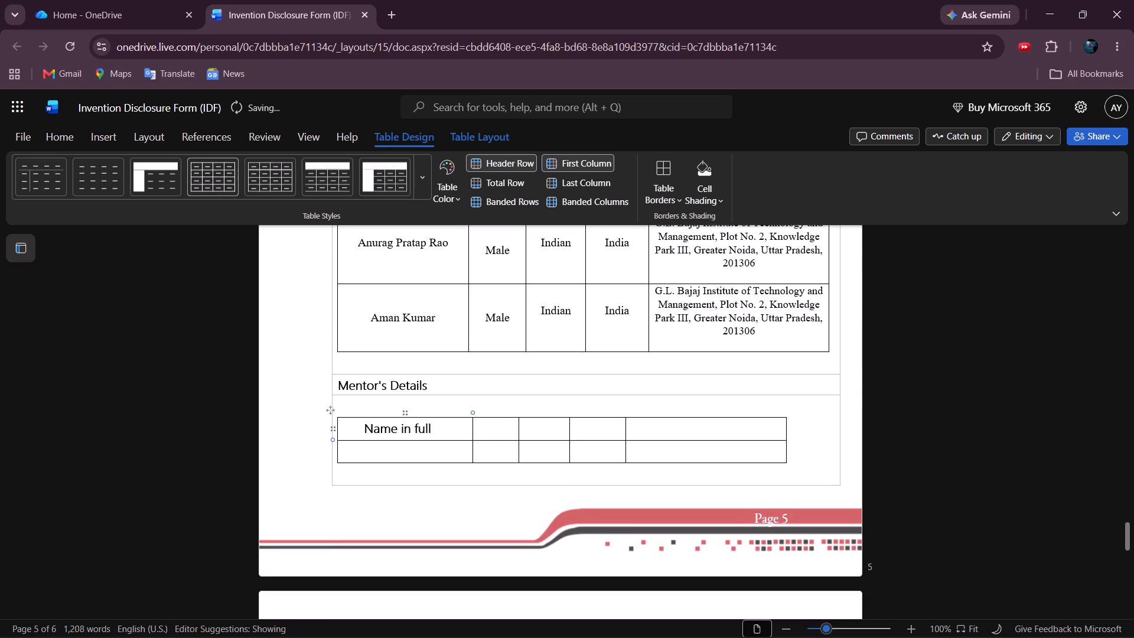
pyautogui.click(493, 430)
pyautogui.hotkey('shift', 'g')
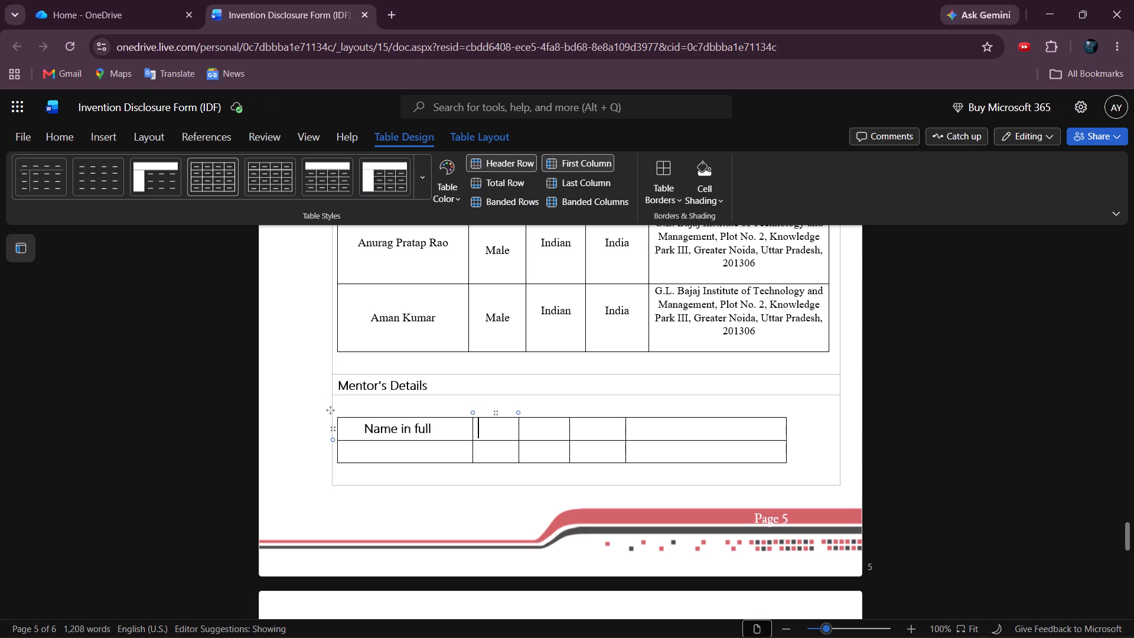
pyautogui.write('ende')
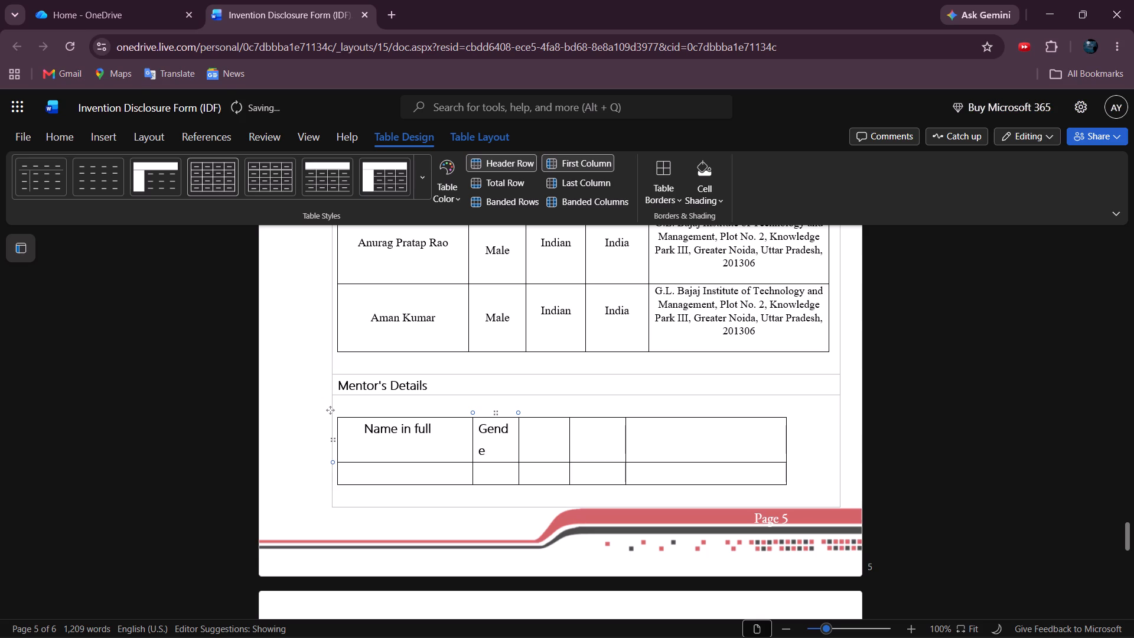
pyautogui.press('r')
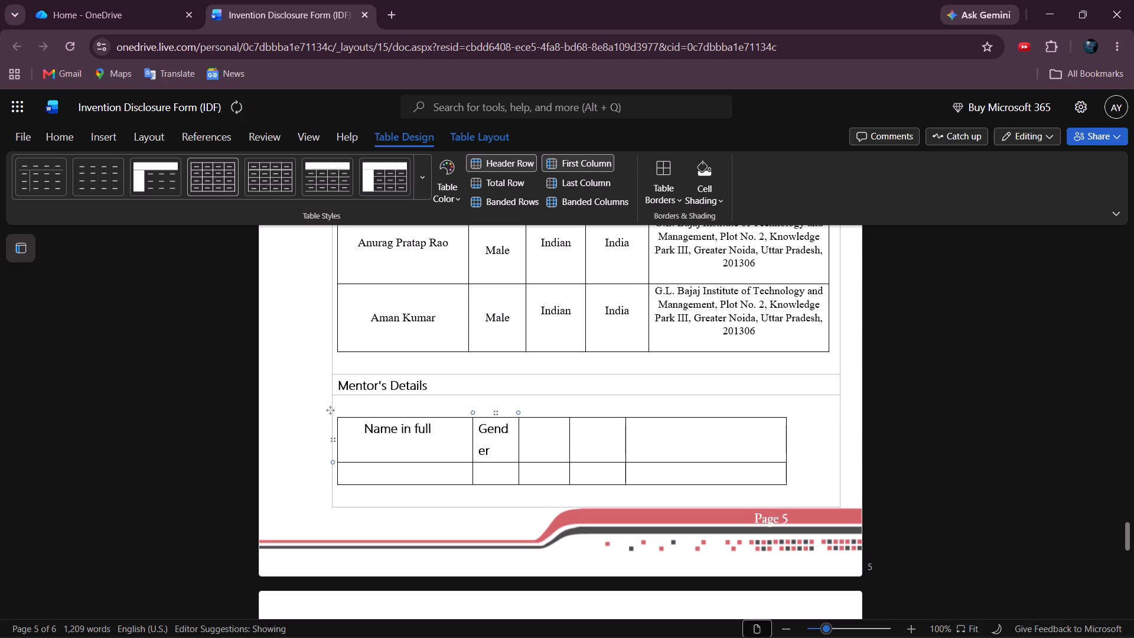
# Check which font the Gender and Nationality headings of the inventors table use.
pyautogui.scroll(2, 506, 427)
pyautogui.scroll(1, 509, 322)
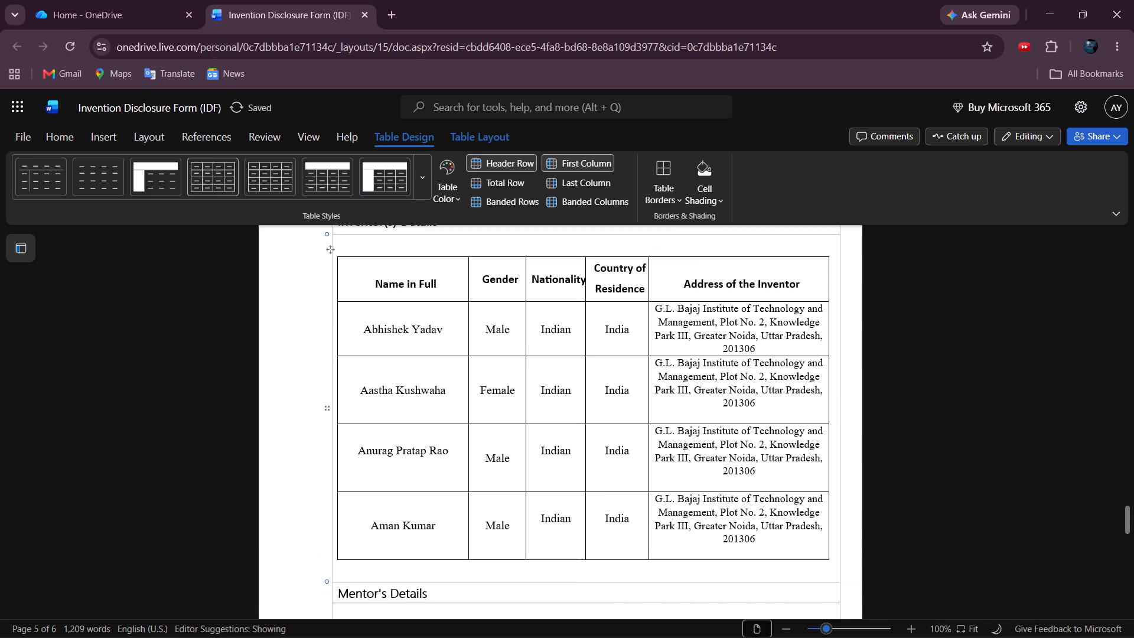
pyautogui.scroll(1, 509, 322)
pyautogui.moveTo(519, 287); pyautogui.dragTo(485, 287)
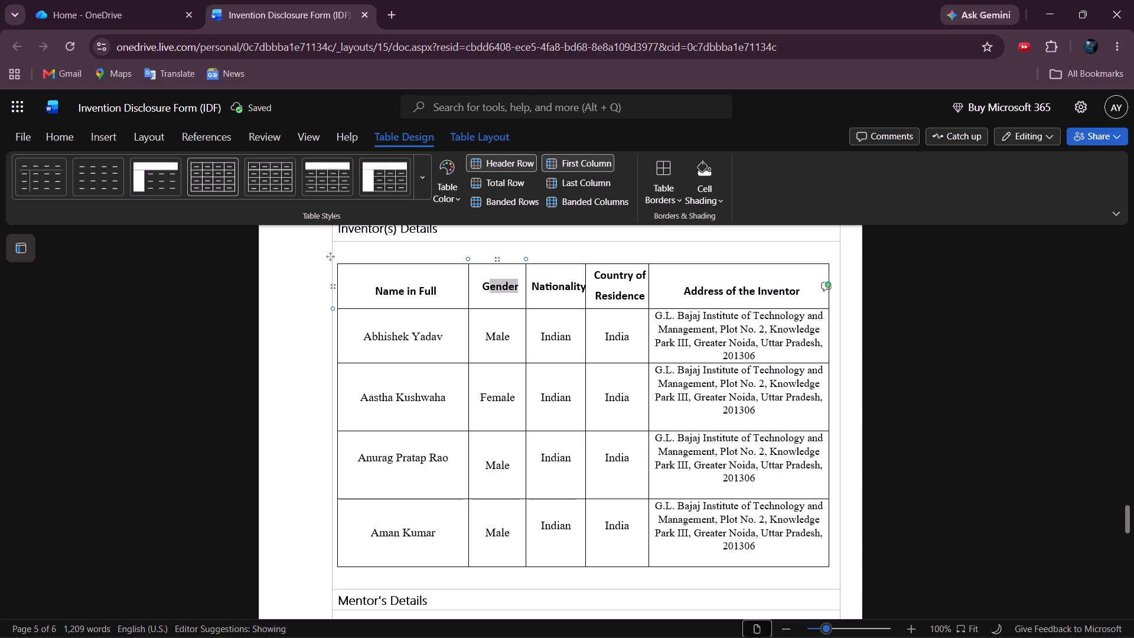
pyautogui.moveTo(485, 287); pyautogui.dragTo(483, 287)
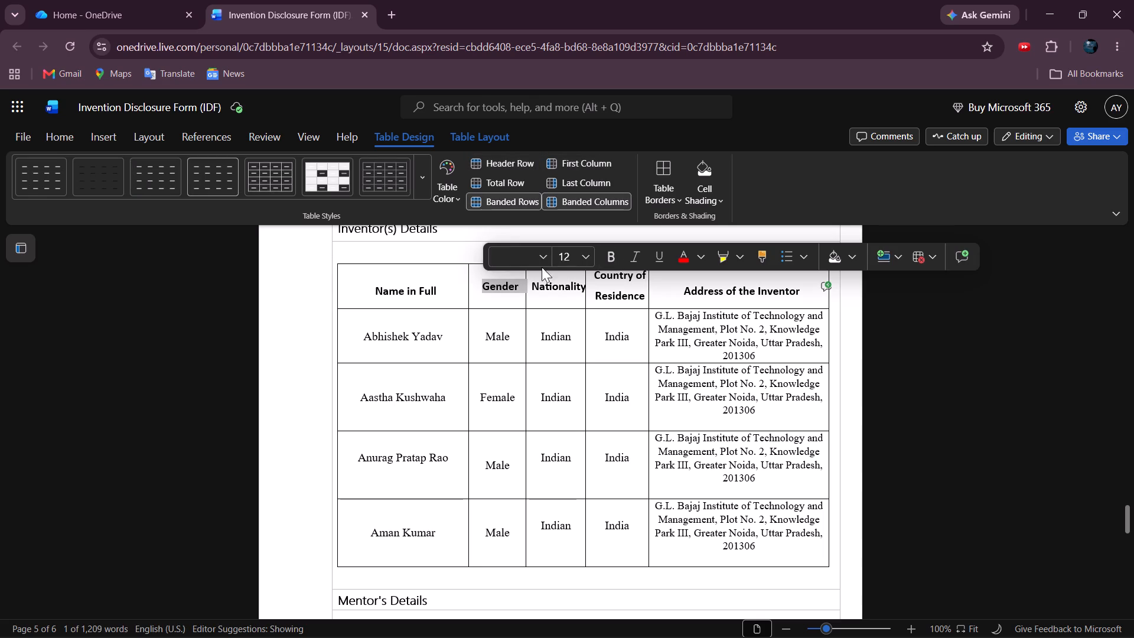
pyautogui.click(509, 300)
pyautogui.moveTo(483, 285); pyautogui.dragTo(498, 285)
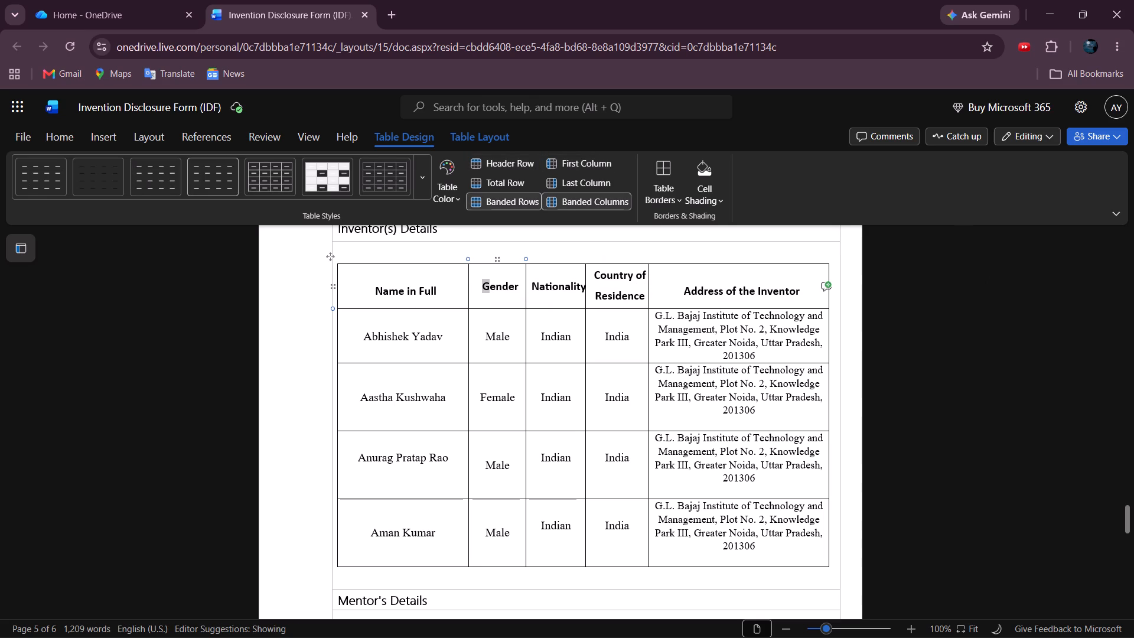
pyautogui.moveTo(498, 285); pyautogui.dragTo(506, 285)
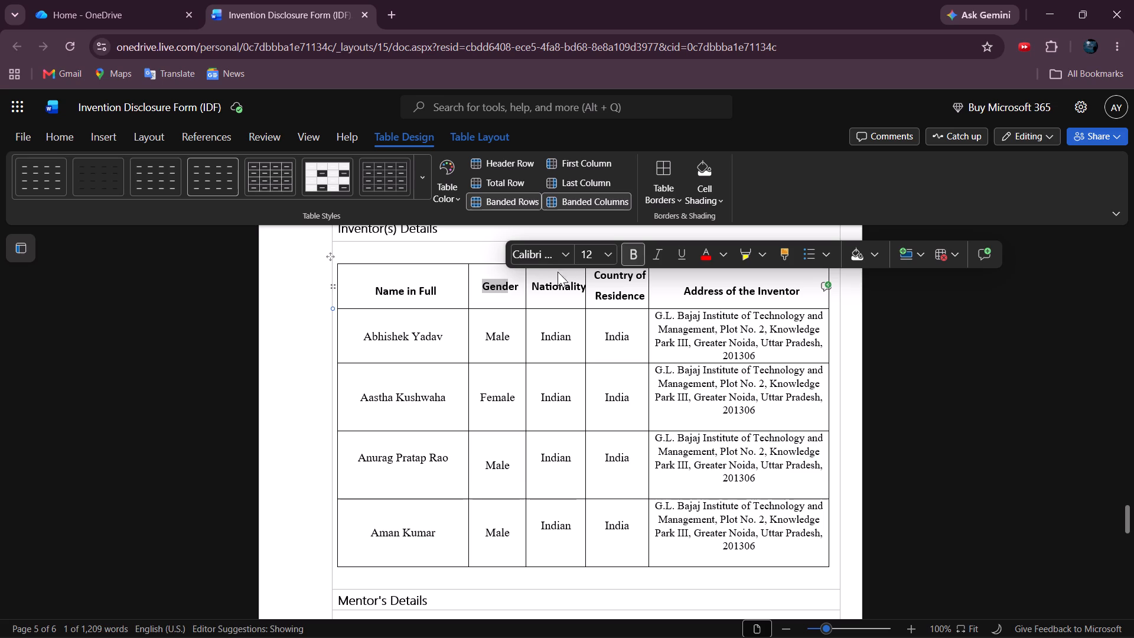
pyautogui.click(567, 257)
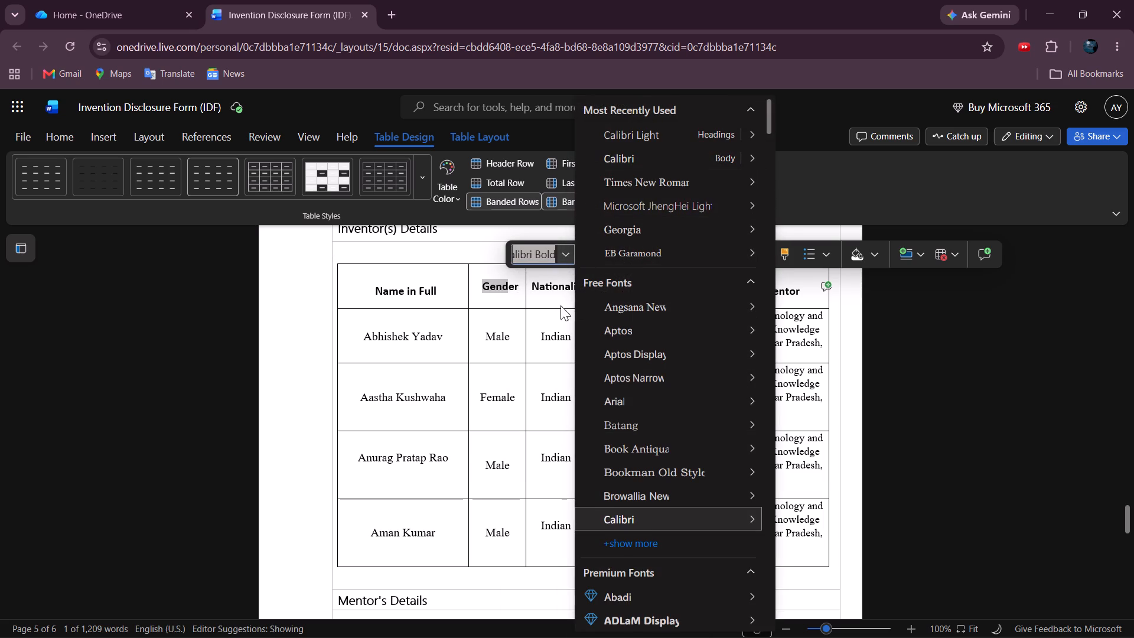
pyautogui.click(453, 279)
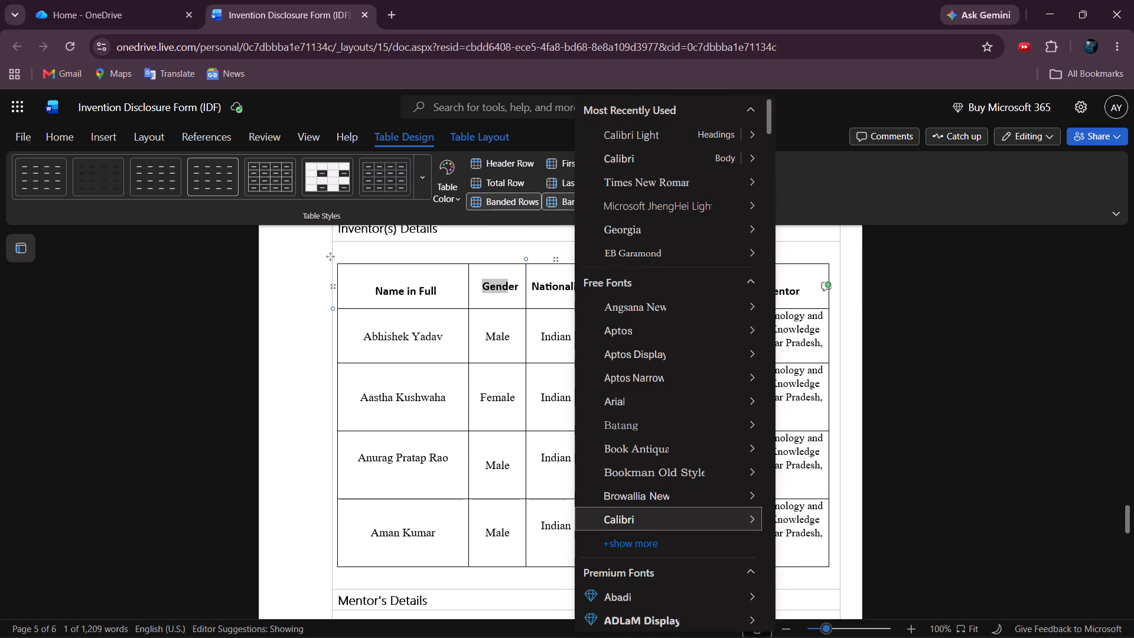
pyautogui.moveTo(533, 291); pyautogui.dragTo(555, 288)
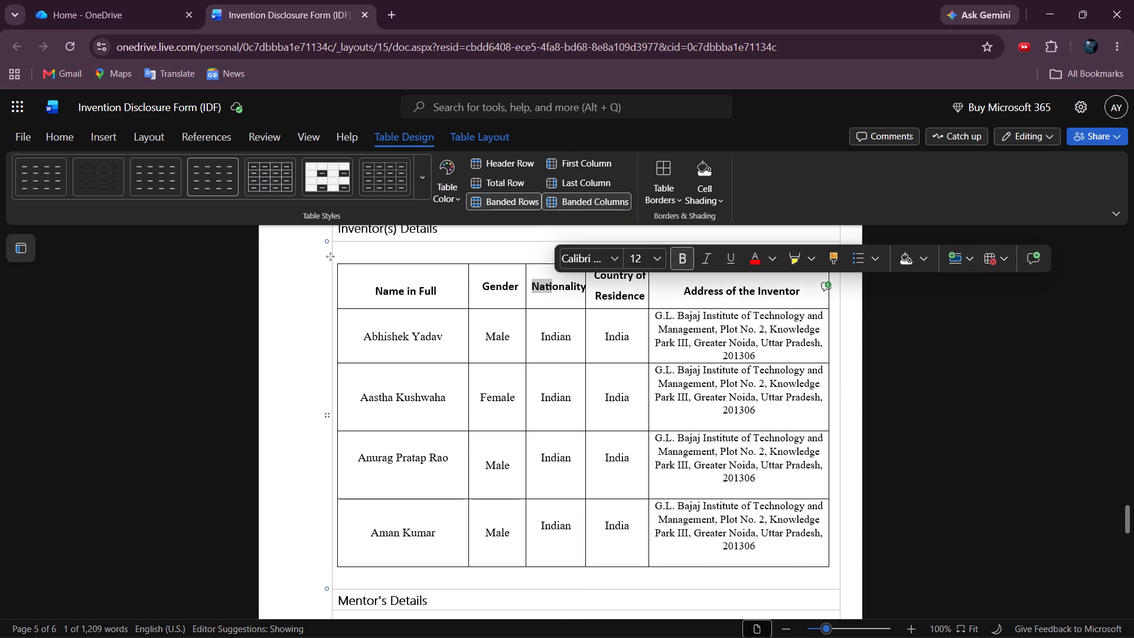
# Change the font of the "Name in full" and "Gender" headings in the Mentor's Details table to Calibri.
pyautogui.scroll(-3, 561, 333)
pyautogui.moveTo(433, 509); pyautogui.dragTo(363, 506)
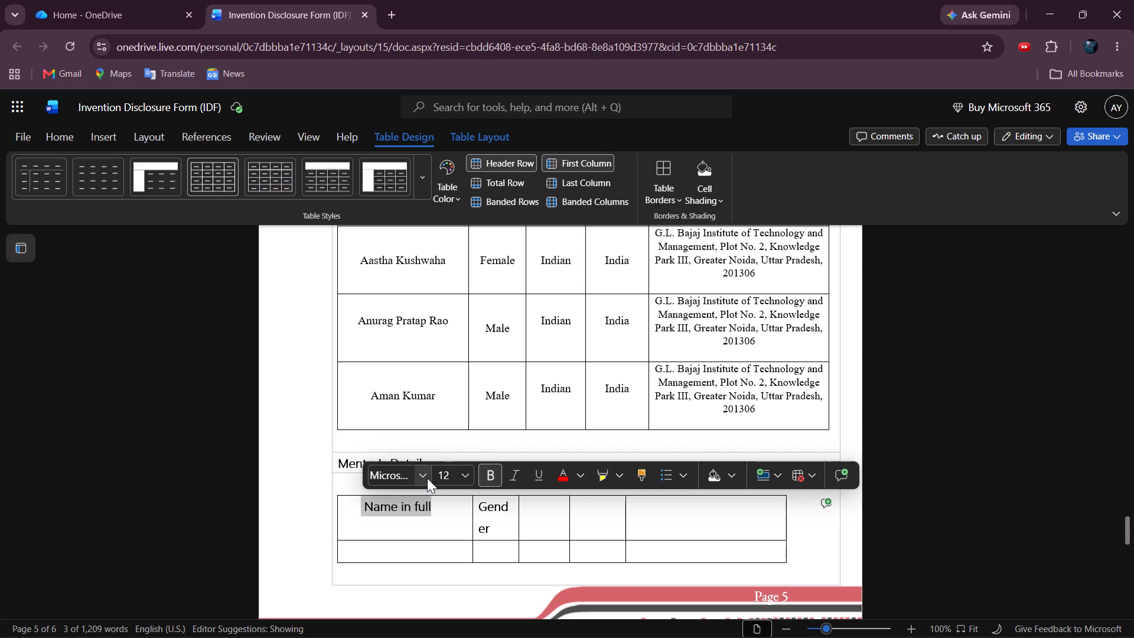
pyautogui.click(426, 478)
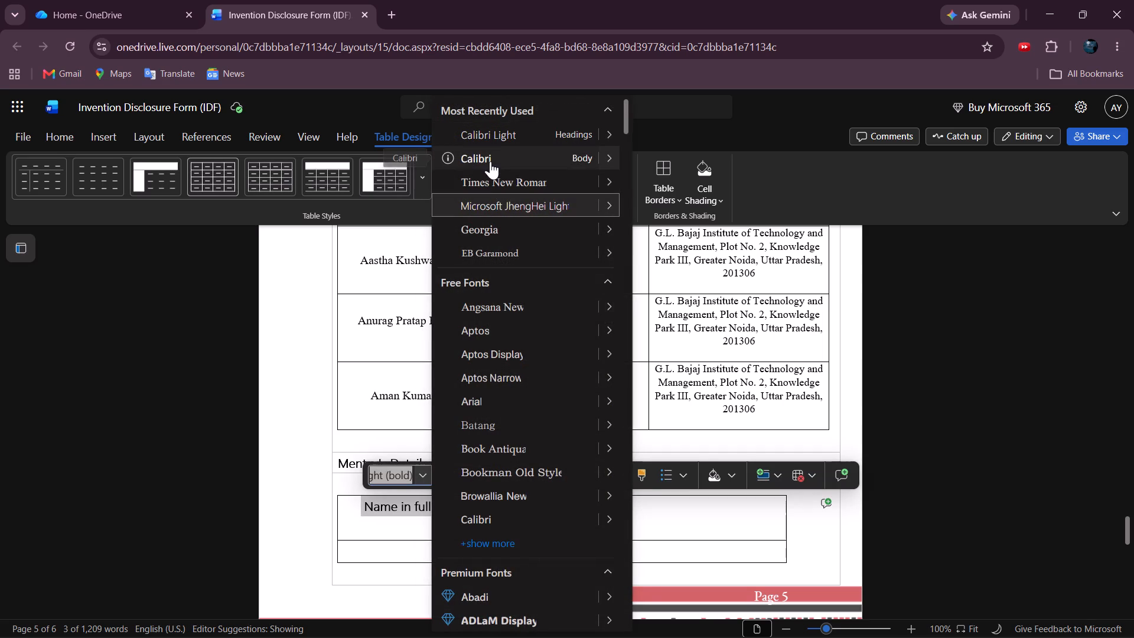
pyautogui.click(490, 161)
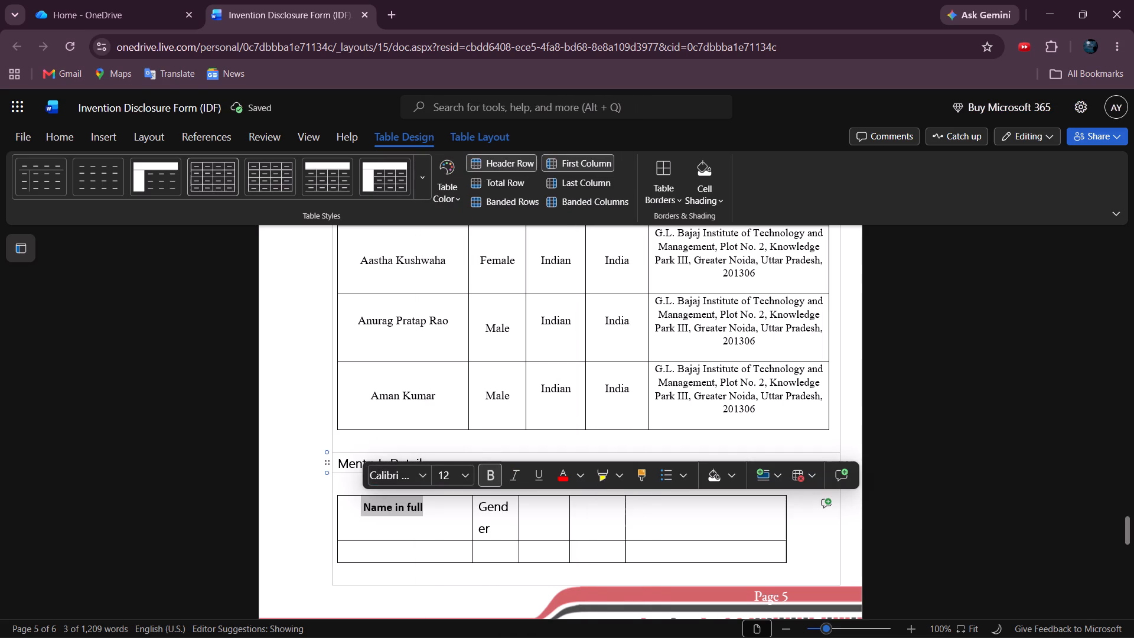
pyautogui.click(451, 510)
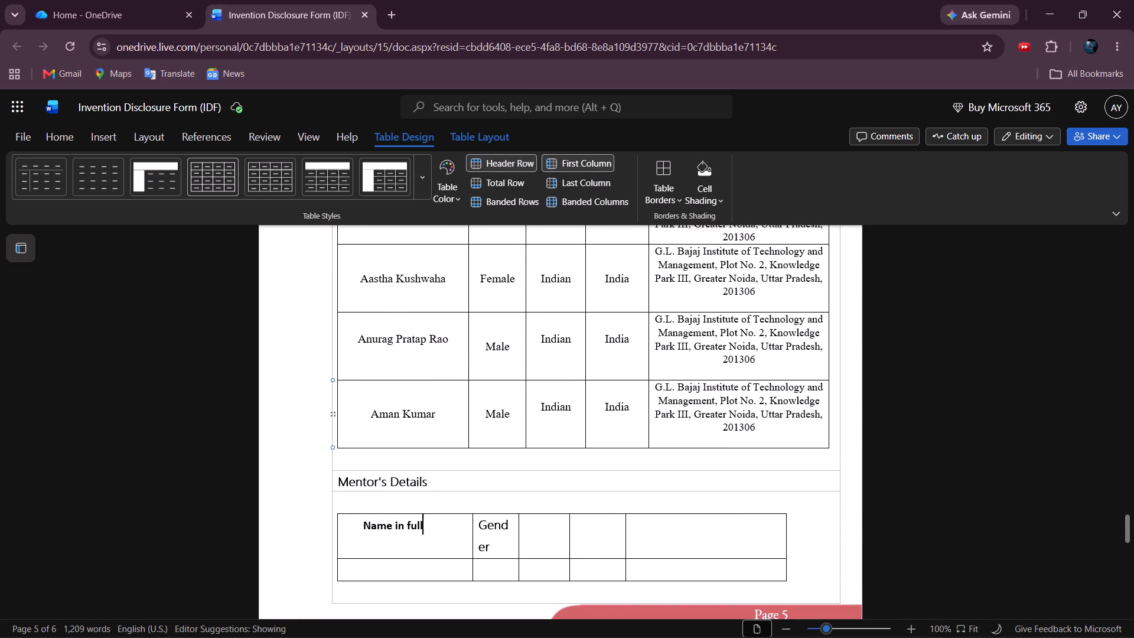
pyautogui.moveTo(511, 542); pyautogui.dragTo(481, 525)
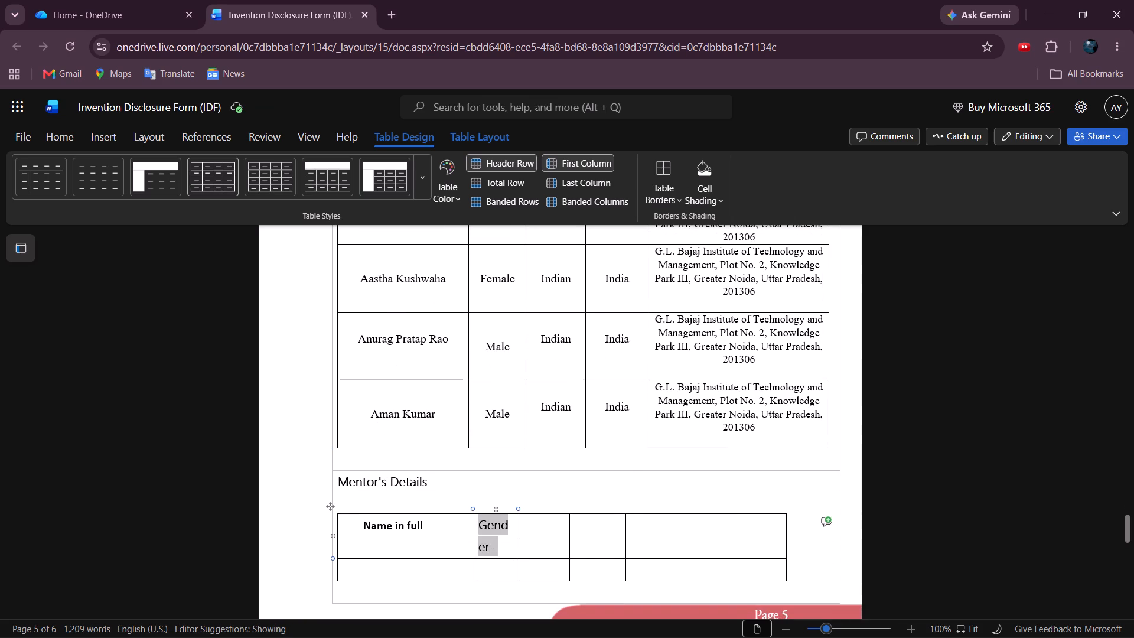
pyautogui.moveTo(481, 525); pyautogui.dragTo(481, 524)
pyautogui.click(539, 495)
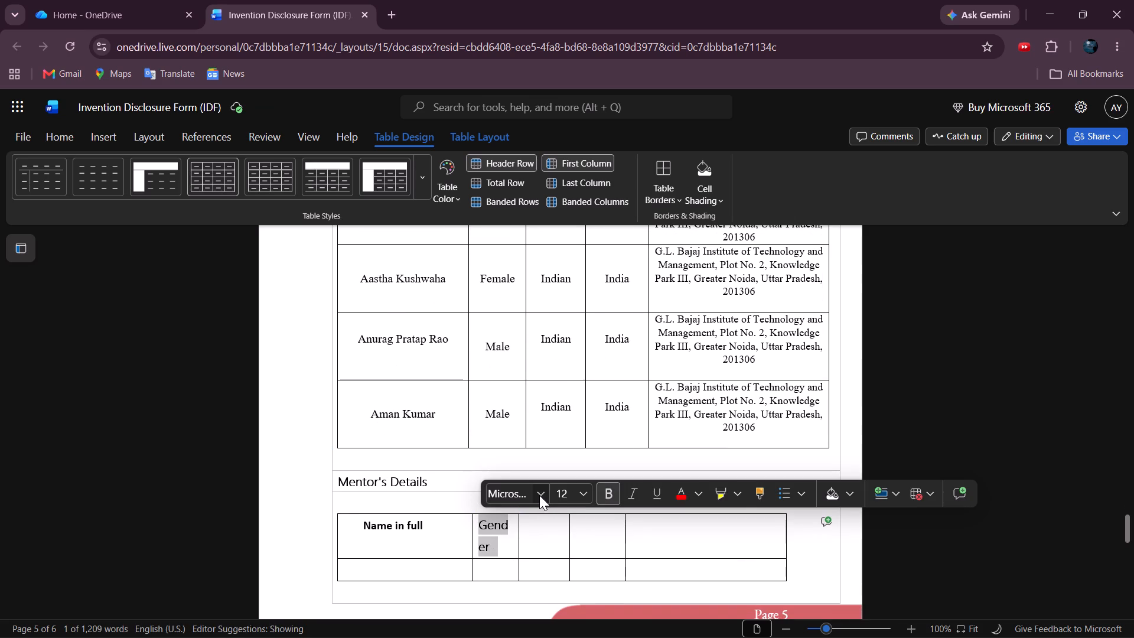
pyautogui.click(613, 157)
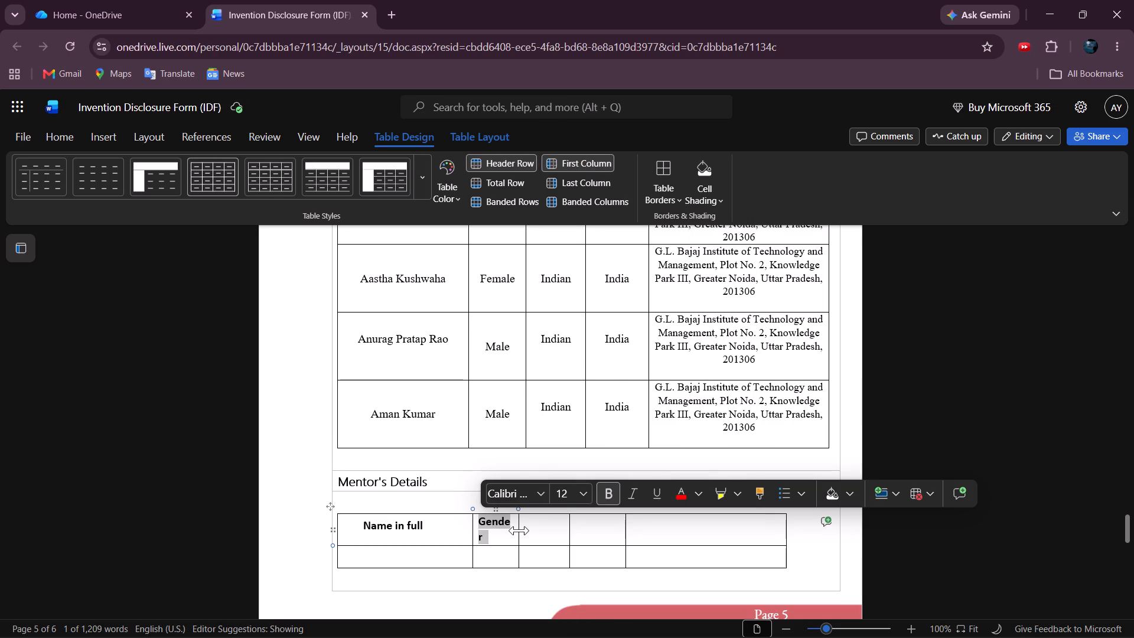
# Widen the Gender column of the Mentor's Details table slightly so its heading fits on one line.
pyautogui.moveTo(519, 530); pyautogui.dragTo(525, 530)
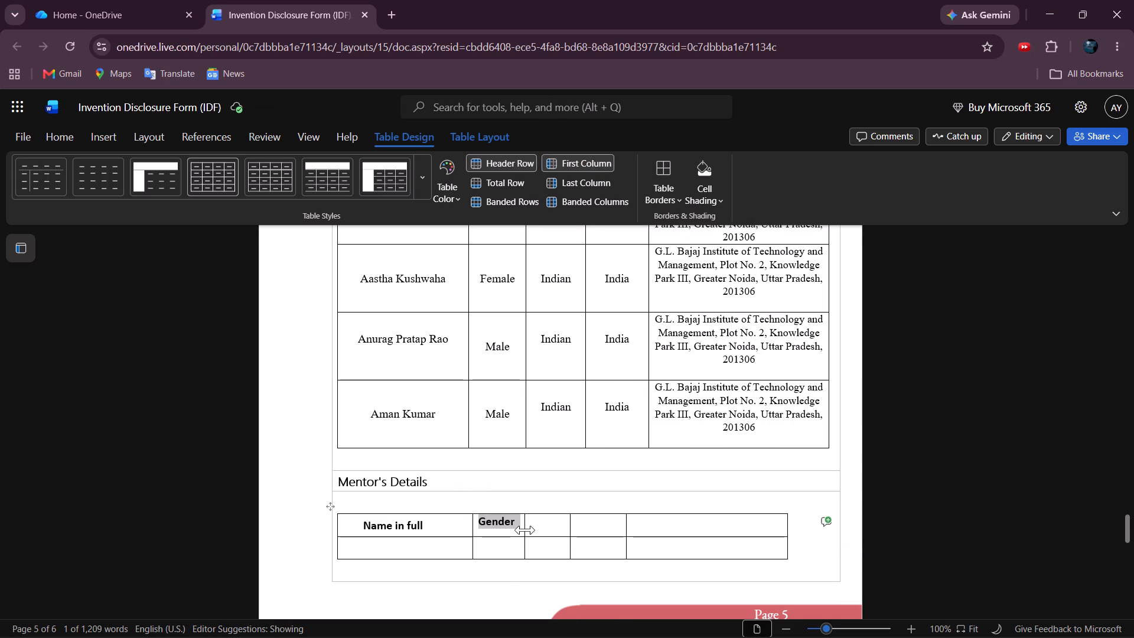
pyautogui.moveTo(525, 530); pyautogui.dragTo(527, 530)
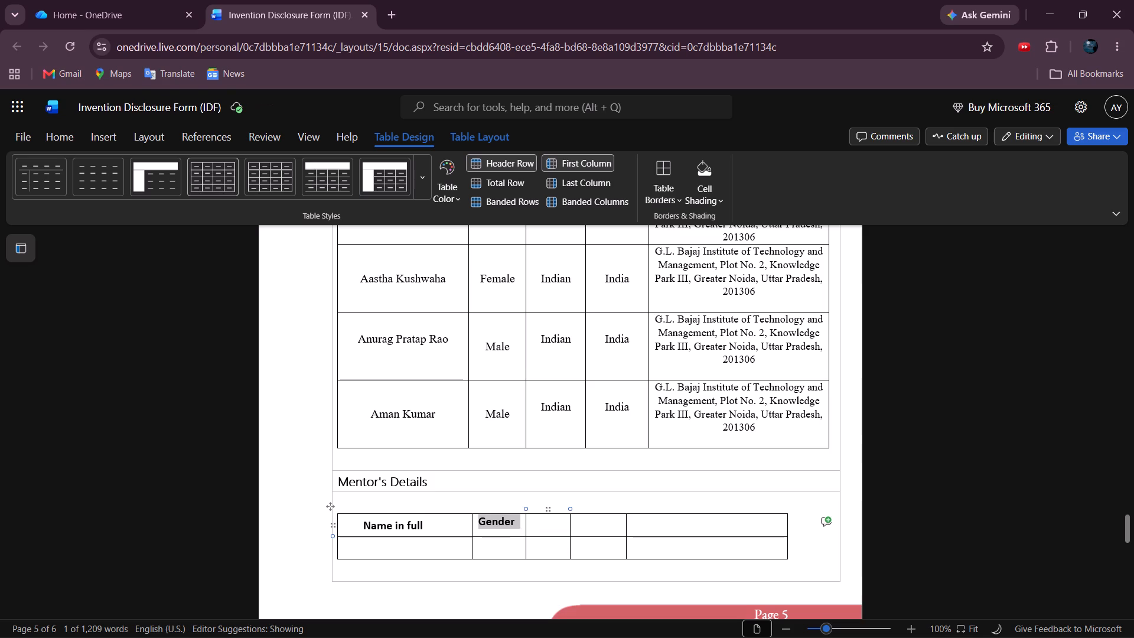
pyautogui.click(539, 527)
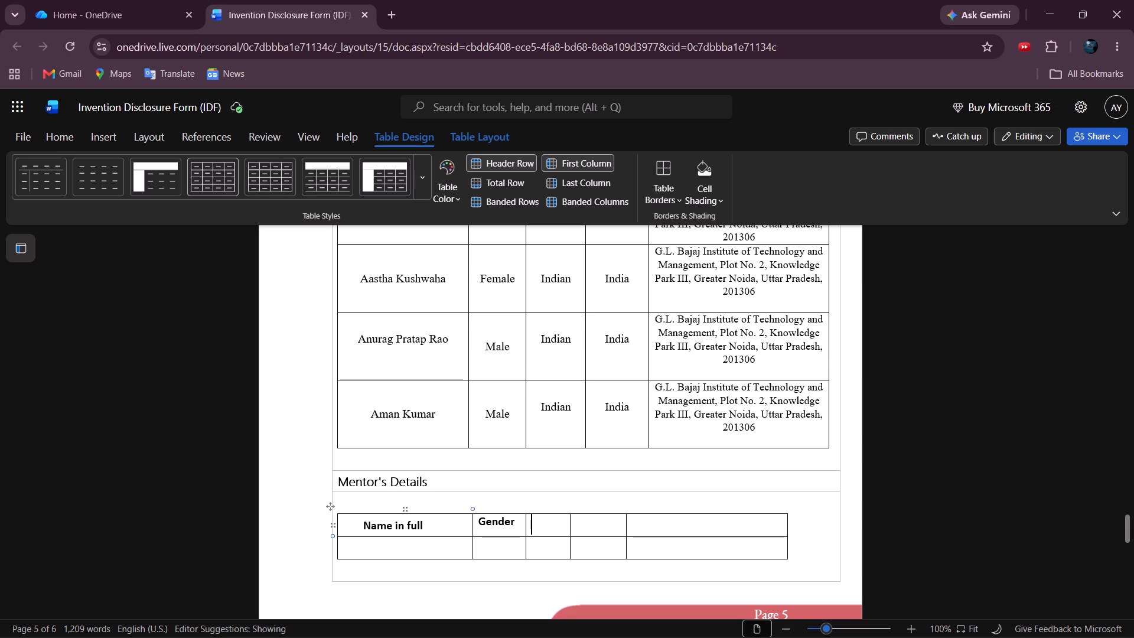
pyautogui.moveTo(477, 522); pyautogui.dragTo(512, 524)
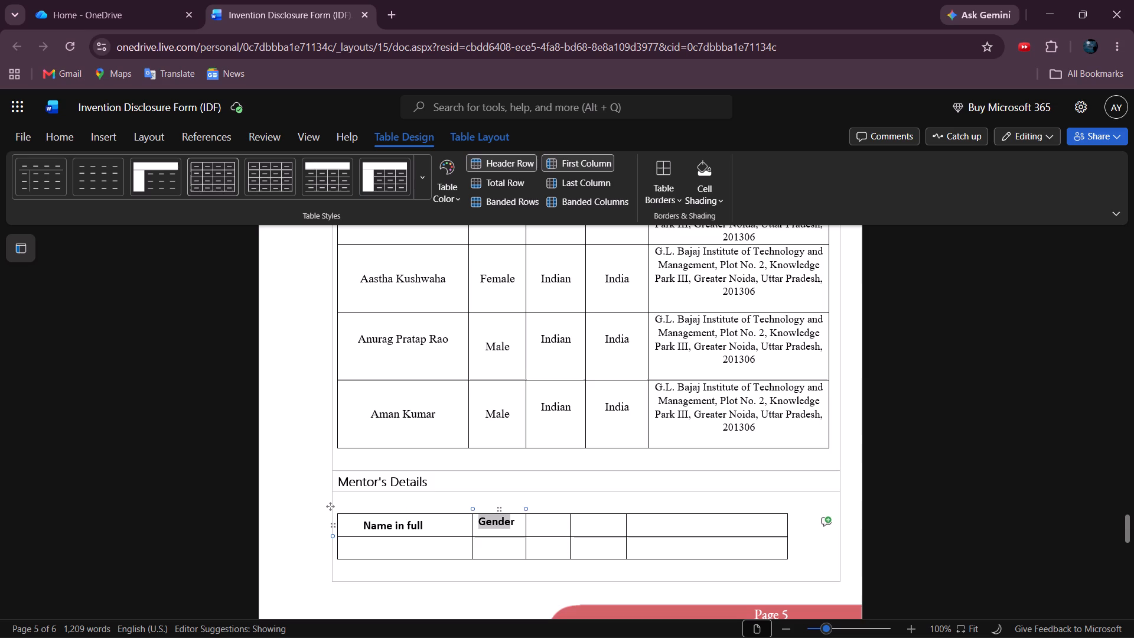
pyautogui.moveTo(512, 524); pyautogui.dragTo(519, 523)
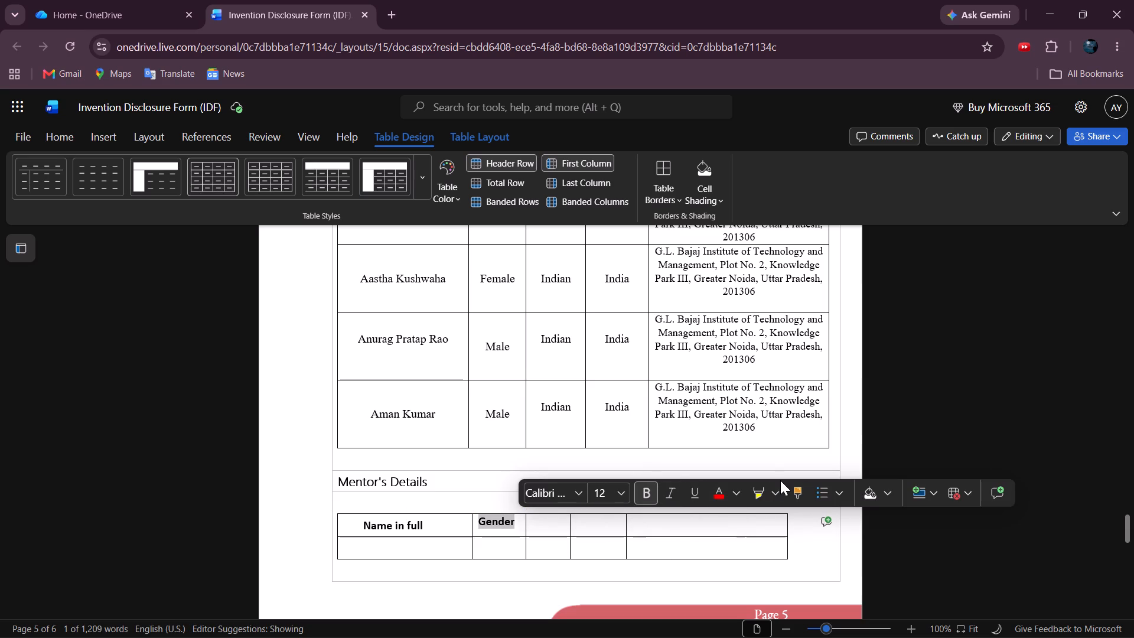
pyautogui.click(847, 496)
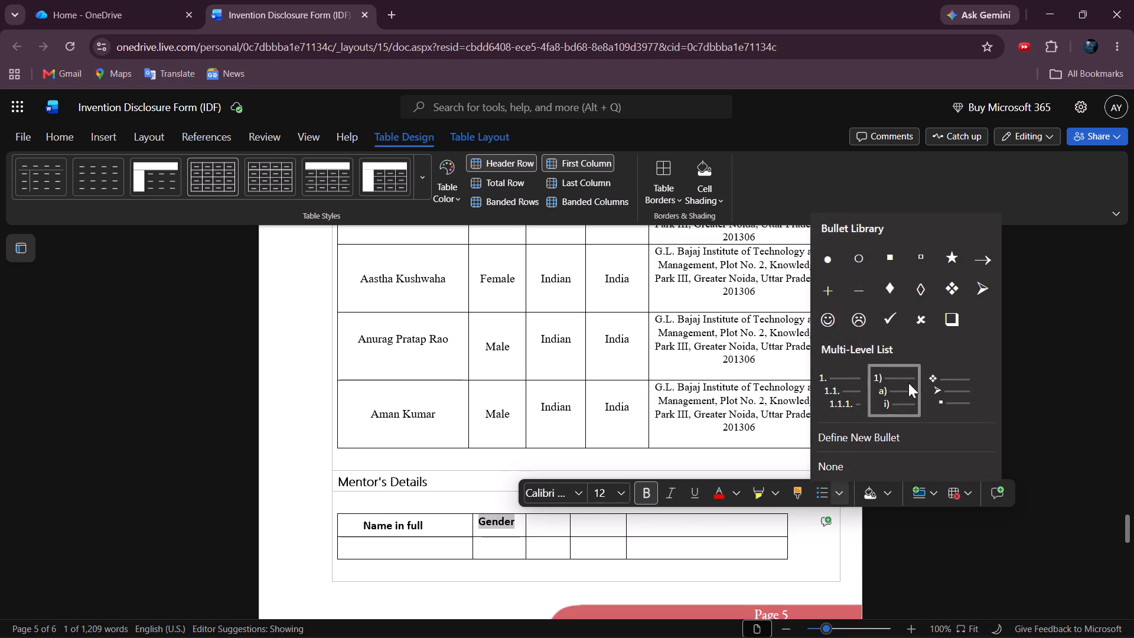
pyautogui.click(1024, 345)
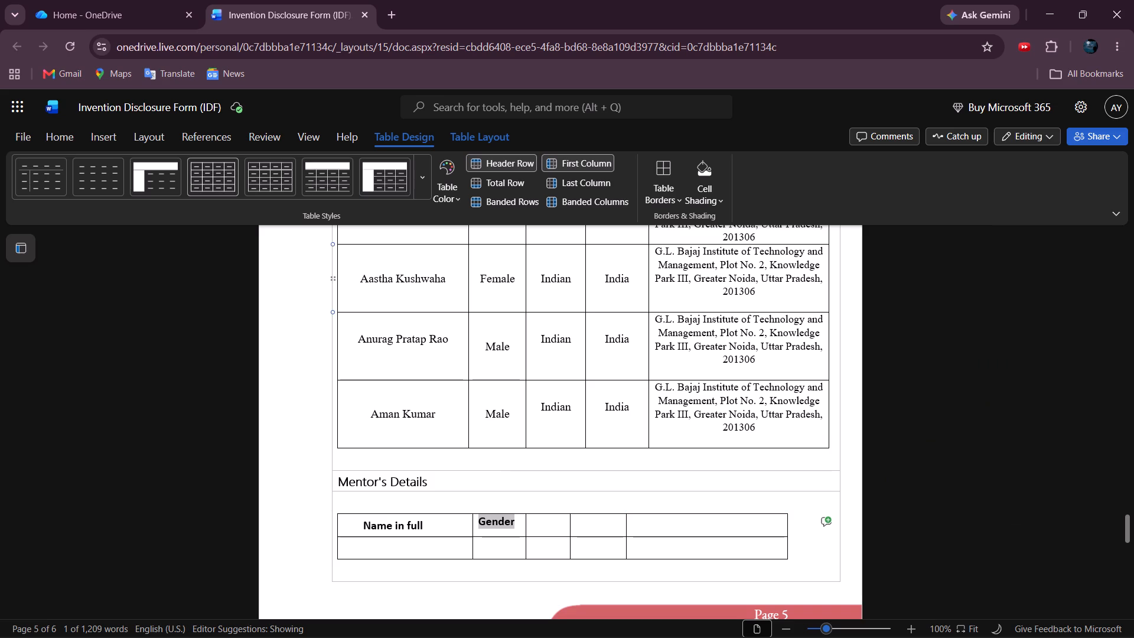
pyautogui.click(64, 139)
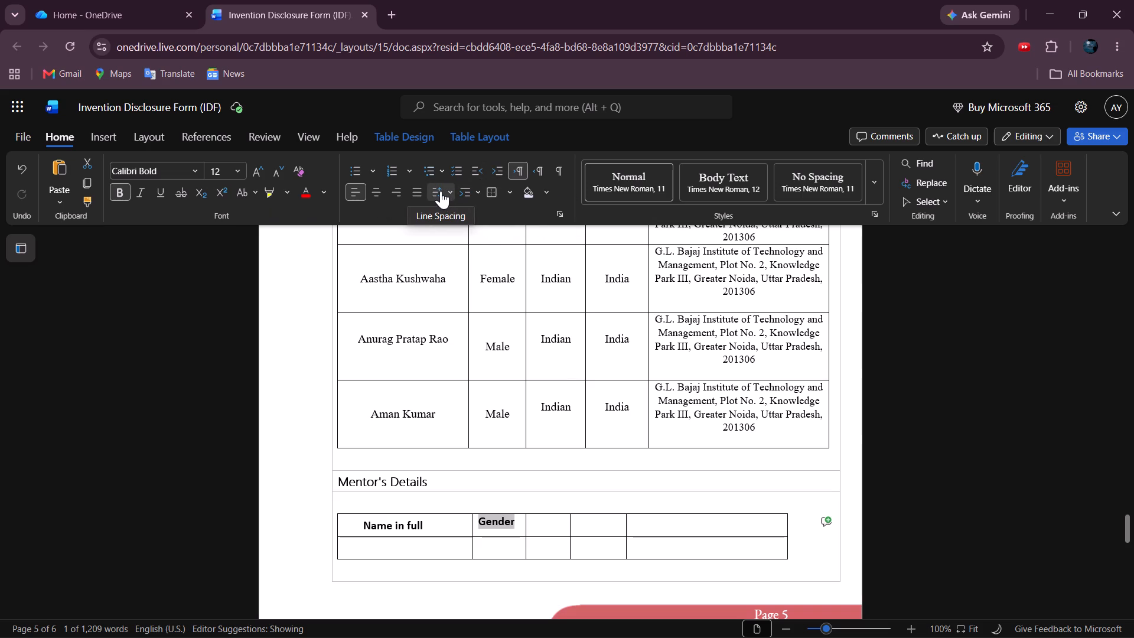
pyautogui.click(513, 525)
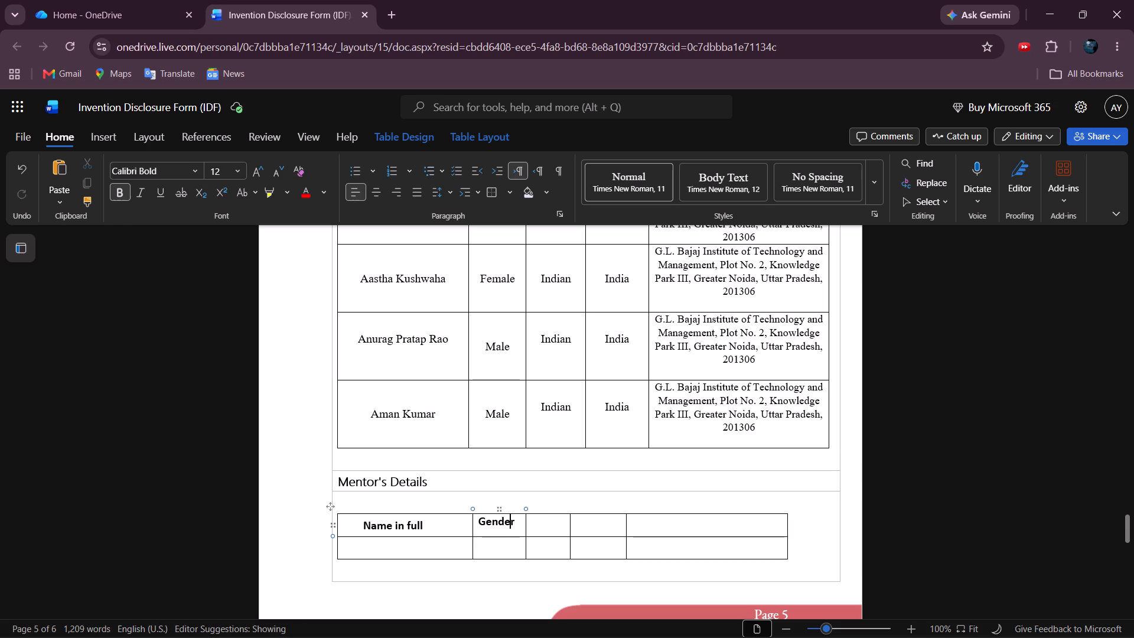
# Centre the "Name in full" and "Gender" header cells of the Mentor's Details table both horizontally and vertically.
pyautogui.moveTo(518, 525); pyautogui.dragTo(391, 528)
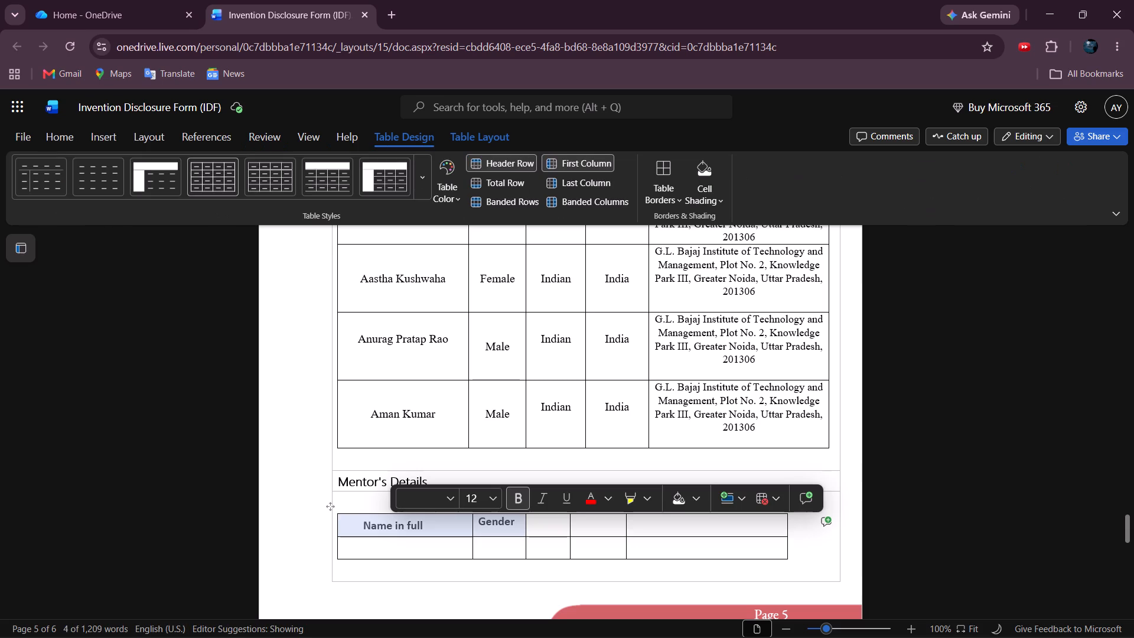
pyautogui.click(497, 135)
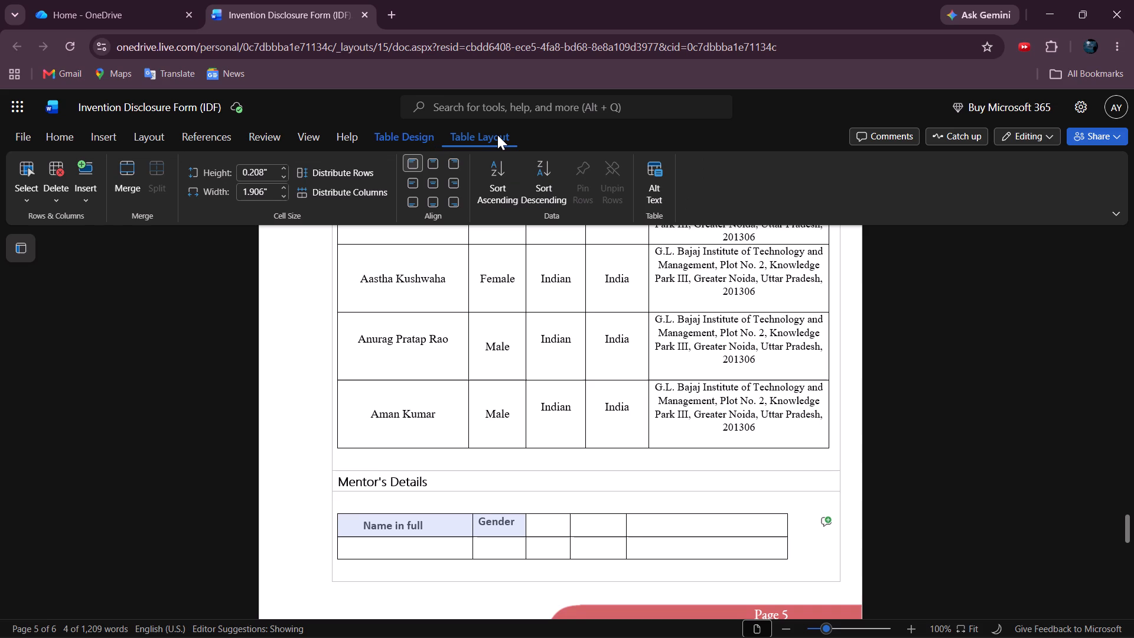
pyautogui.click(434, 181)
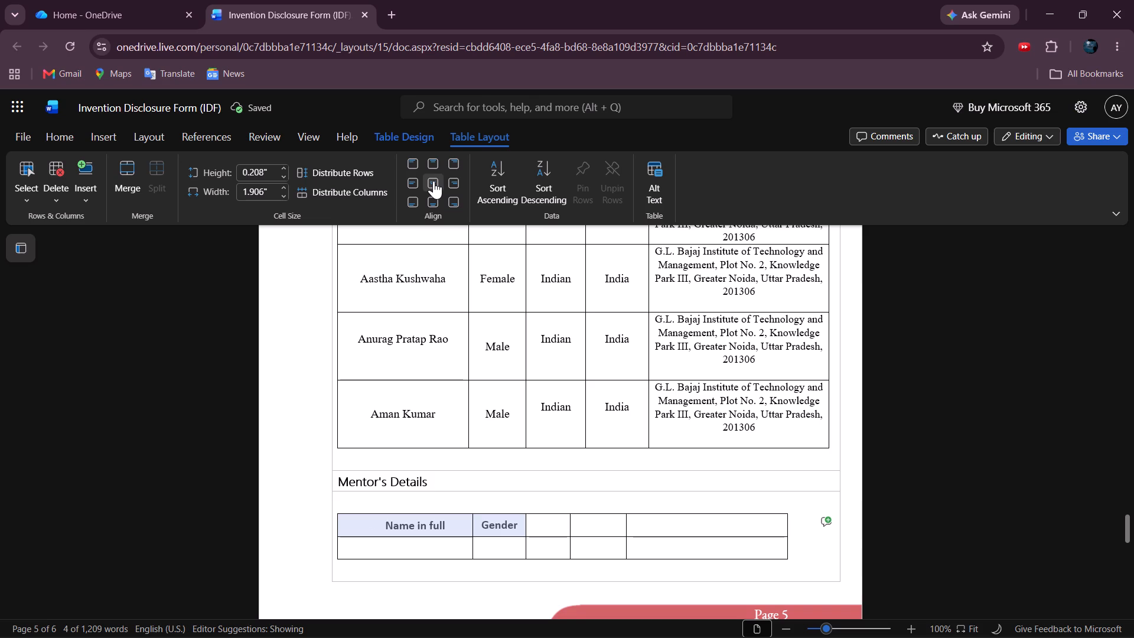
# Copy the Nationality, Country of Residence and Address of the Inventor headings into the three empty header cells of the Mentor's Details table.
pyautogui.scroll(1, 532, 370)
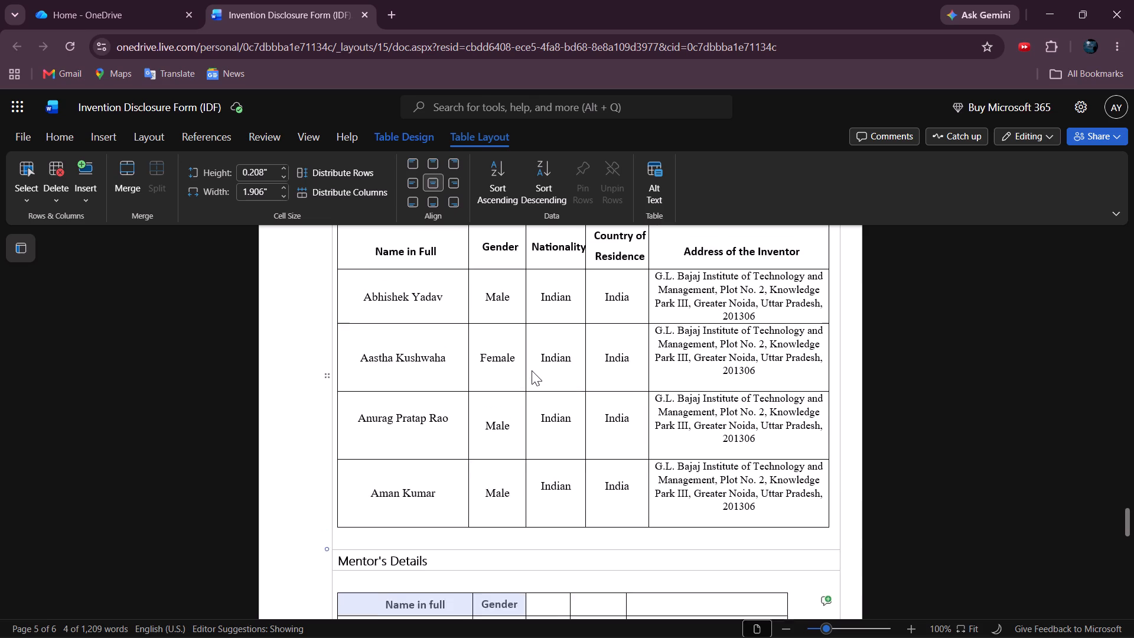
pyautogui.scroll(1, 532, 370)
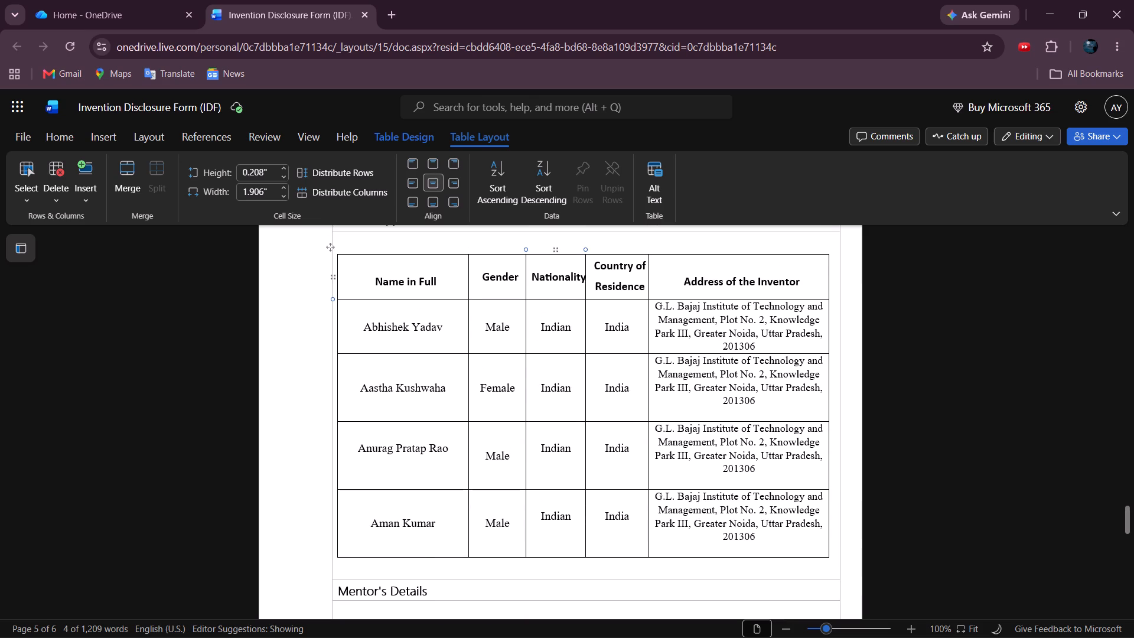
pyautogui.moveTo(530, 276); pyautogui.dragTo(718, 281)
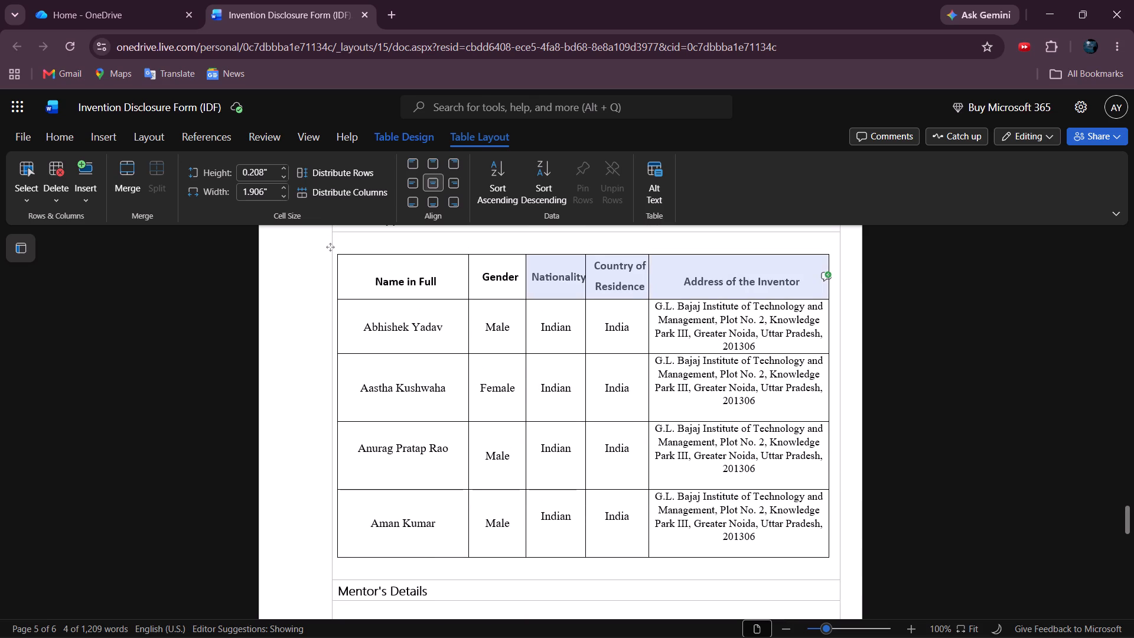
pyautogui.moveTo(718, 281); pyautogui.dragTo(802, 279)
pyautogui.hotkey('ctrl', 'c')
pyautogui.click(753, 416)
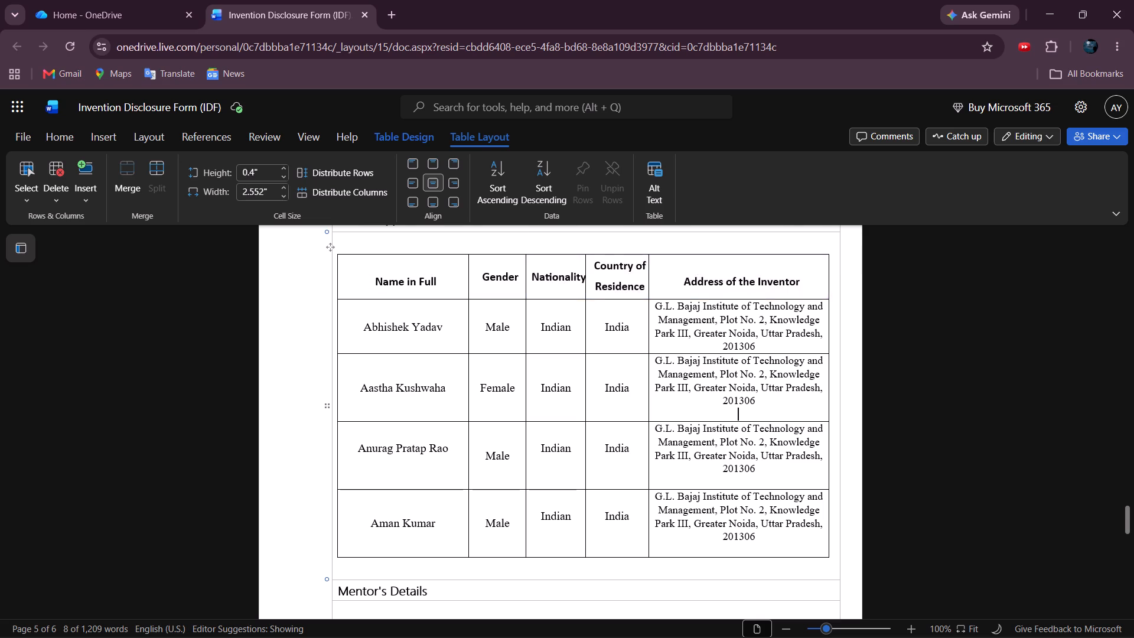
pyautogui.scroll(-4, 753, 416)
pyautogui.click(550, 455)
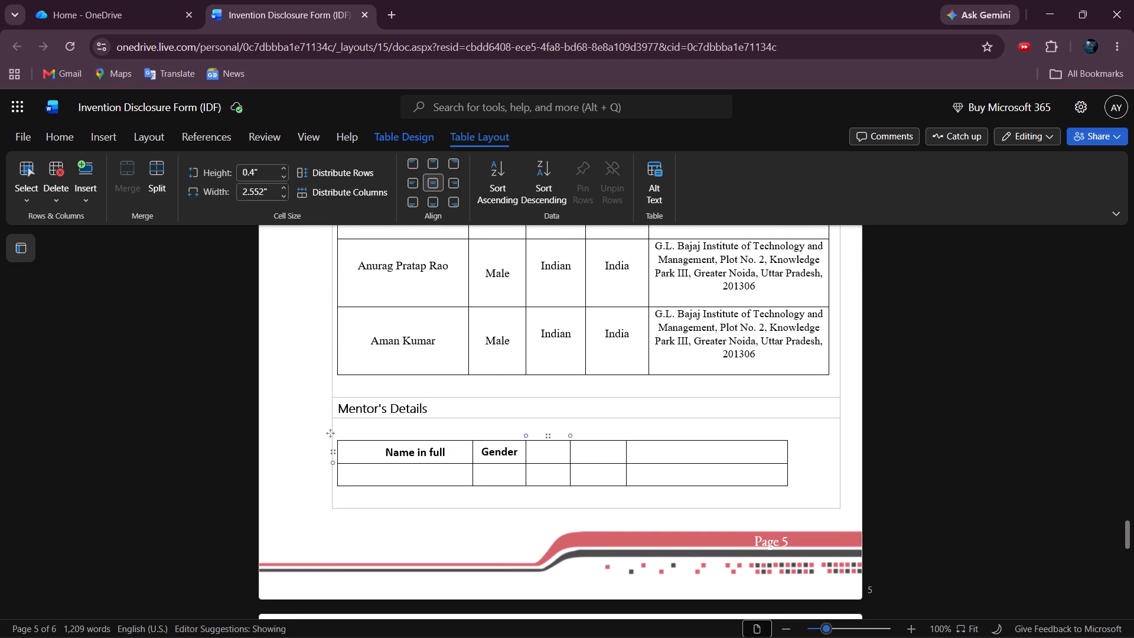
pyautogui.moveTo(550, 455); pyautogui.dragTo(669, 453)
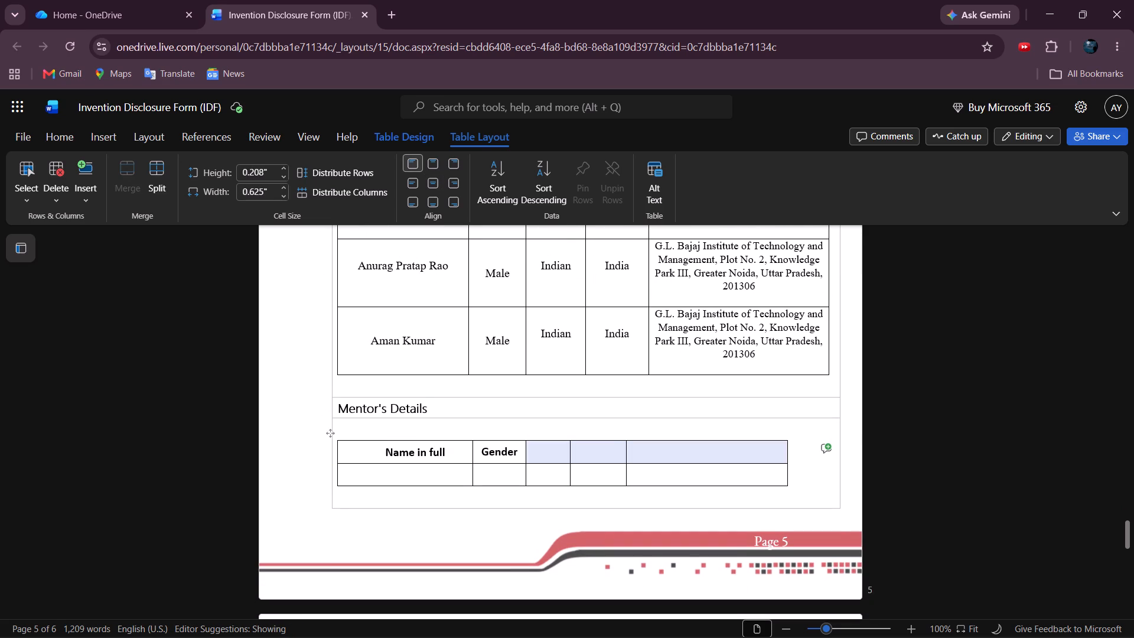
pyautogui.hotkey('ctrl', 'v')
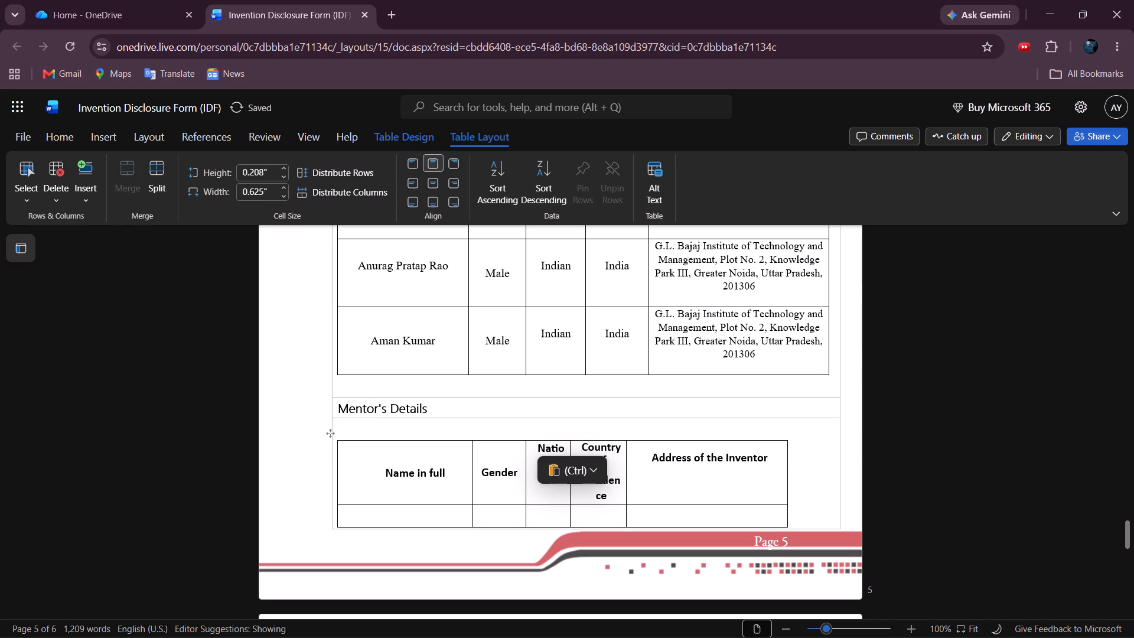
# Change the font of the "Address of the Inventor" heading in the Mentor's Details table to Calibri.
pyautogui.click(669, 481)
pyautogui.moveTo(769, 461); pyautogui.dragTo(654, 455)
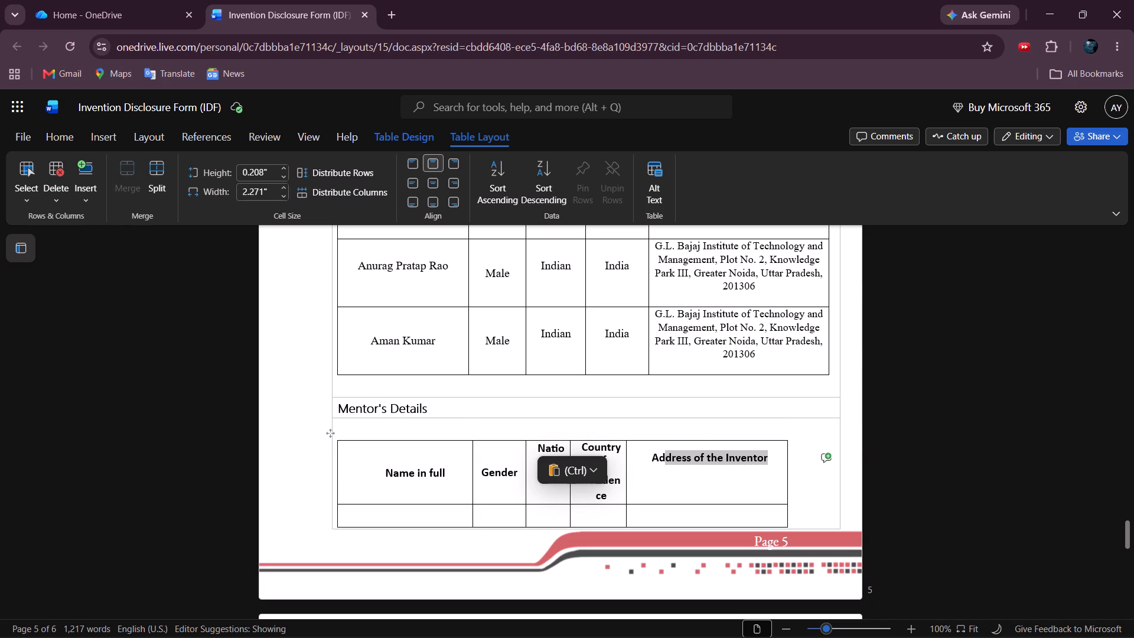
pyautogui.moveTo(654, 455); pyautogui.dragTo(653, 455)
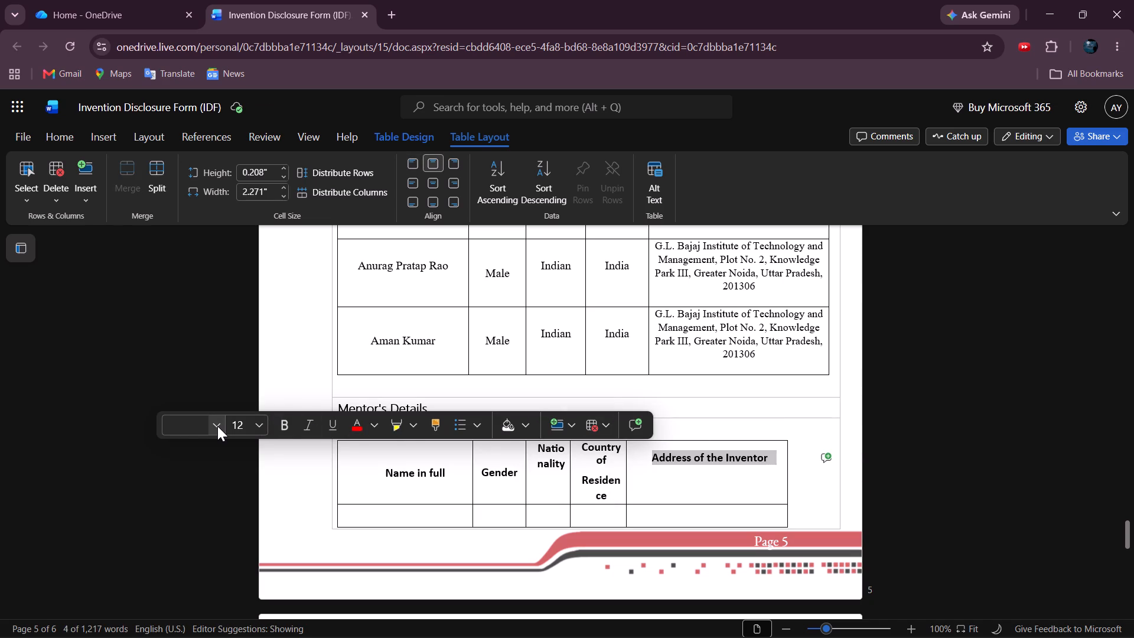
pyautogui.click(217, 426)
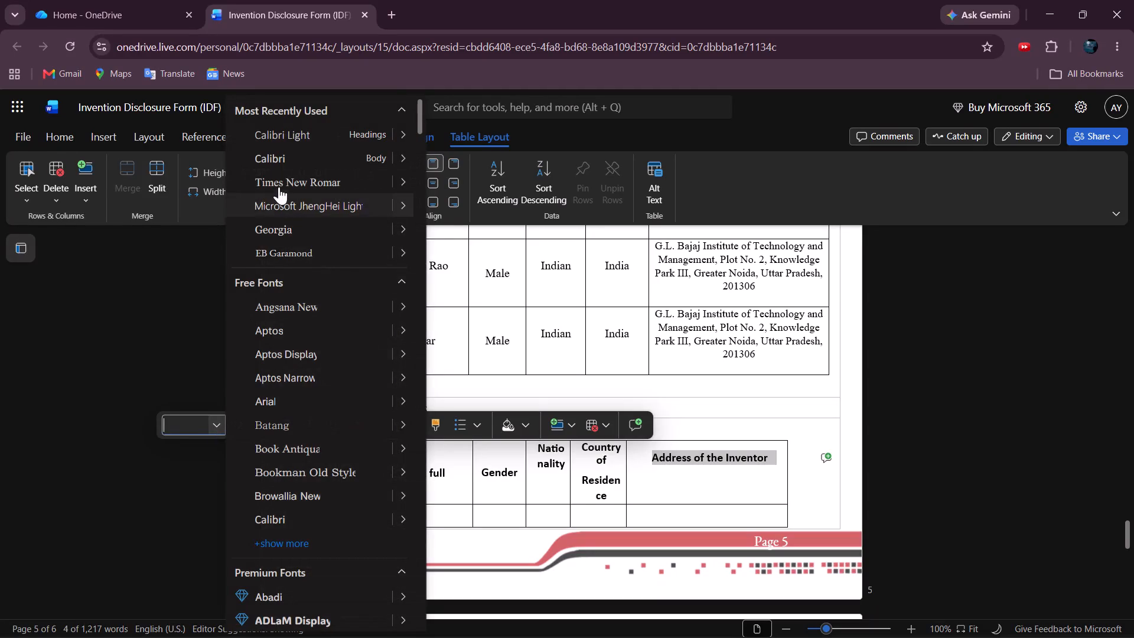
pyautogui.click(279, 164)
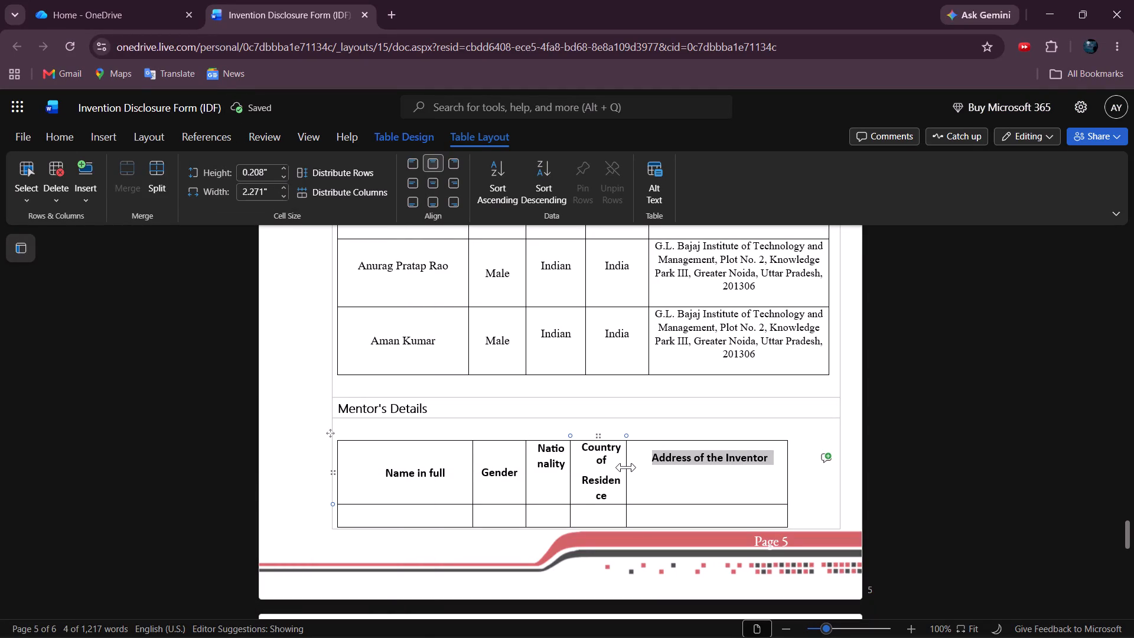
# Adjust the Mentor's Details column widths so "Nationality" fits on one line and "Country of Residence" on two lines.
pyautogui.moveTo(626, 467); pyautogui.dragTo(656, 467)
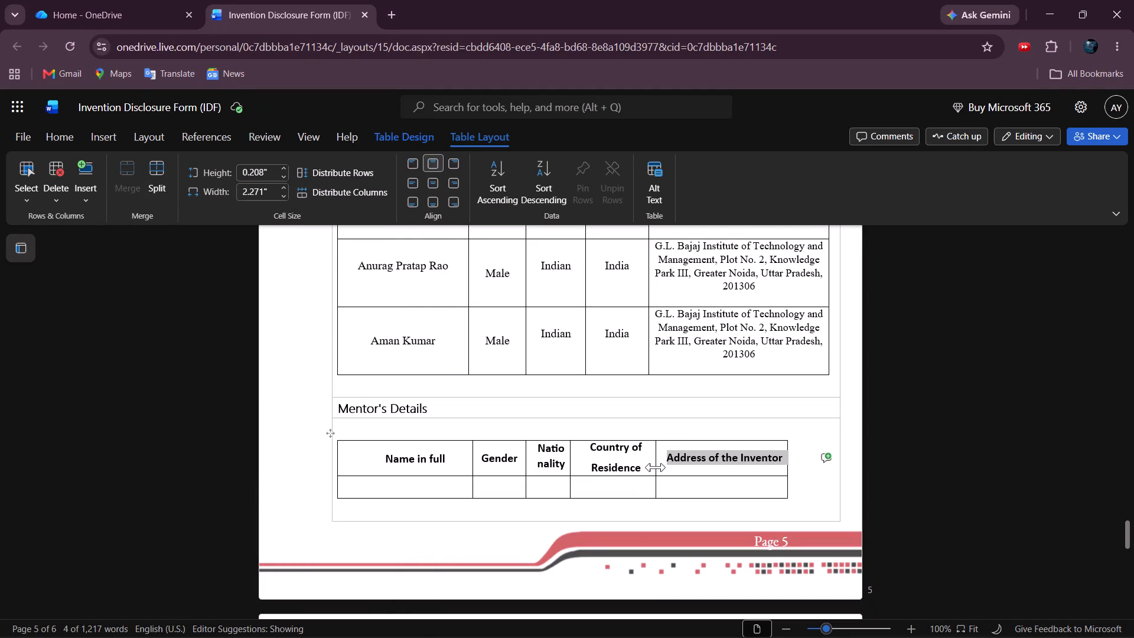
pyautogui.scroll(4, 656, 467)
pyautogui.scroll(-1, 656, 467)
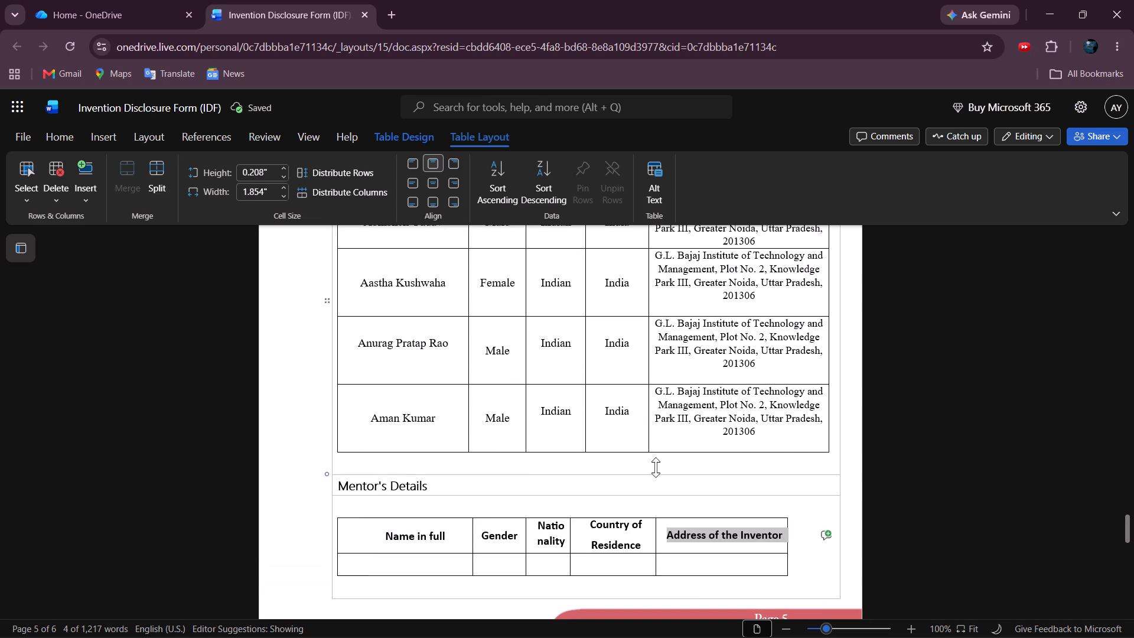
pyautogui.scroll(-1, 656, 467)
pyautogui.moveTo(571, 499); pyautogui.dragTo(581, 497)
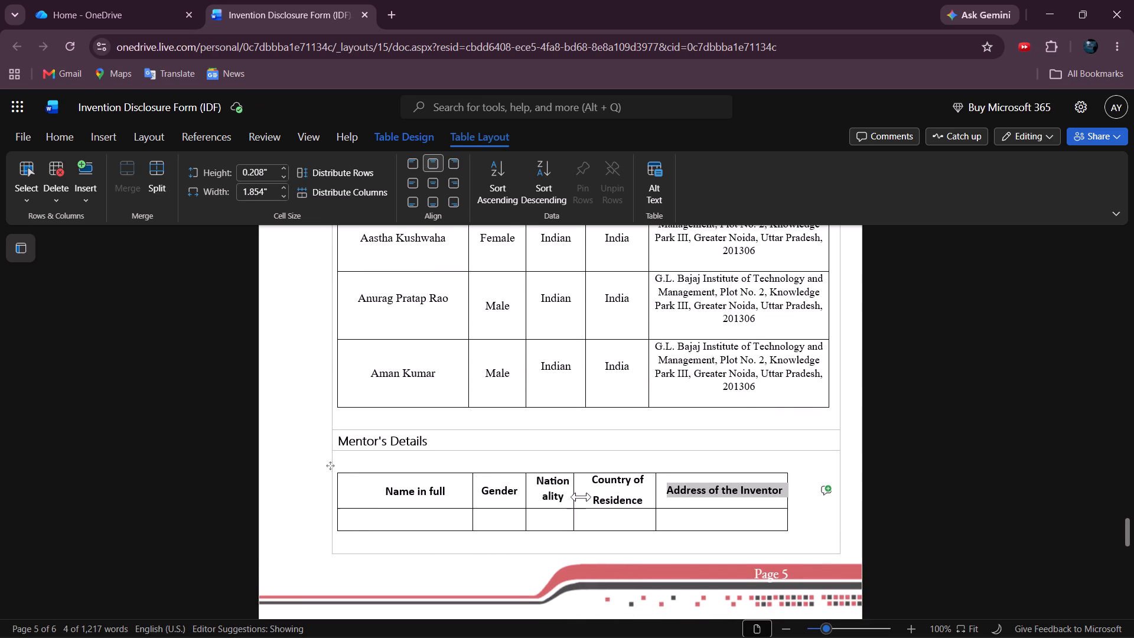
pyautogui.moveTo(581, 497); pyautogui.dragTo(594, 496)
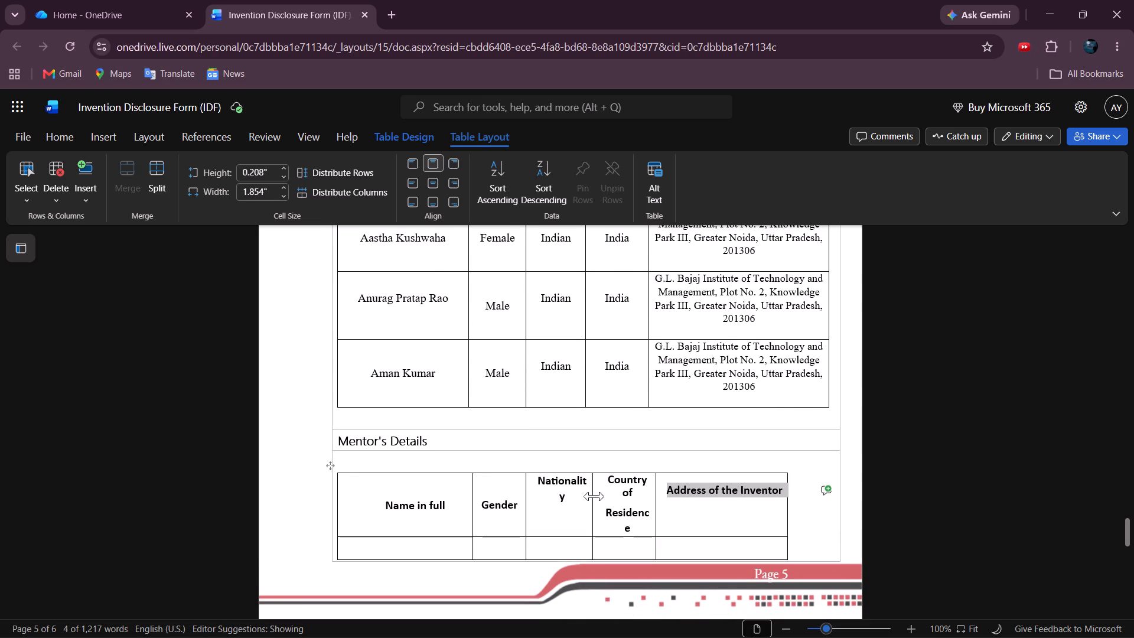
pyautogui.moveTo(594, 496); pyautogui.dragTo(589, 496)
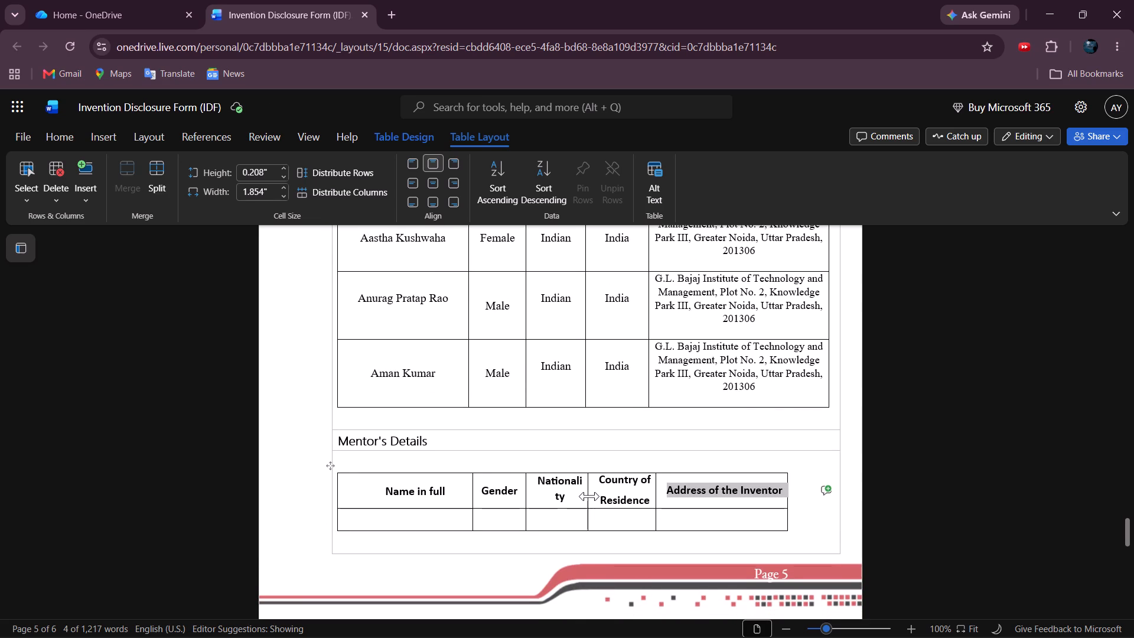
pyautogui.moveTo(589, 496); pyautogui.dragTo(590, 496)
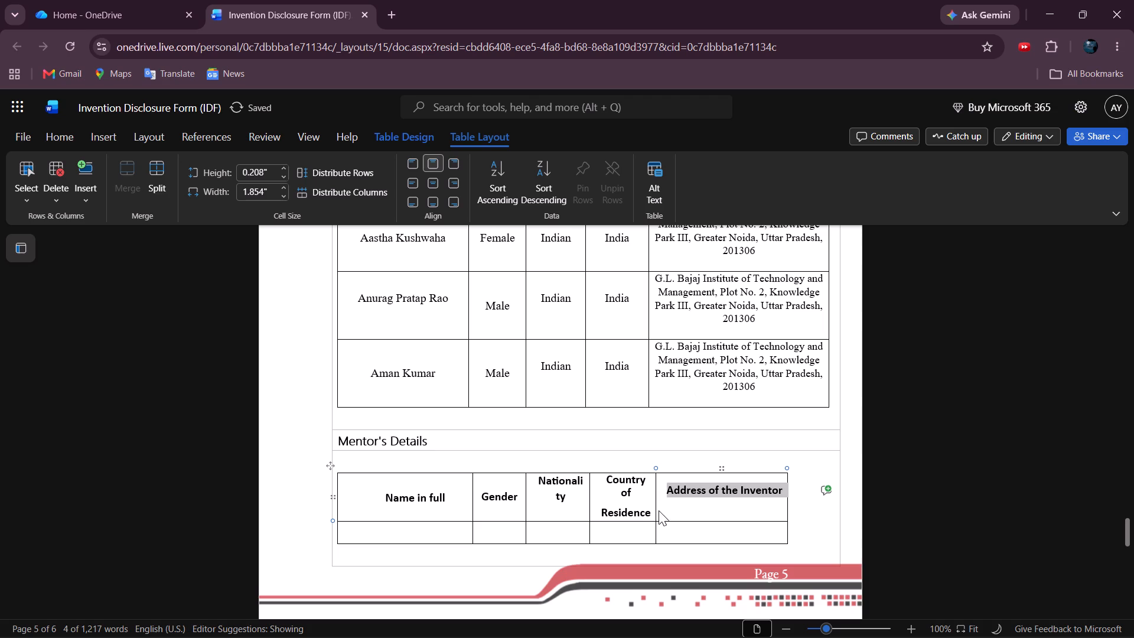
pyautogui.click(656, 502)
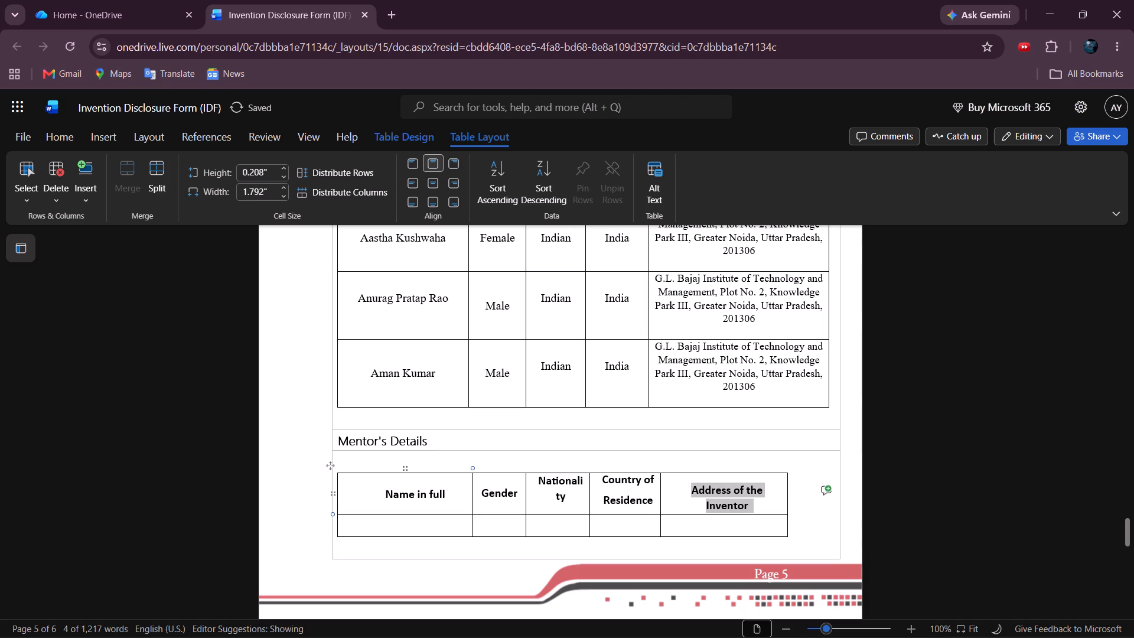
pyautogui.moveTo(474, 494); pyautogui.dragTo(462, 494)
pyautogui.moveTo(524, 491); pyautogui.dragTo(522, 491)
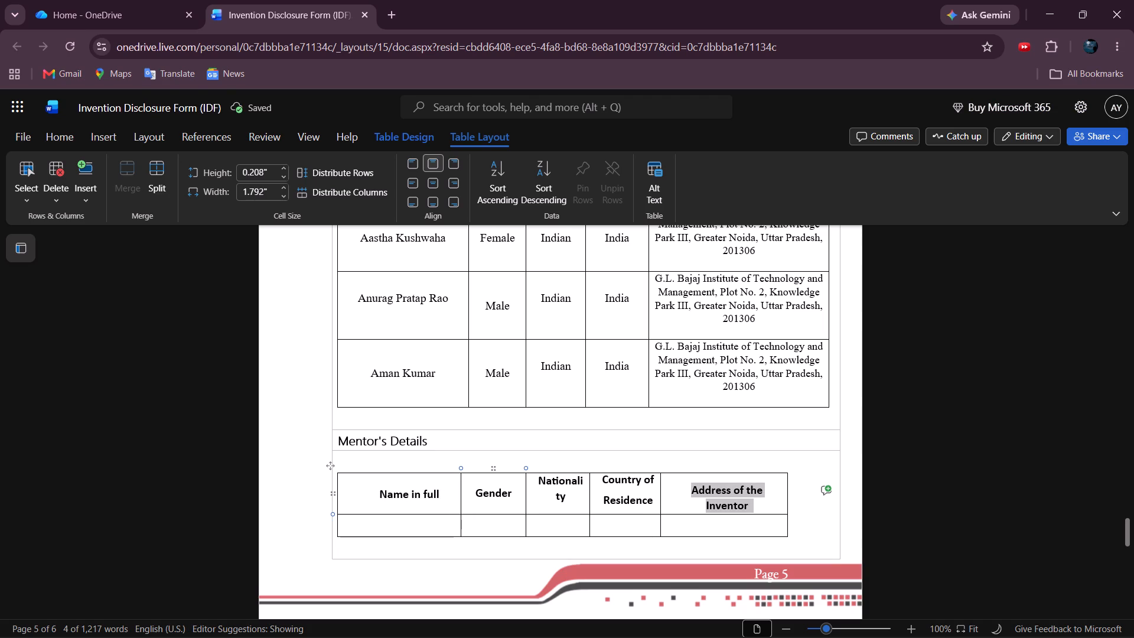
pyautogui.moveTo(522, 491); pyautogui.dragTo(518, 491)
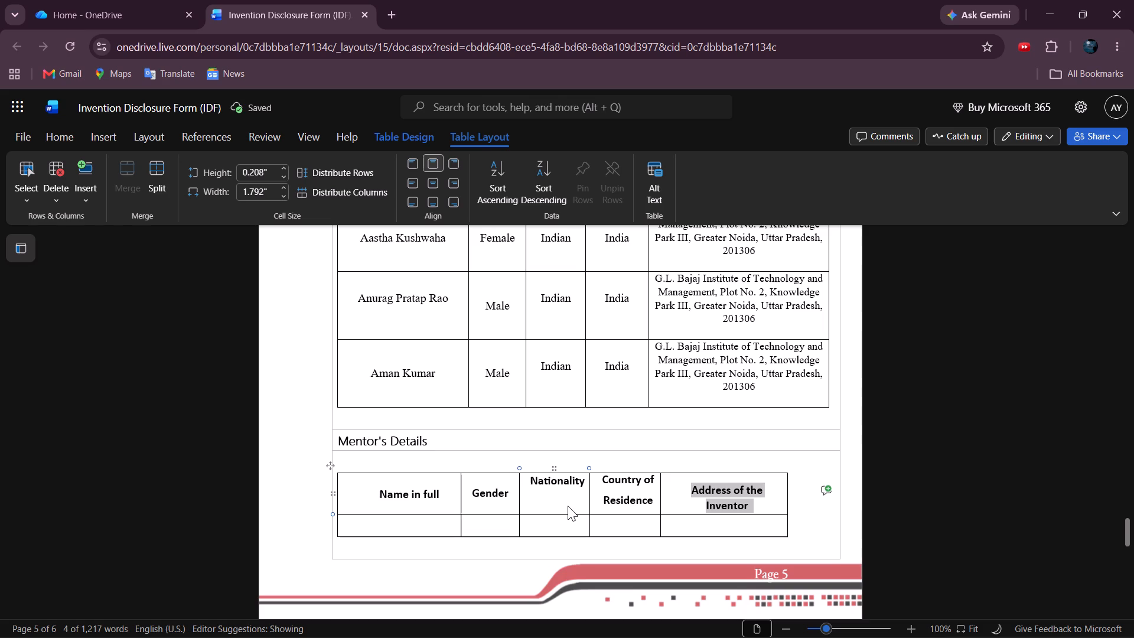
# Centre all header cells of the Mentor's Details table both horizontally and vertically.
pyautogui.moveTo(362, 490); pyautogui.dragTo(663, 493)
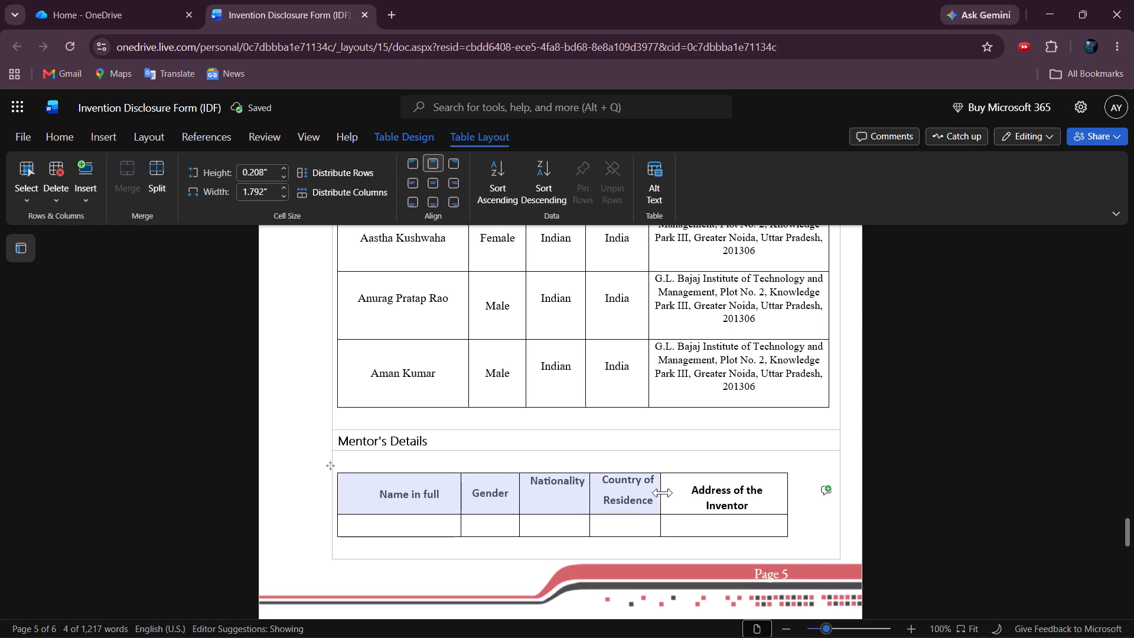
pyautogui.moveTo(663, 493); pyautogui.dragTo(707, 493)
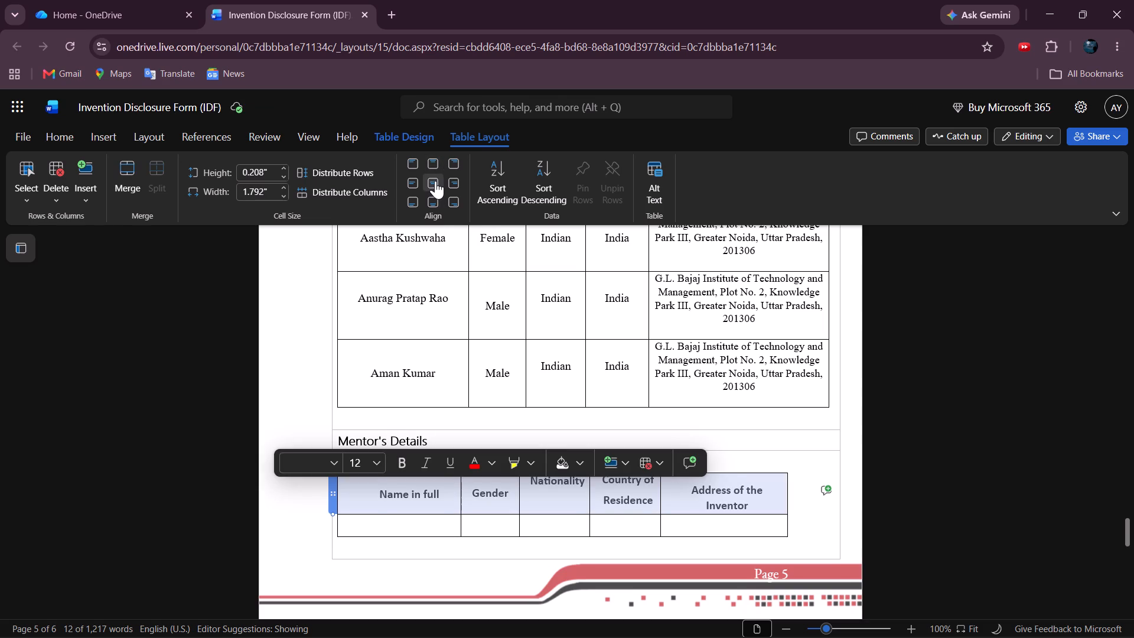
pyautogui.click(435, 181)
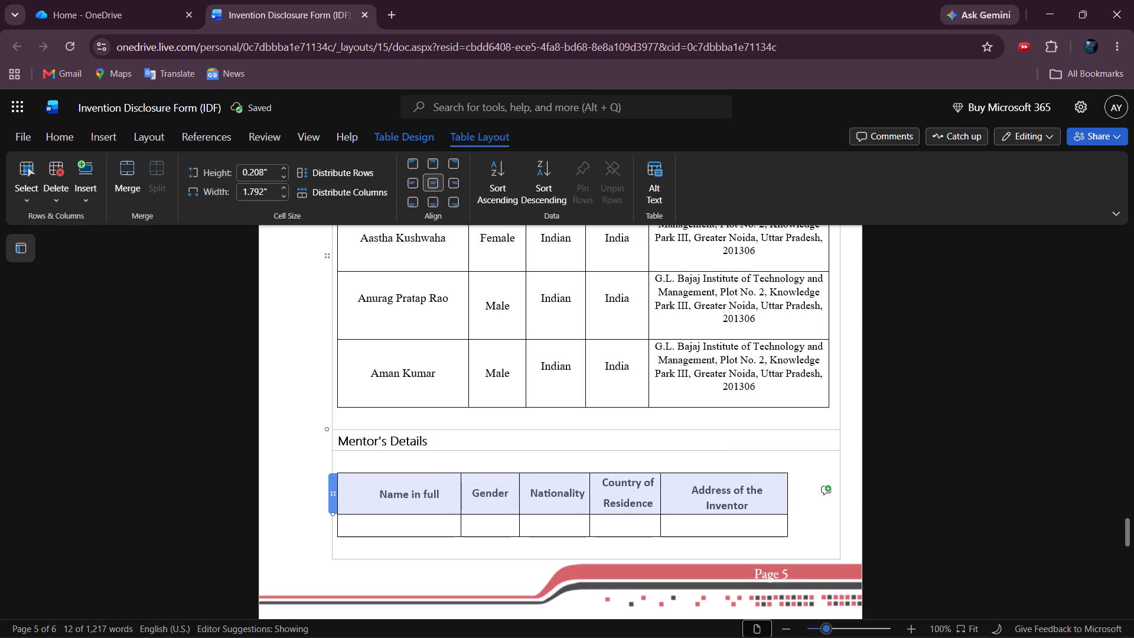
pyautogui.click(584, 420)
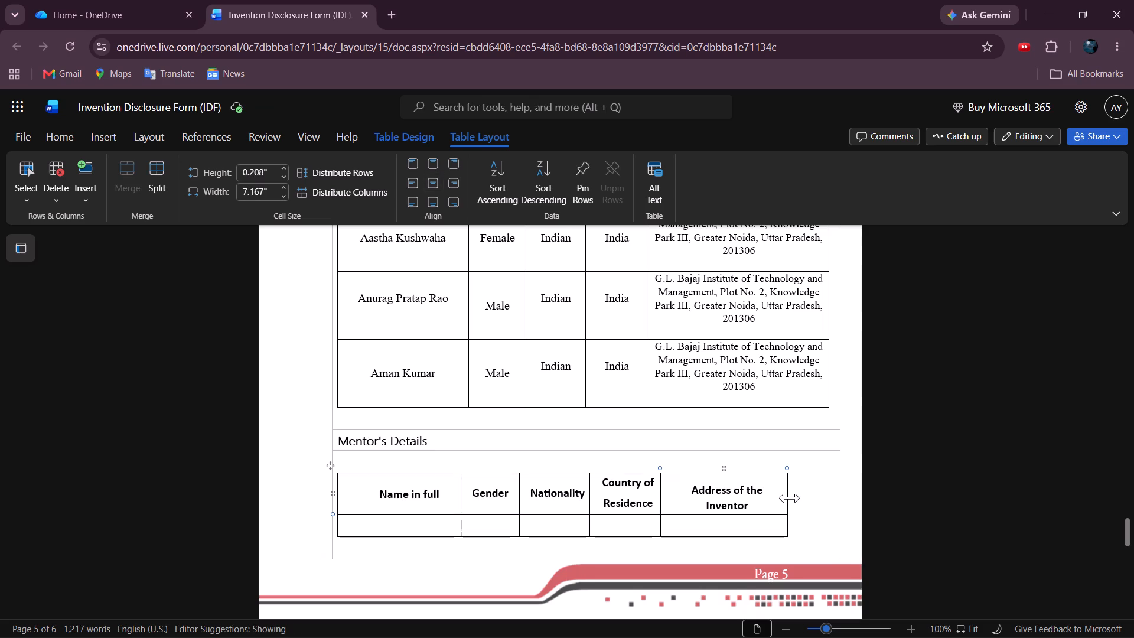
# Widen the Address of the Inventor column to about 2.375 inches so the table's outer edge aligns with the inventors table.
pyautogui.moveTo(788, 497); pyautogui.dragTo(829, 493)
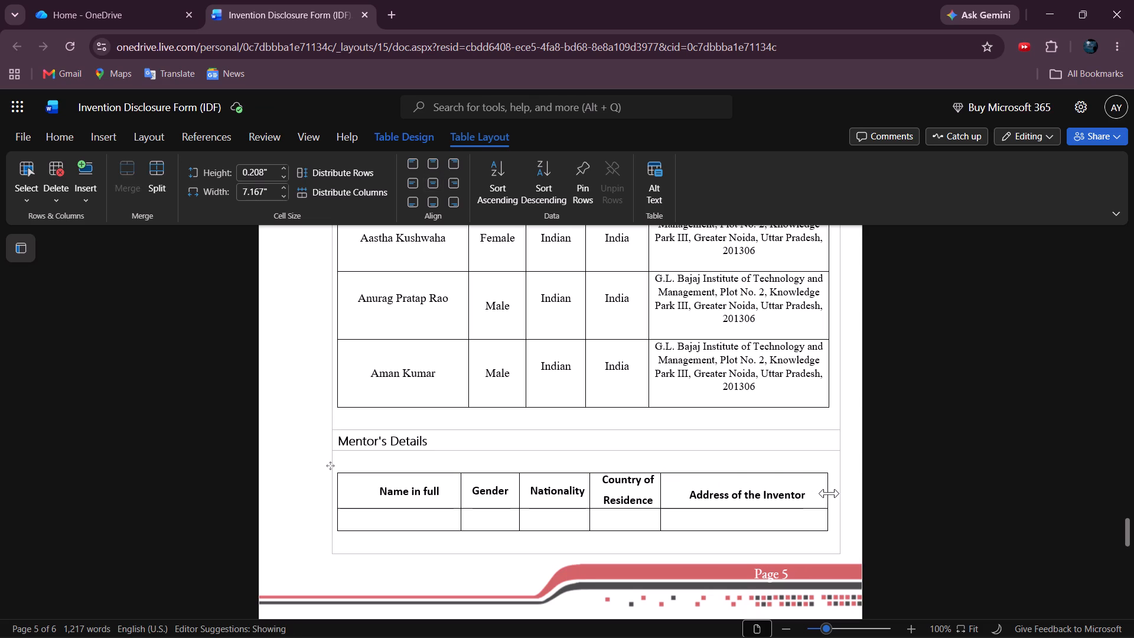
pyautogui.moveTo(829, 493); pyautogui.dragTo(830, 493)
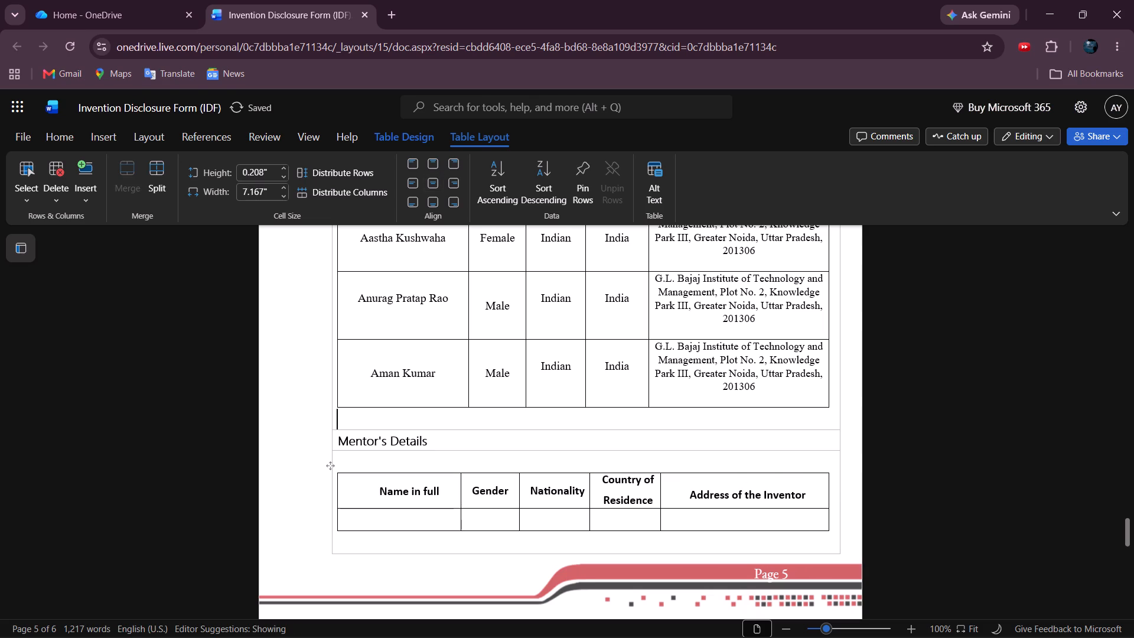
# Change the last column heading of the Mentor's Details table to "Address of the Mentor".
pyautogui.scroll(3, 771, 512)
pyautogui.scroll(-2, 771, 512)
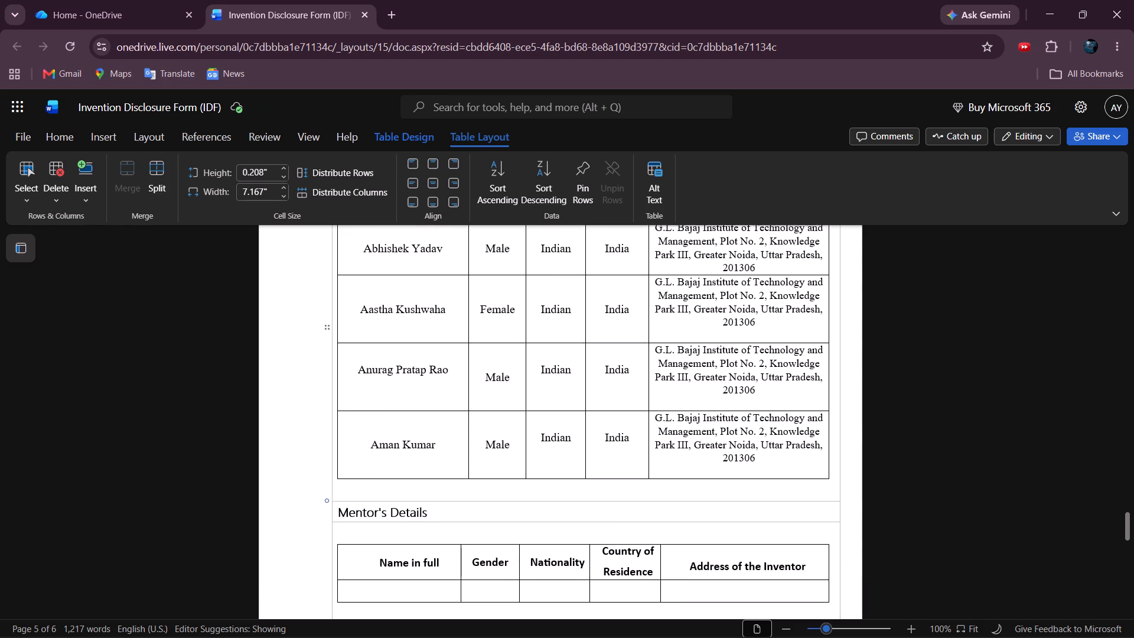
pyautogui.scroll(-3, 771, 512)
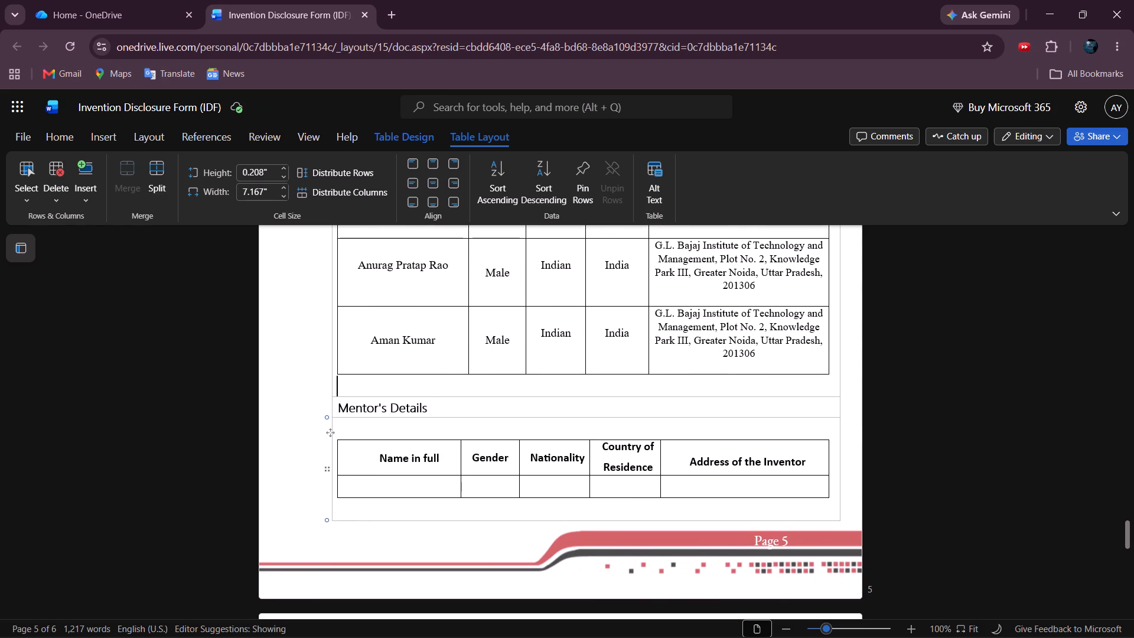
pyautogui.scroll(2, 683, 507)
pyautogui.scroll(-1, 683, 507)
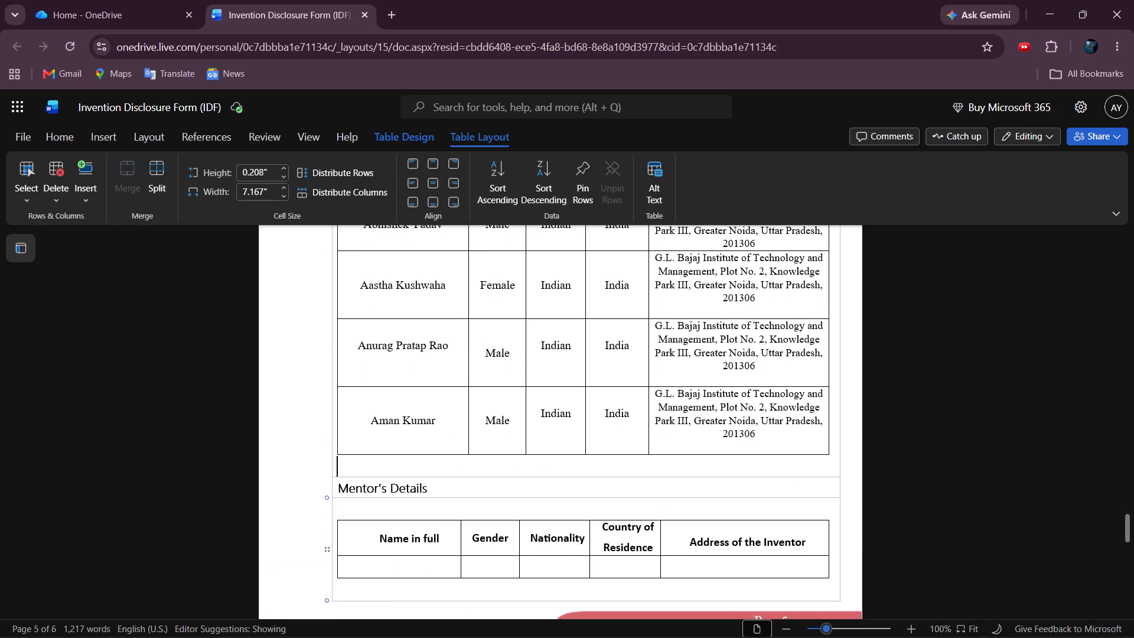
pyautogui.scroll(-1, 683, 507)
pyautogui.click(422, 496)
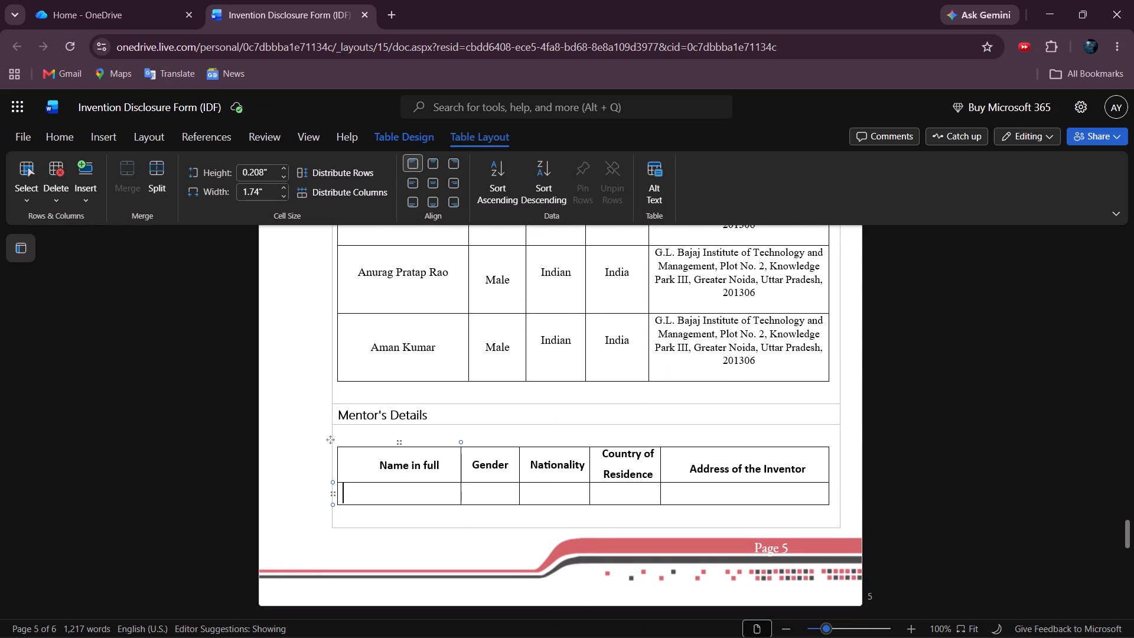
pyautogui.click(809, 465)
pyautogui.press('BackSpace')
pyautogui.press('BackSpace')
pyautogui.press('BackSpace')
pyautogui.press('BackSpace')
pyautogui.press('BackSpace')
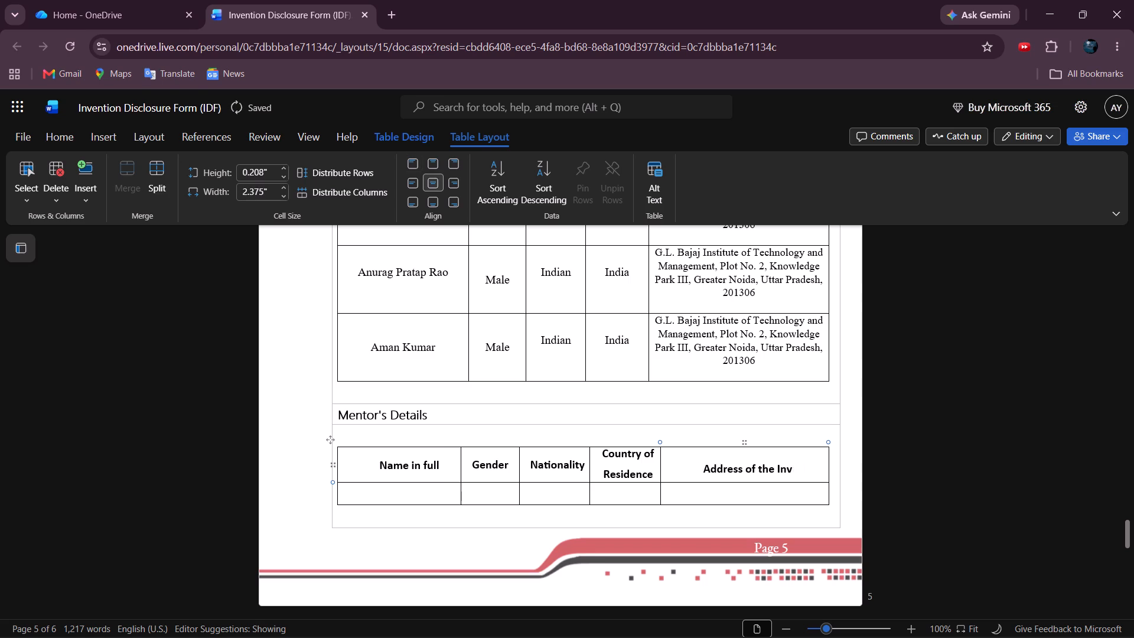
pyautogui.press('BackSpace')
pyautogui.press('BackSpace')
pyautogui.press('BackSpace')
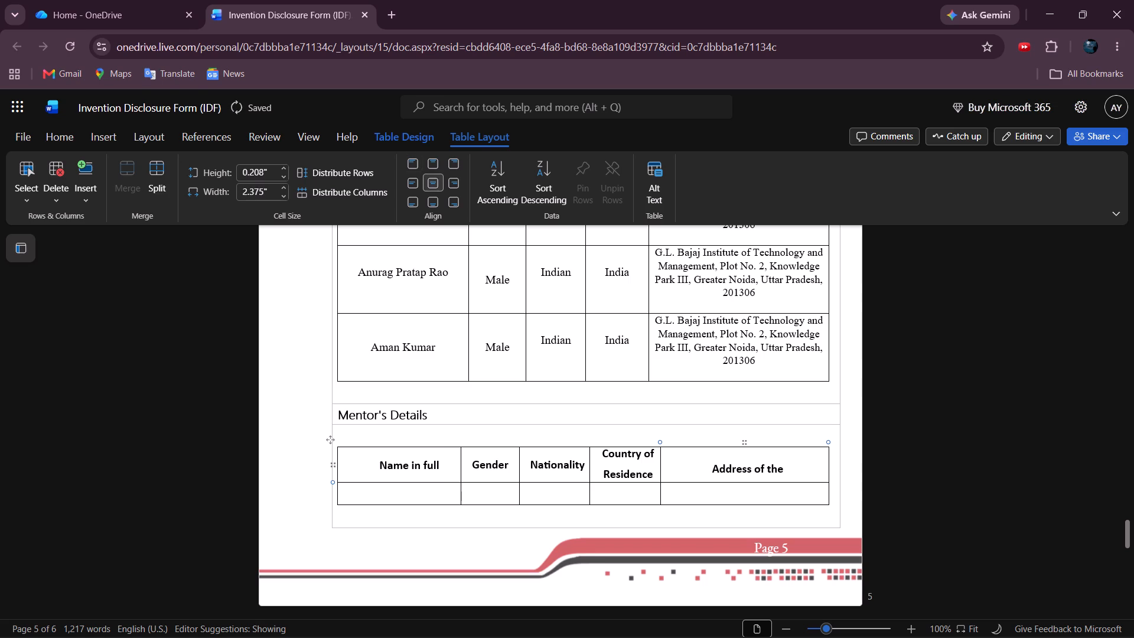
pyautogui.write('Me')
pyautogui.write('ntor')
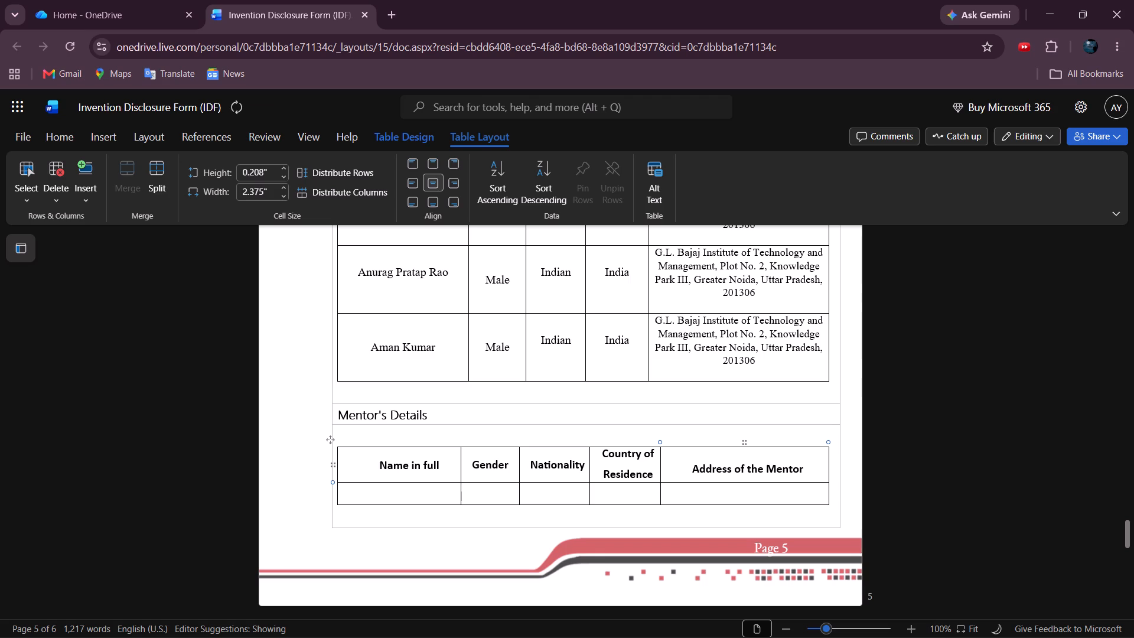
# Enter the mentor's full name with the title "Dr." in the empty "Name in full" cell of the Mentor's Details table.
pyautogui.click(421, 496)
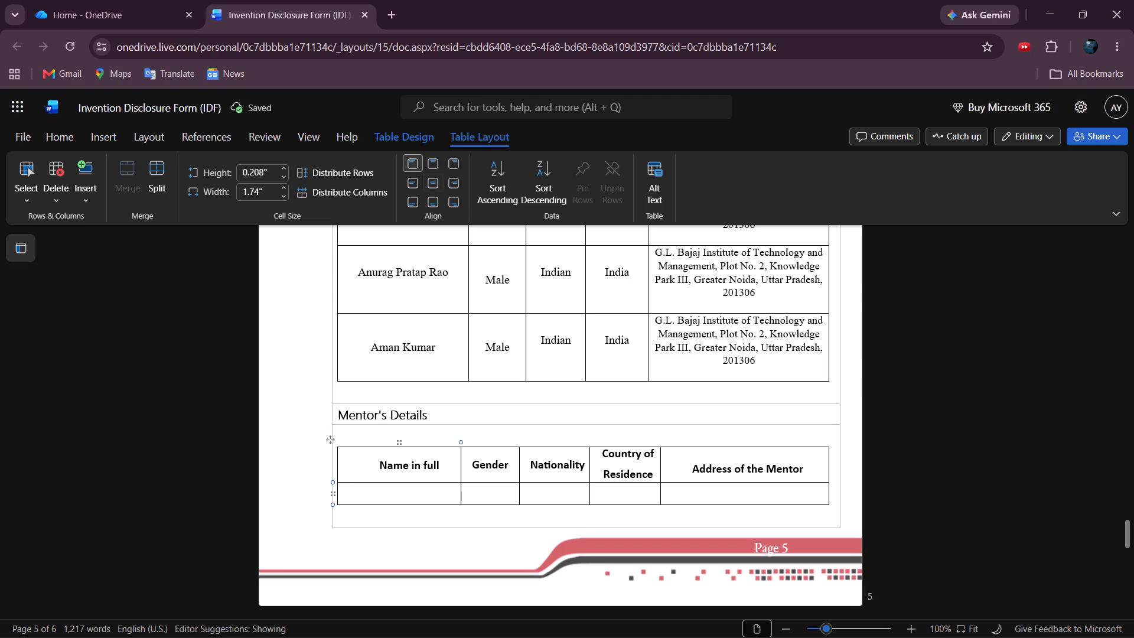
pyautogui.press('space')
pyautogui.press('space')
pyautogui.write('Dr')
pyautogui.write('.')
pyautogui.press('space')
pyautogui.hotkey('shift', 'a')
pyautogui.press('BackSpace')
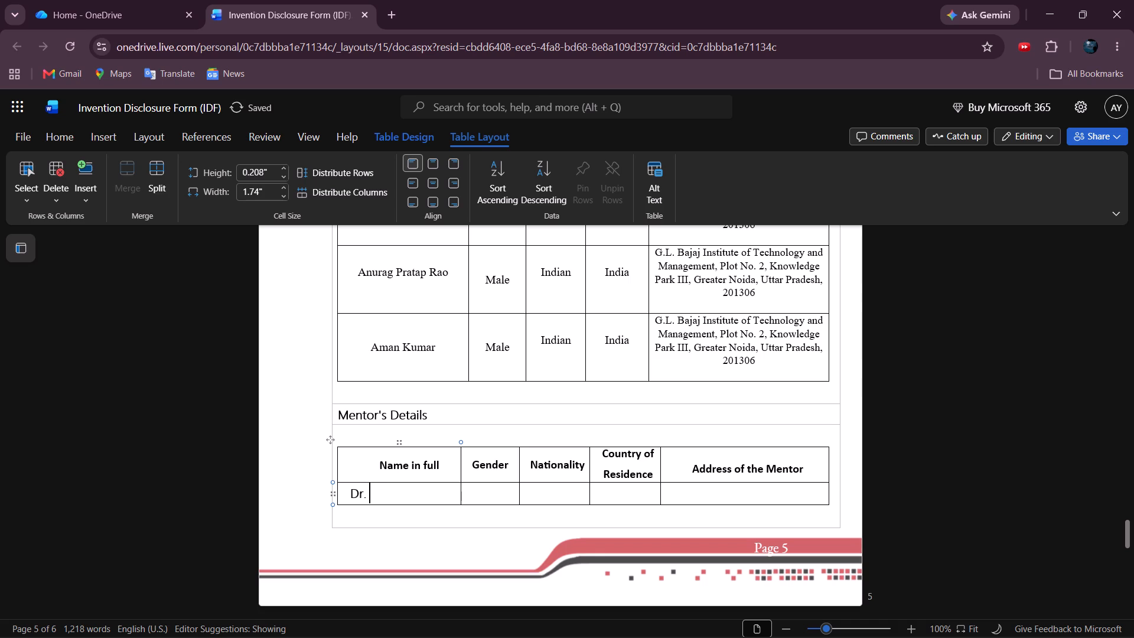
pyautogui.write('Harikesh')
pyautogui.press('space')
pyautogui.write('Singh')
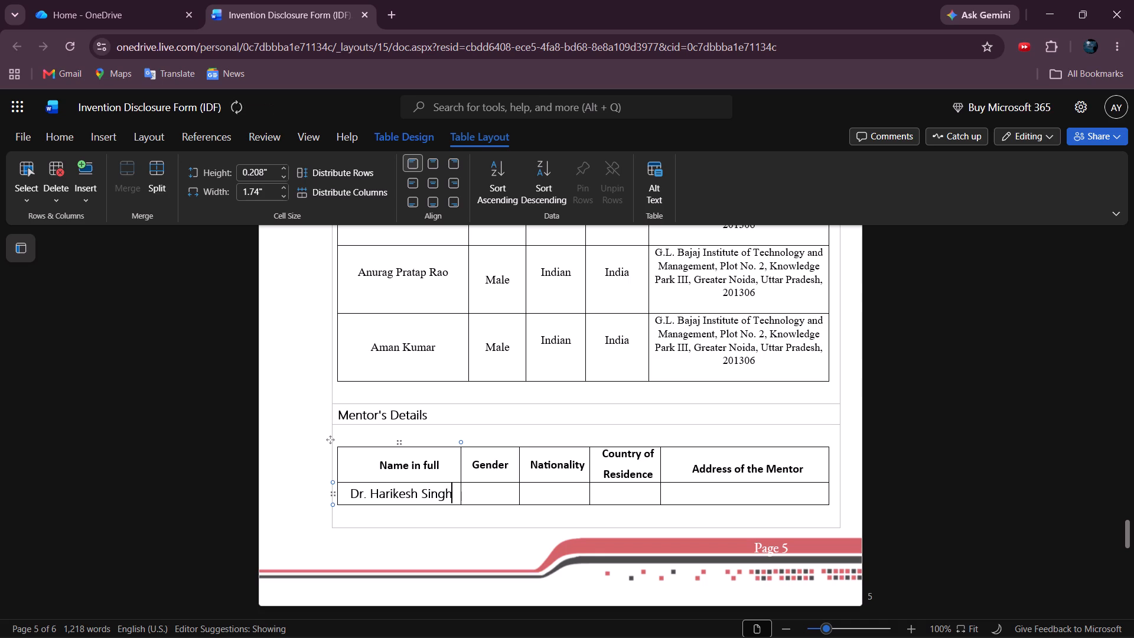
# Format the mentor's name in Times New Roman and remove its bold formatting.
pyautogui.moveTo(453, 496); pyautogui.dragTo(351, 492)
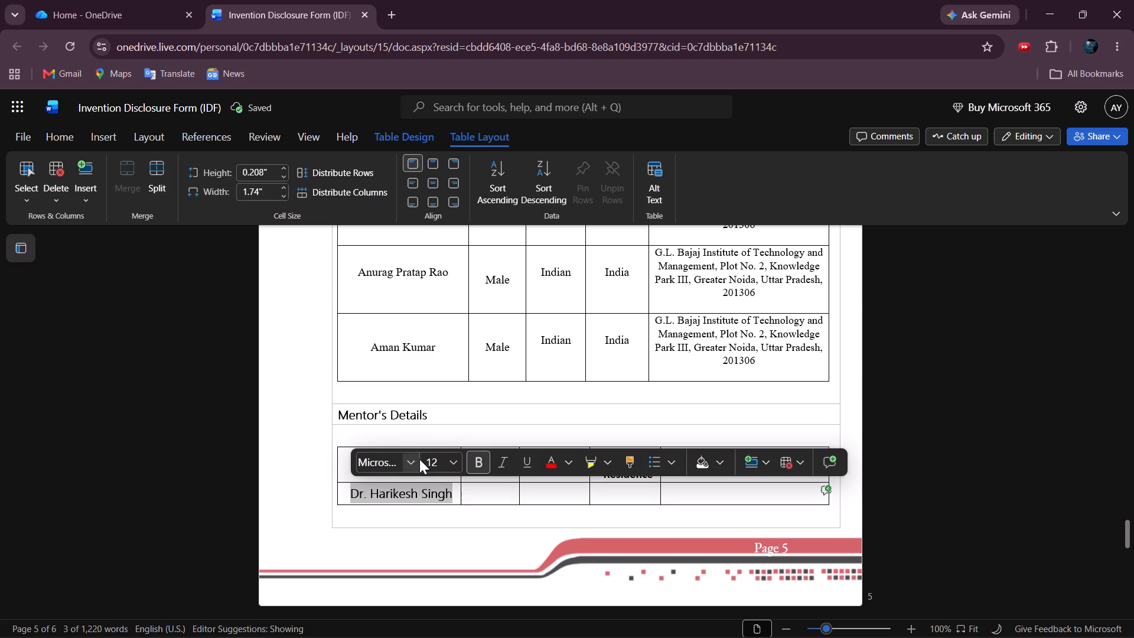
pyautogui.click(411, 459)
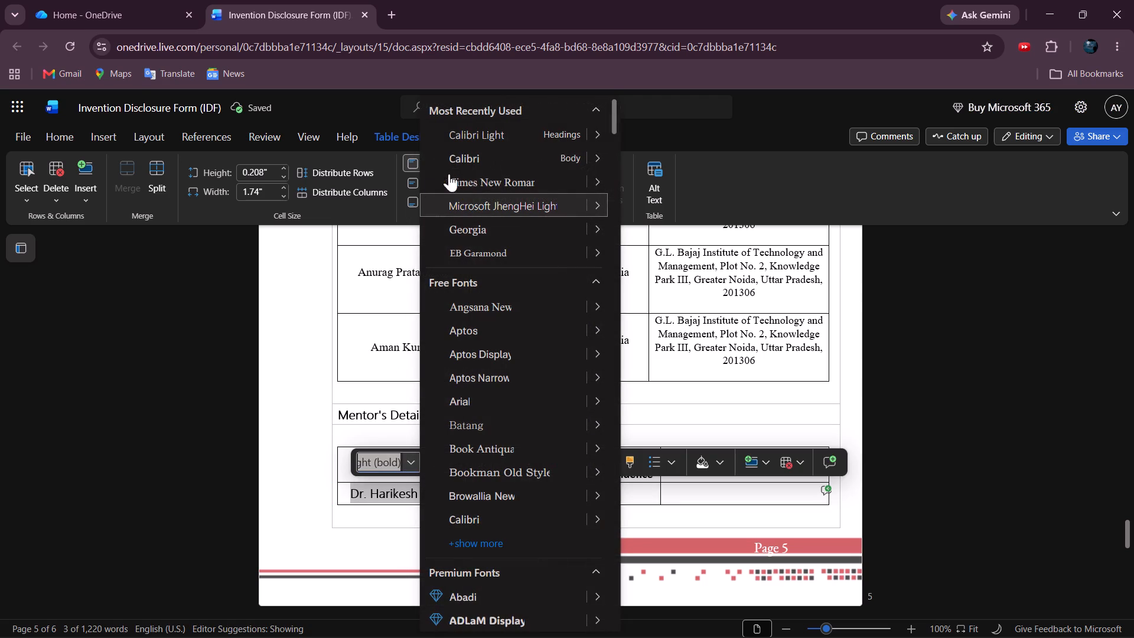
pyautogui.click(488, 183)
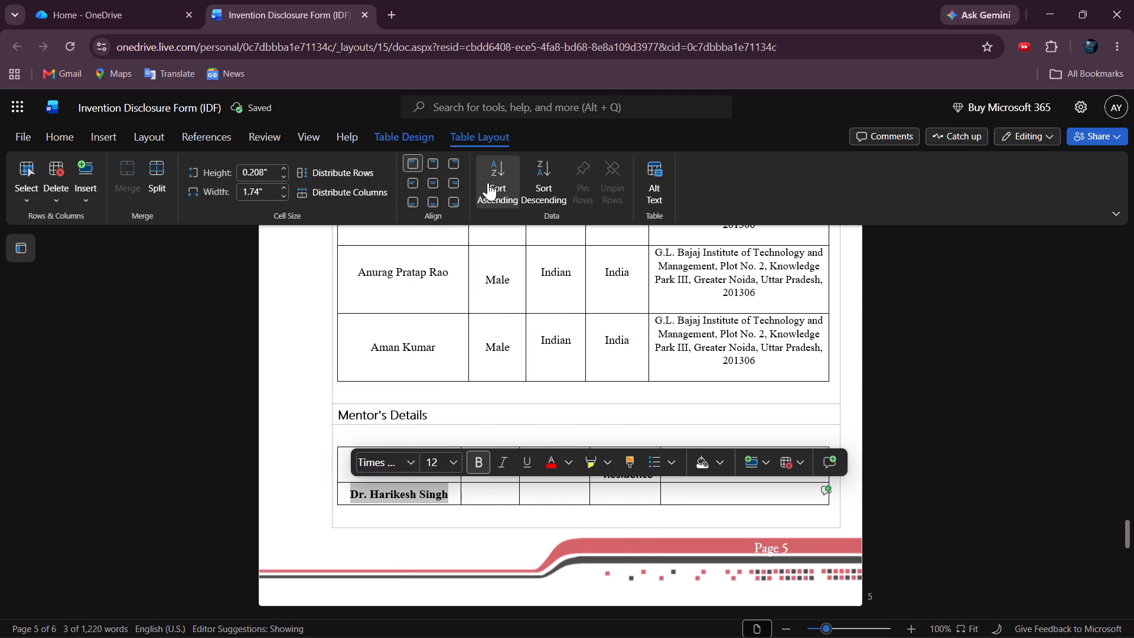
pyautogui.click(482, 461)
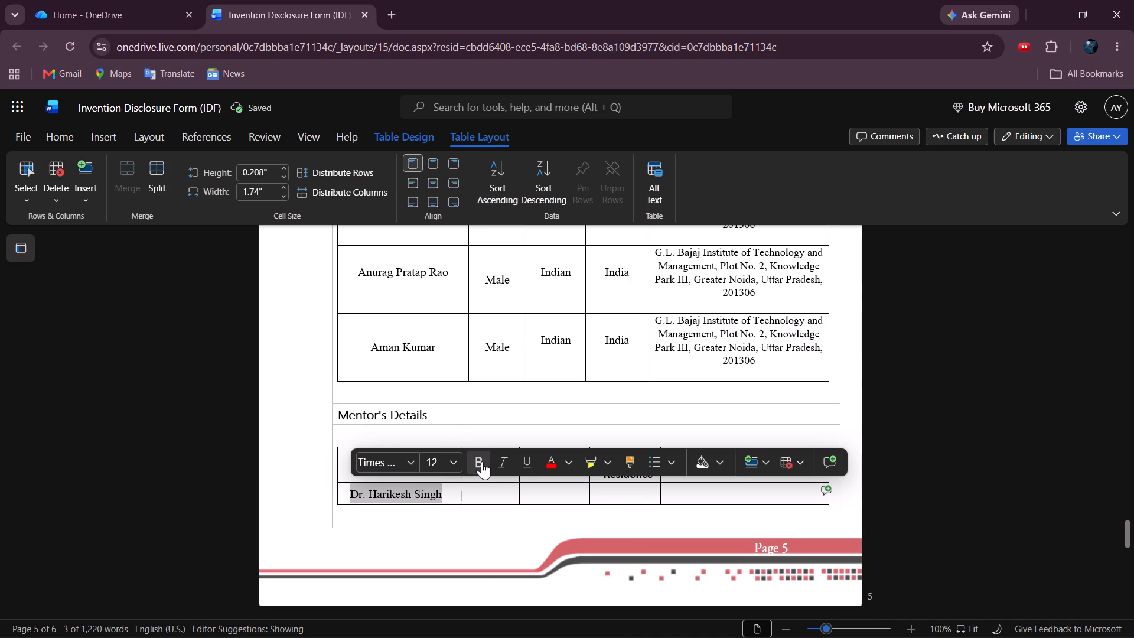
# Enter "Male" in the Gender cell of the mentor's row.
pyautogui.click(479, 495)
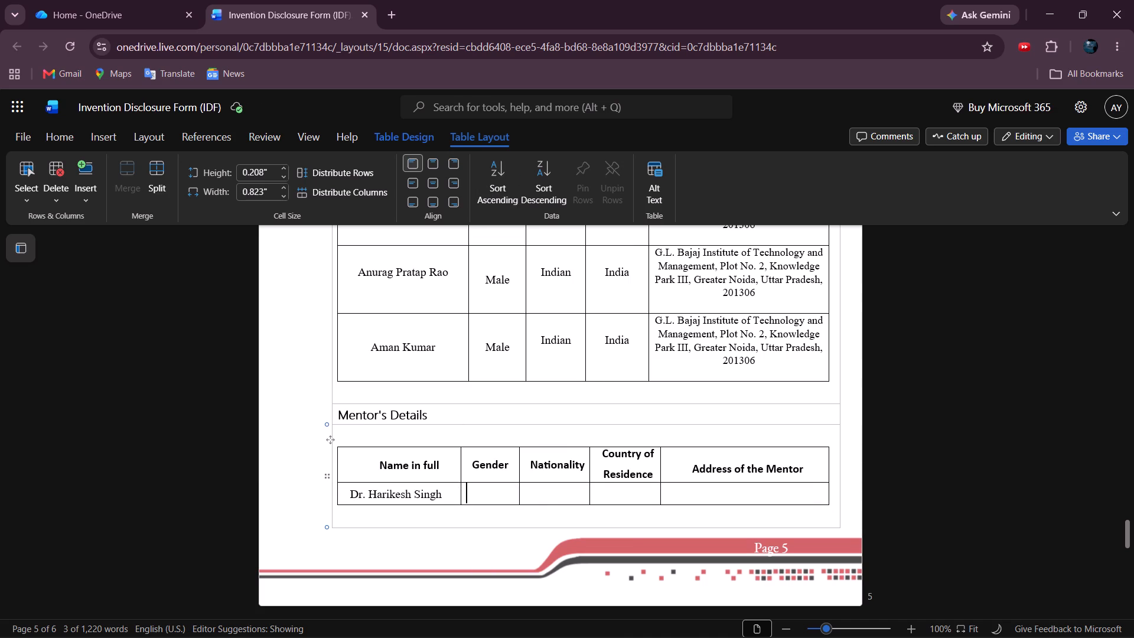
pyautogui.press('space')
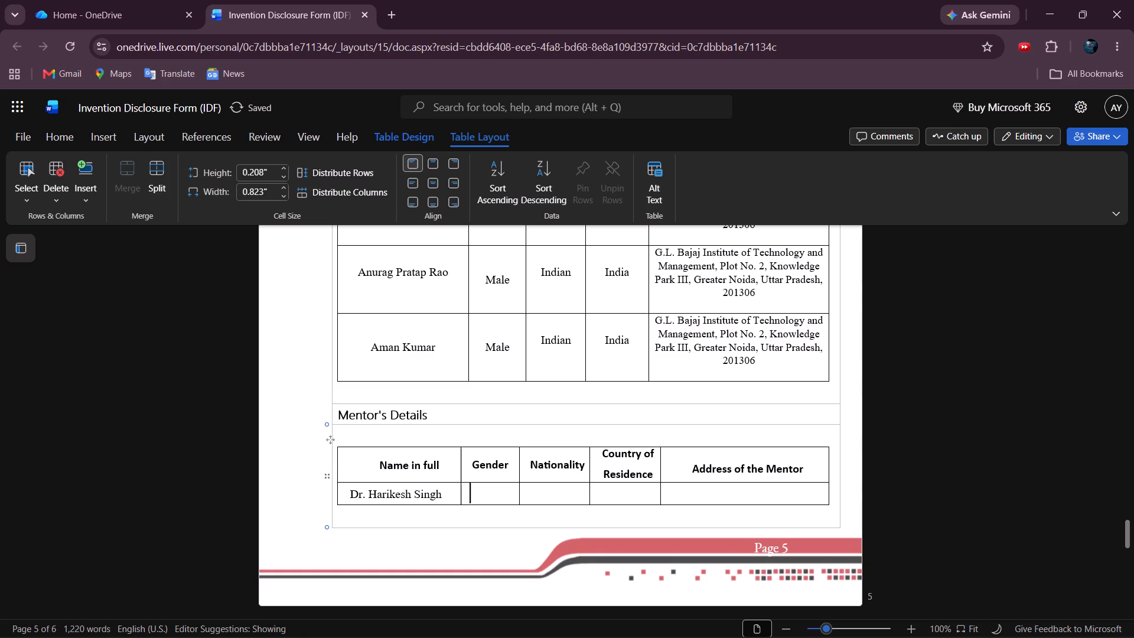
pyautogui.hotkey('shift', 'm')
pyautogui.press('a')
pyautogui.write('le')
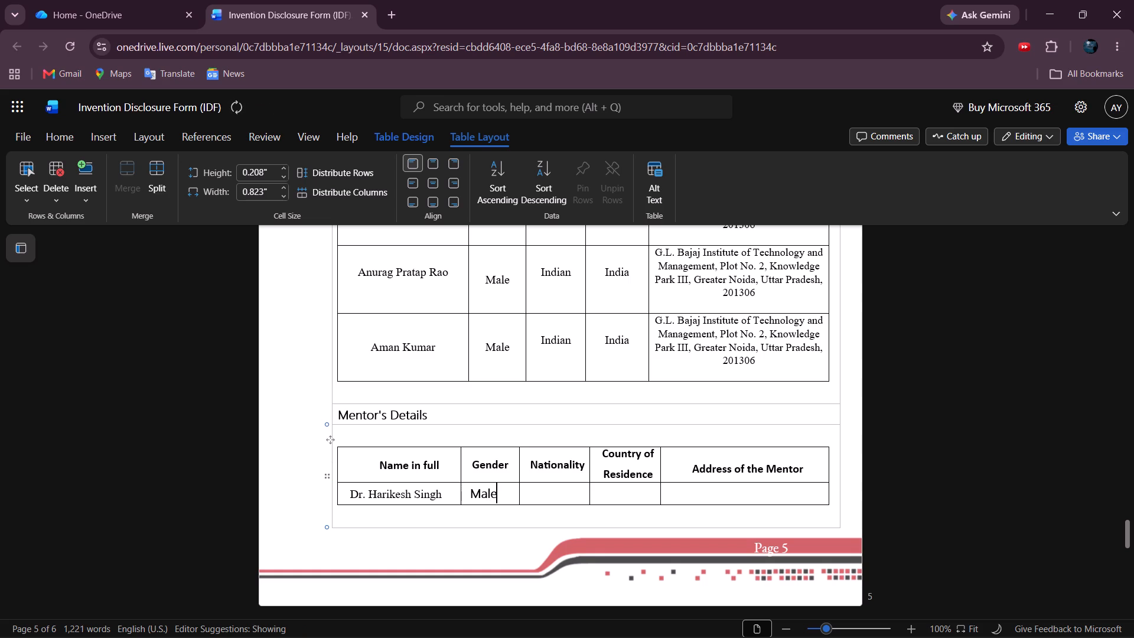
# Set the "Male" entry in the mentor's row to Times New Roman and remove its bold formatting.
pyautogui.moveTo(472, 492); pyautogui.dragTo(502, 491)
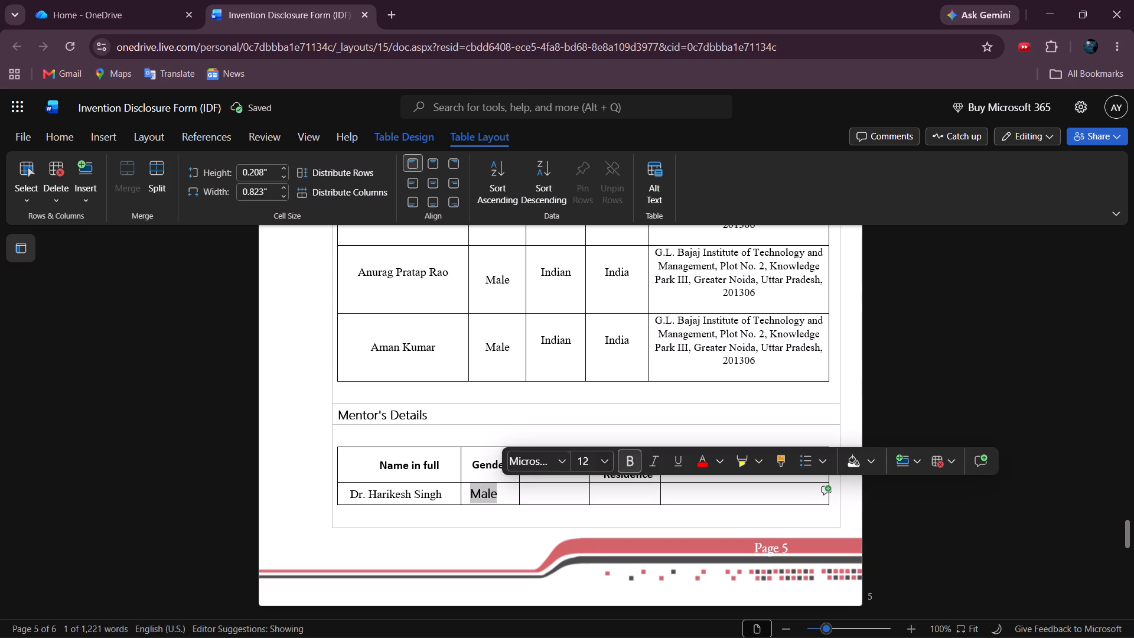
pyautogui.click(566, 465)
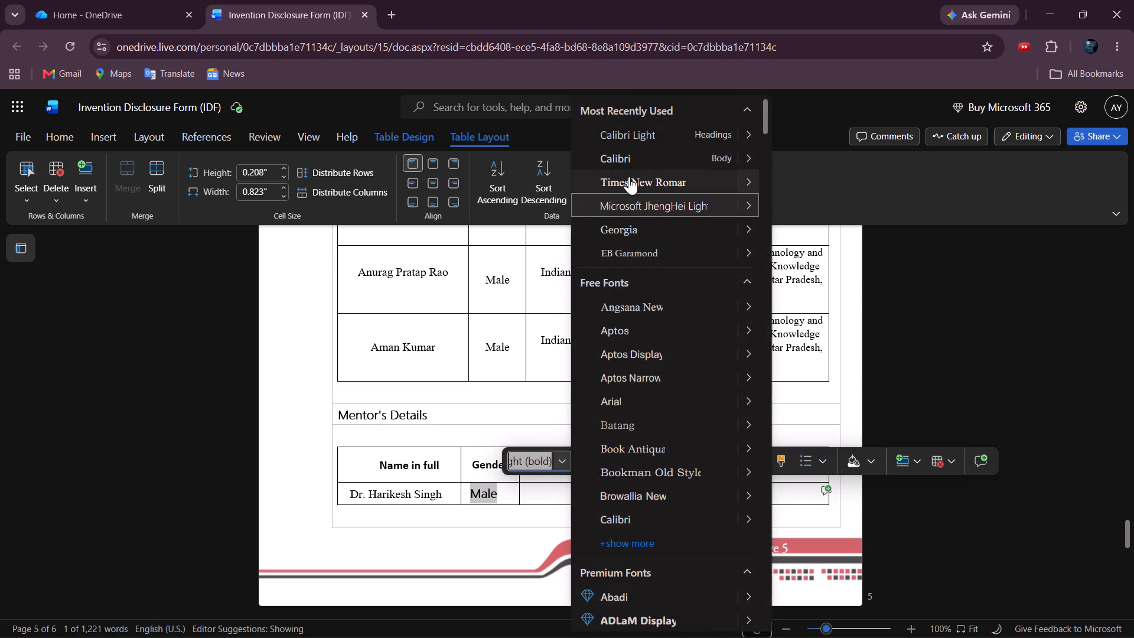
pyautogui.click(629, 178)
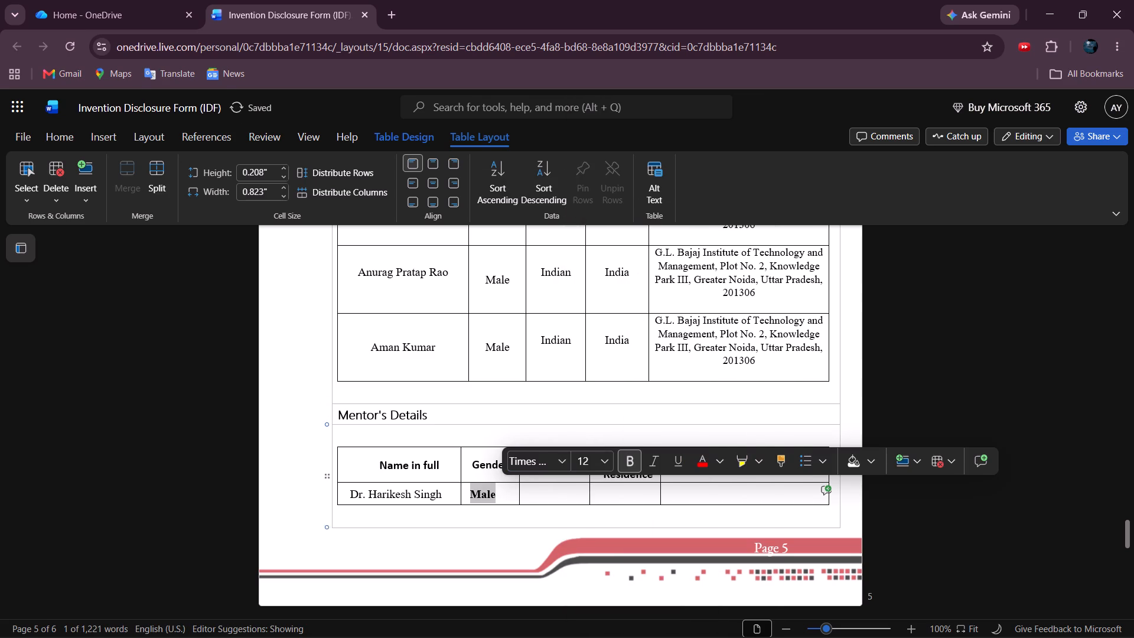
pyautogui.click(634, 462)
# Copy the nationality "Indian", country "India" and G.L. Bajaj Institute address from the last inventor's row into the mentor's matching empty cells.
pyautogui.moveTo(535, 343); pyautogui.dragTo(585, 340)
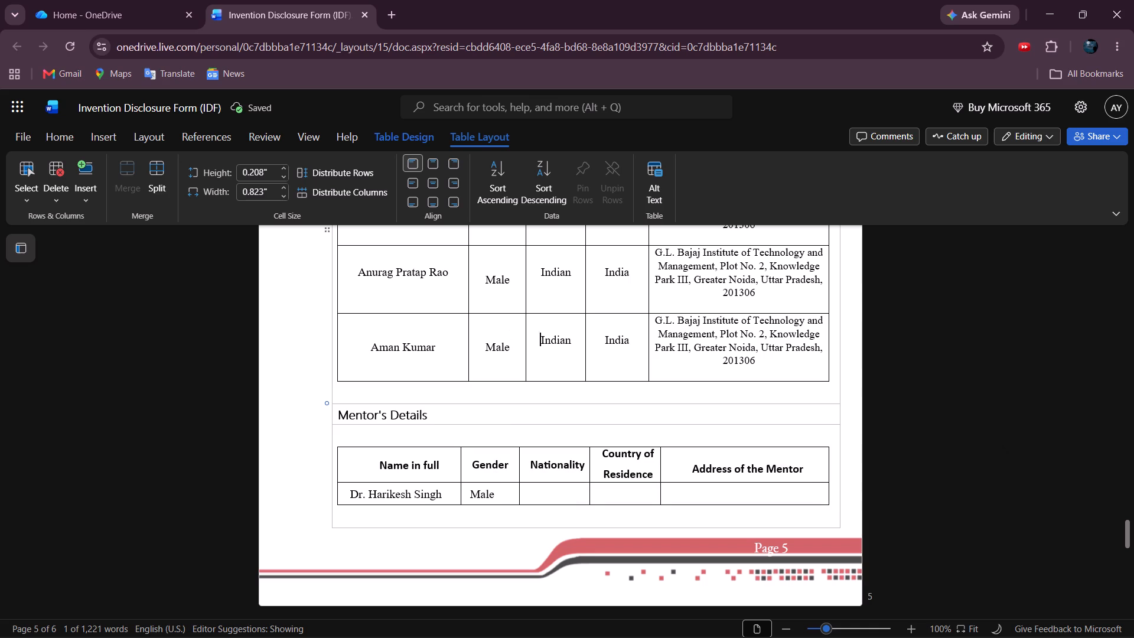
pyautogui.moveTo(585, 340); pyautogui.dragTo(735, 342)
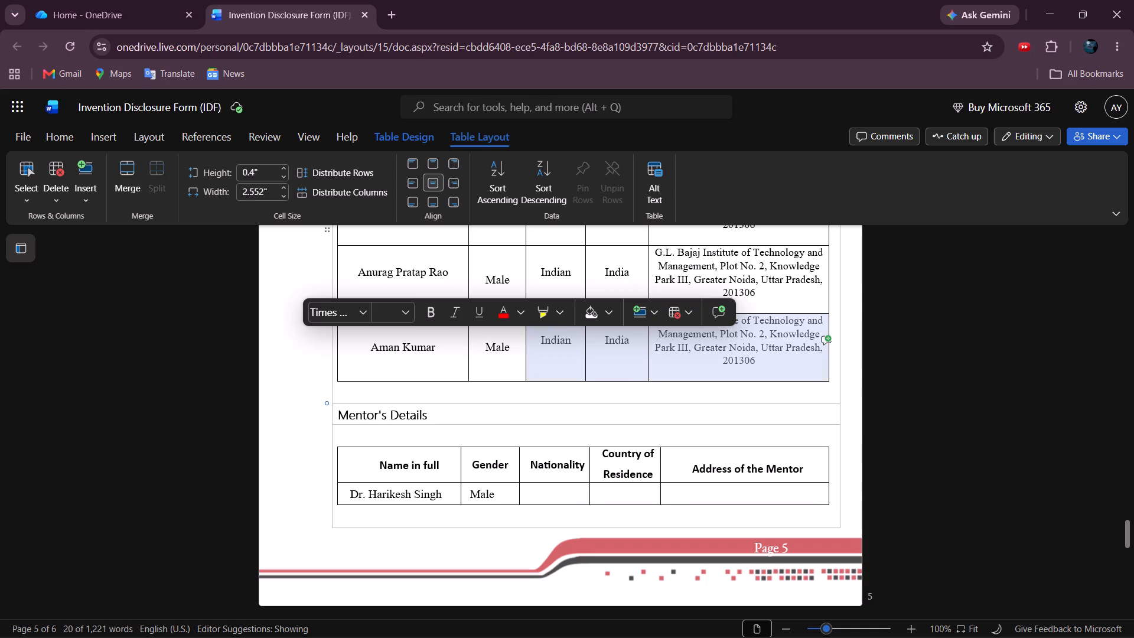
pyautogui.hotkey('ctrl', 'c')
pyautogui.click(555, 493)
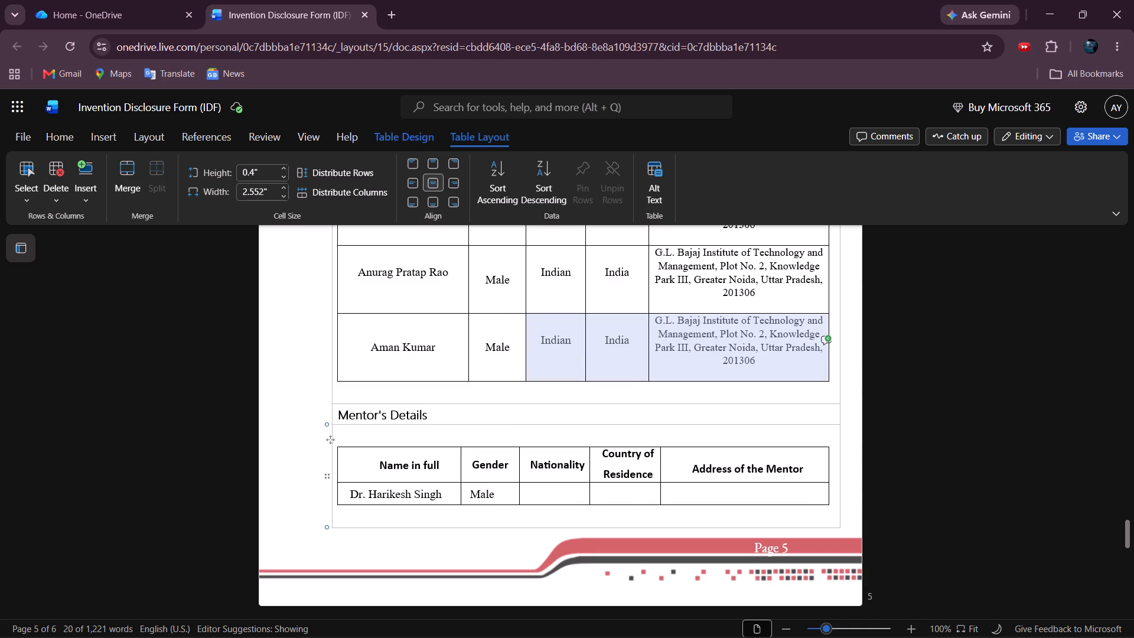
pyautogui.moveTo(555, 493); pyautogui.dragTo(717, 490)
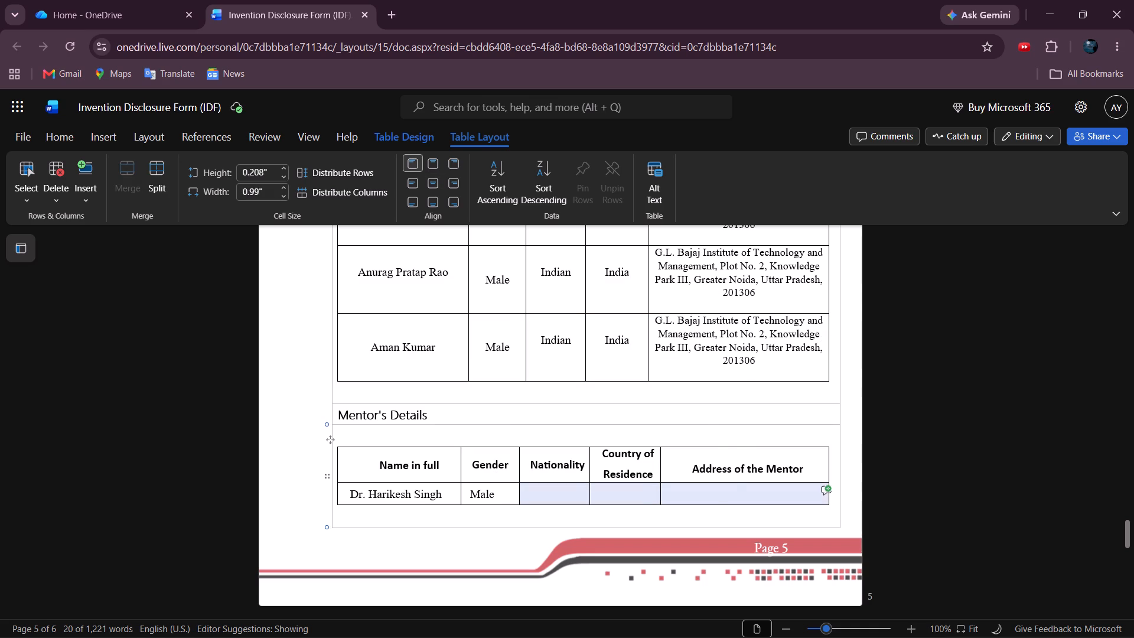
pyautogui.hotkey('ctrl', 'v')
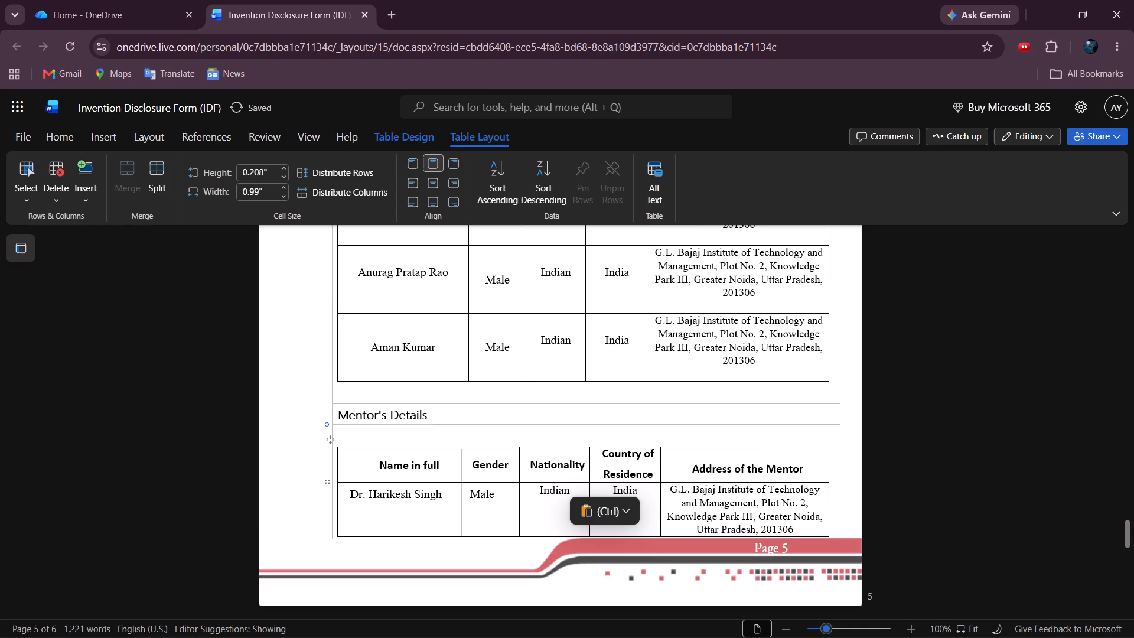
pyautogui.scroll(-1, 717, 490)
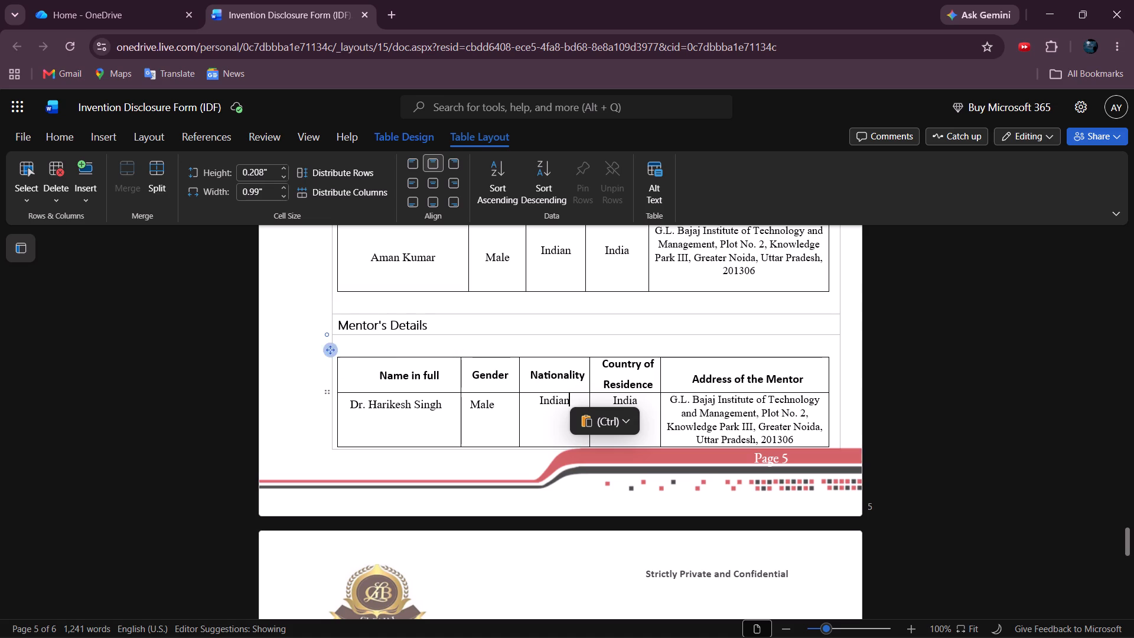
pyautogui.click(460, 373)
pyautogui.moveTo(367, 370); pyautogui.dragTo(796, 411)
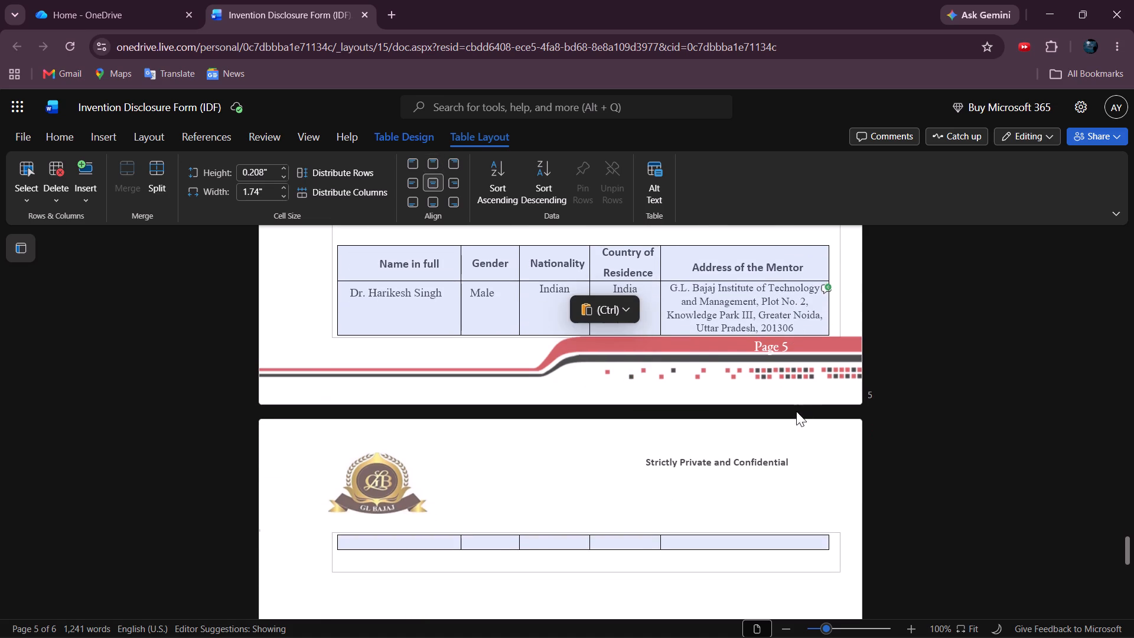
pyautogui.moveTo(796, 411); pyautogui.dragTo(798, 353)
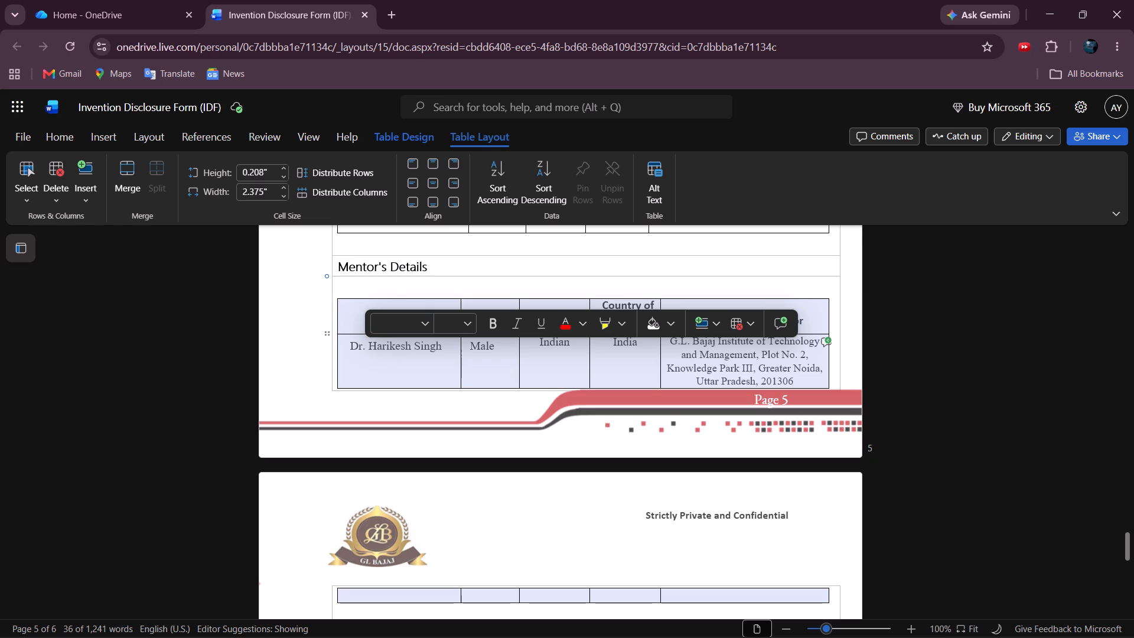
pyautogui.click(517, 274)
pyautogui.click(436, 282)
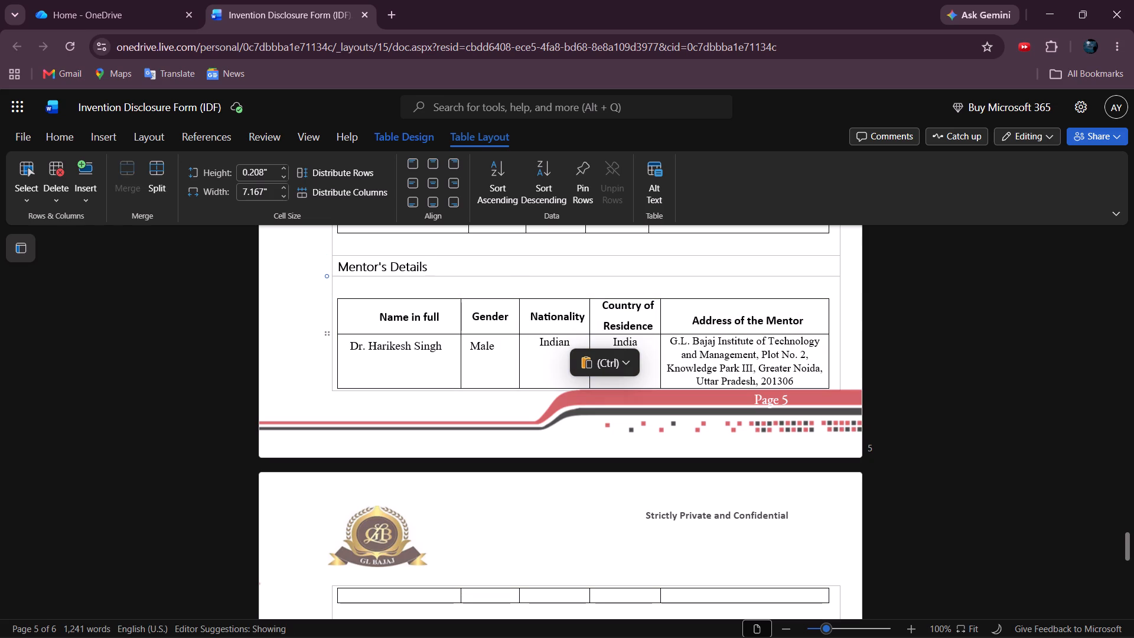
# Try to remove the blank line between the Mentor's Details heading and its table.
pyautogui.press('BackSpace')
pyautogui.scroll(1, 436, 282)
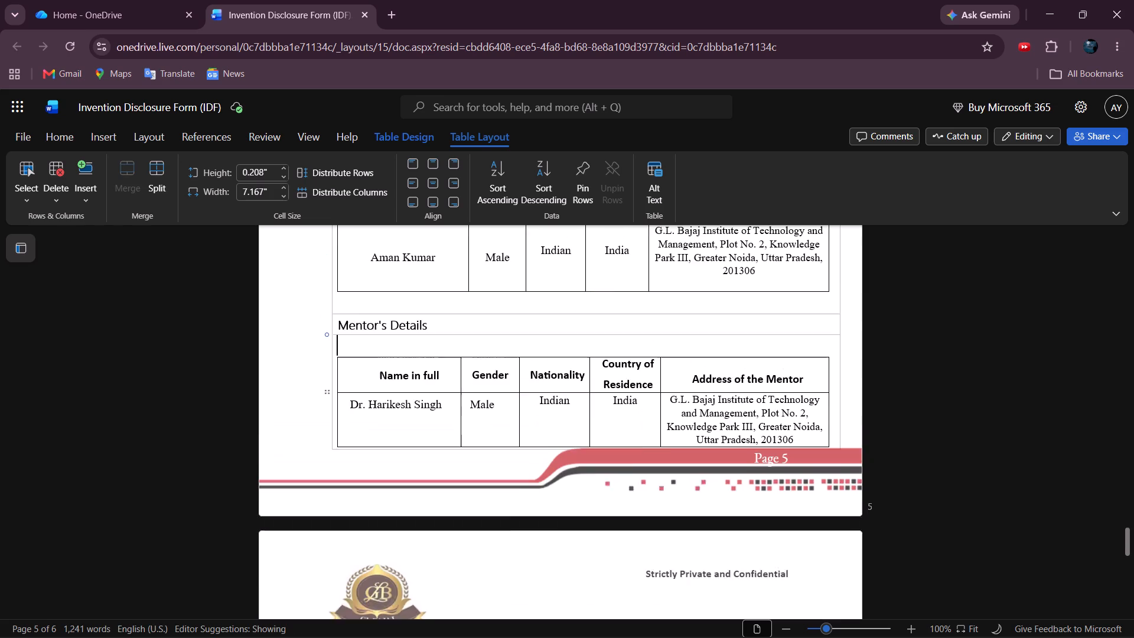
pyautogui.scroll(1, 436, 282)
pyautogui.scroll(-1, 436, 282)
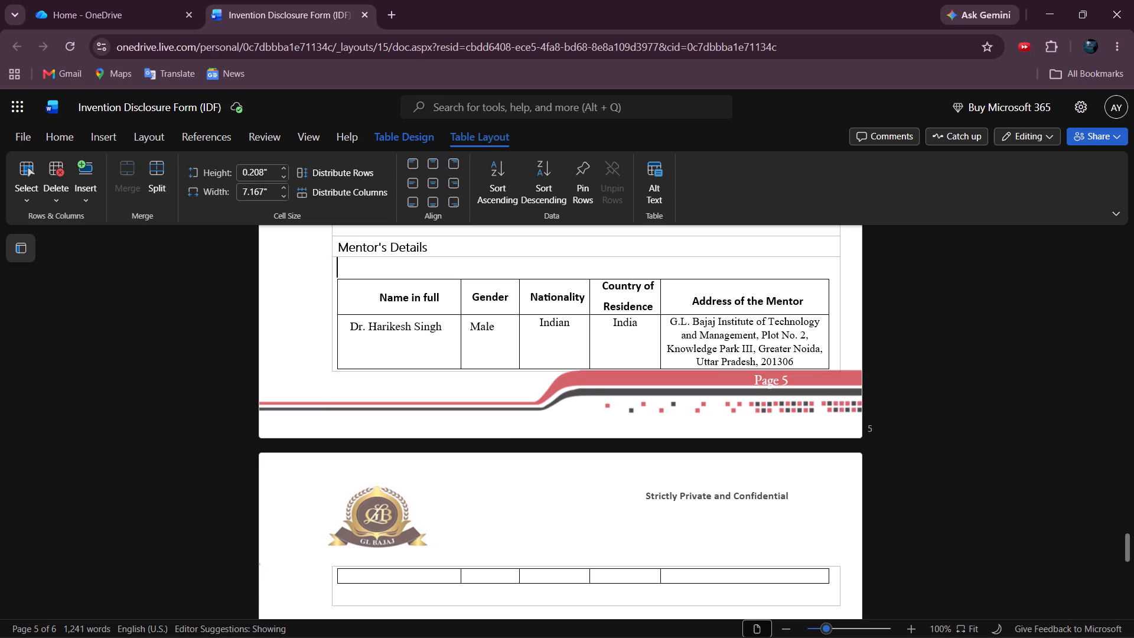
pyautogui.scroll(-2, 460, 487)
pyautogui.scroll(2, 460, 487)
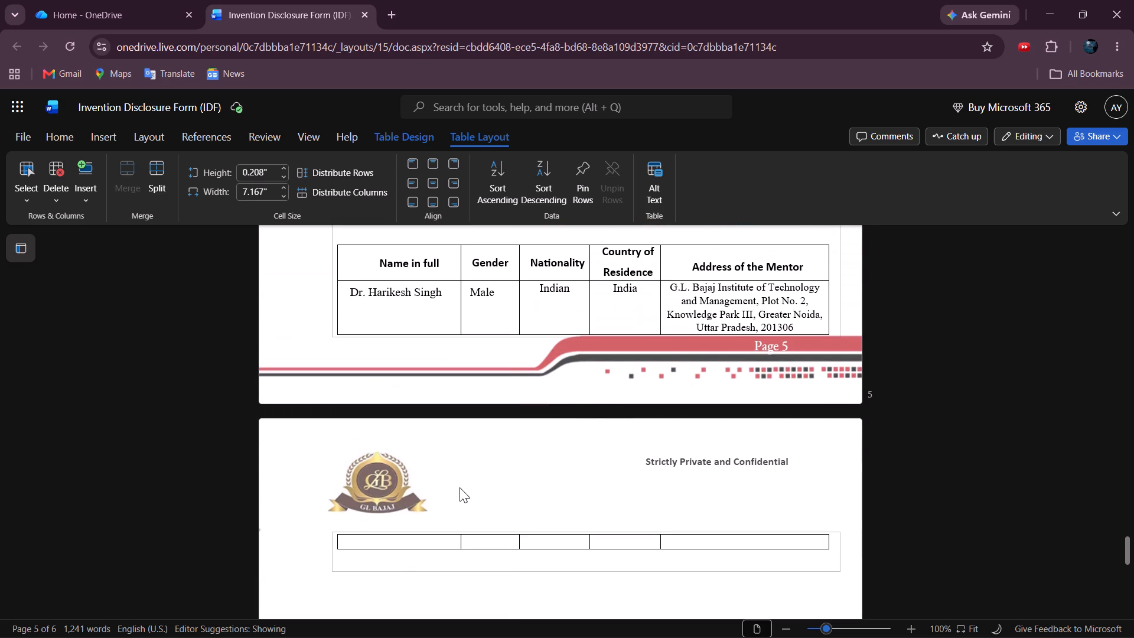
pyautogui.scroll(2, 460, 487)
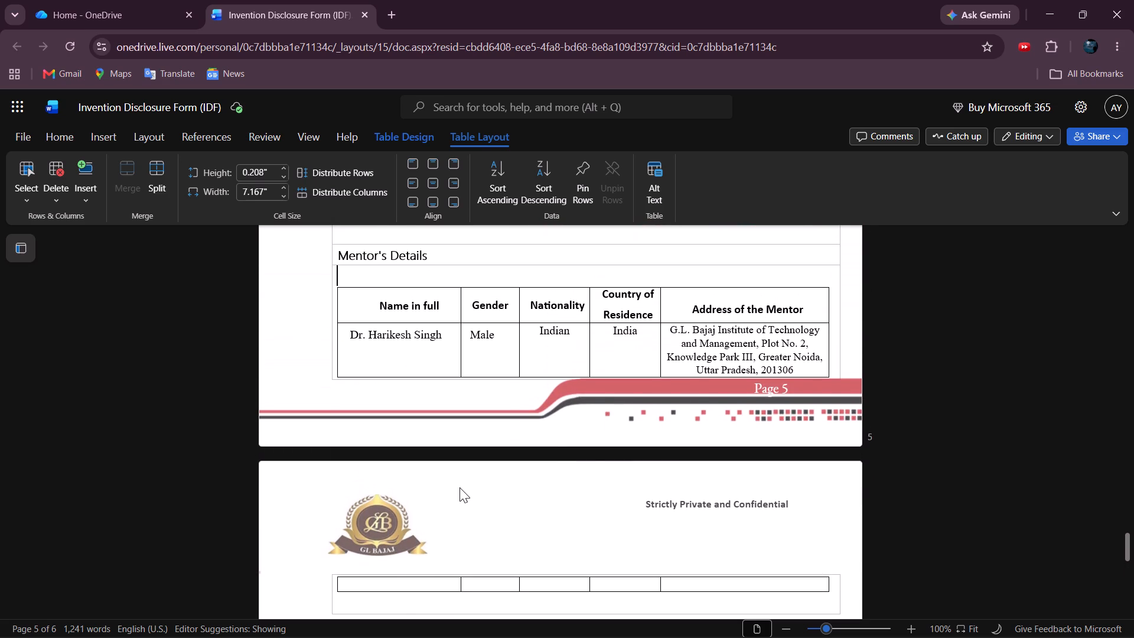
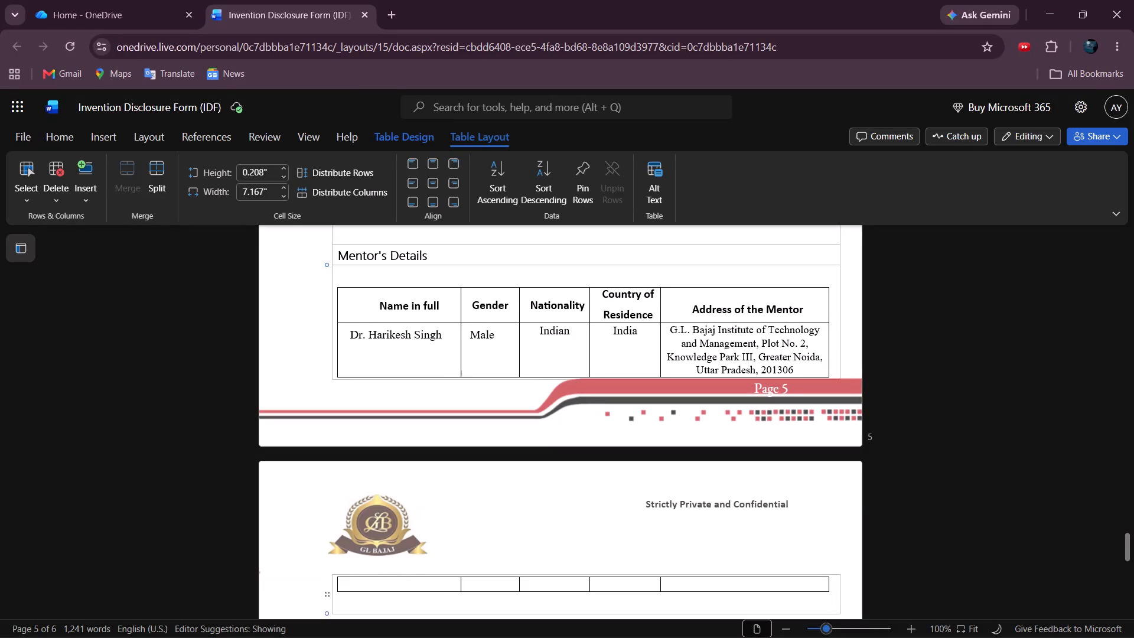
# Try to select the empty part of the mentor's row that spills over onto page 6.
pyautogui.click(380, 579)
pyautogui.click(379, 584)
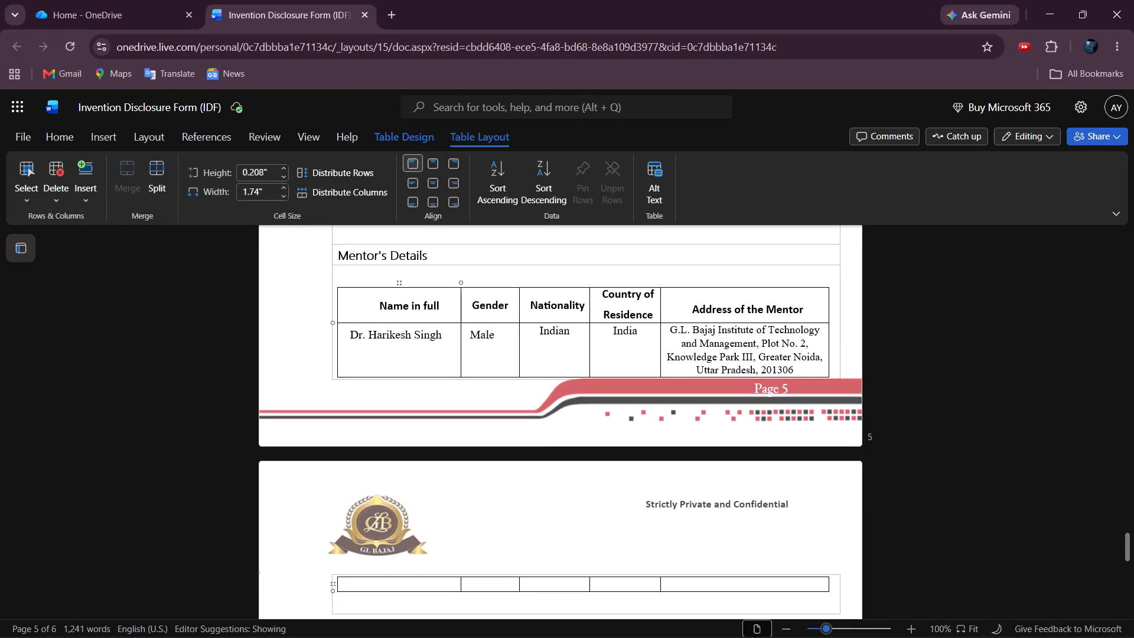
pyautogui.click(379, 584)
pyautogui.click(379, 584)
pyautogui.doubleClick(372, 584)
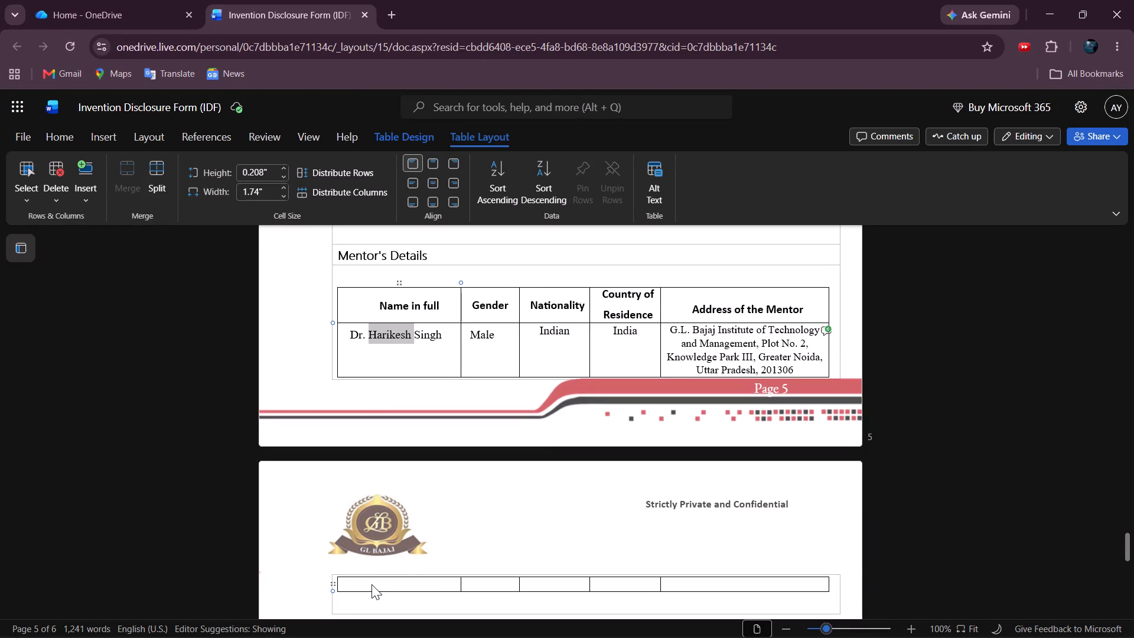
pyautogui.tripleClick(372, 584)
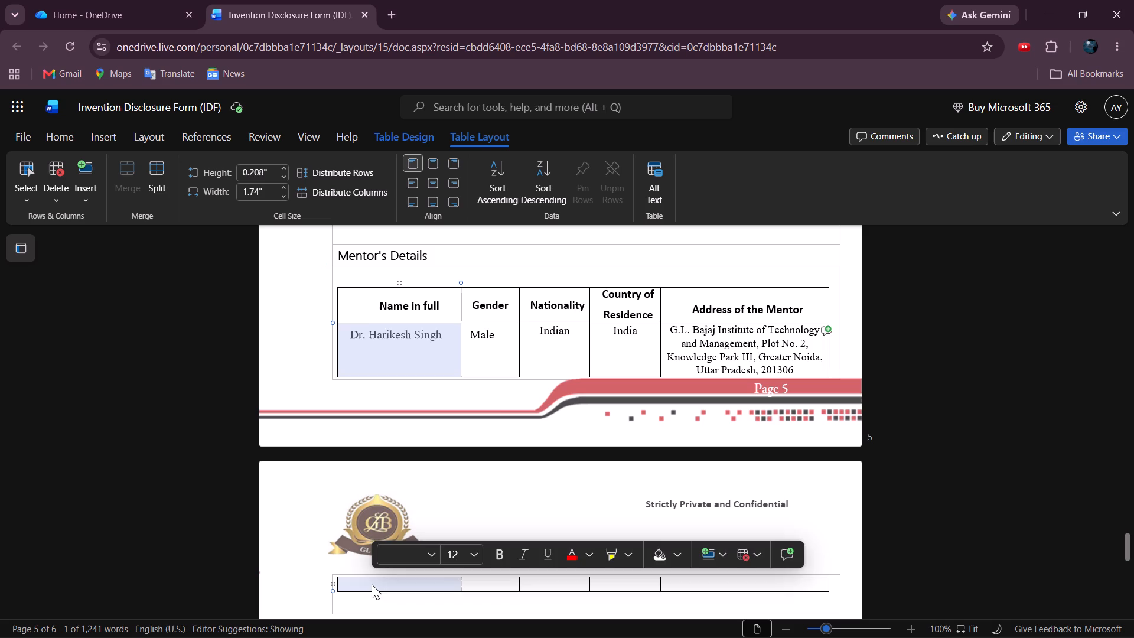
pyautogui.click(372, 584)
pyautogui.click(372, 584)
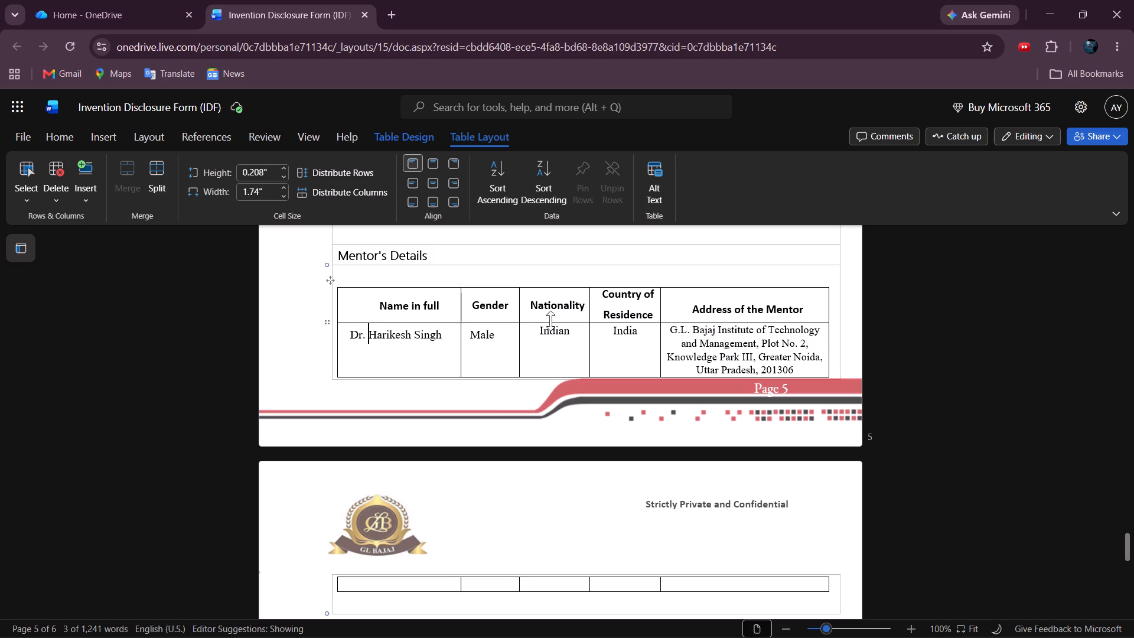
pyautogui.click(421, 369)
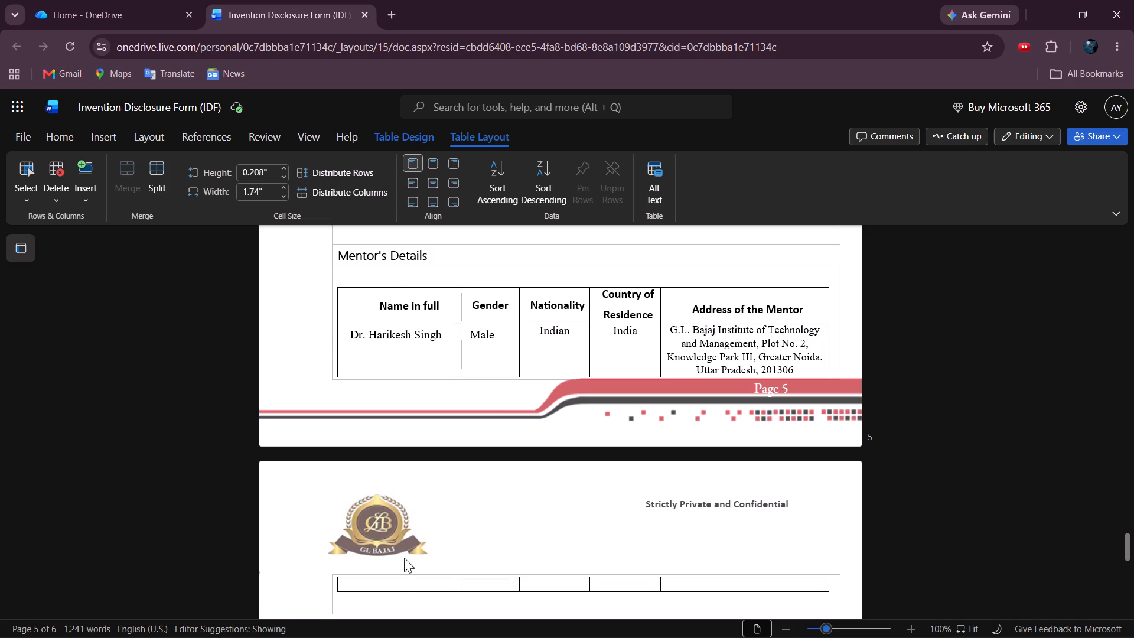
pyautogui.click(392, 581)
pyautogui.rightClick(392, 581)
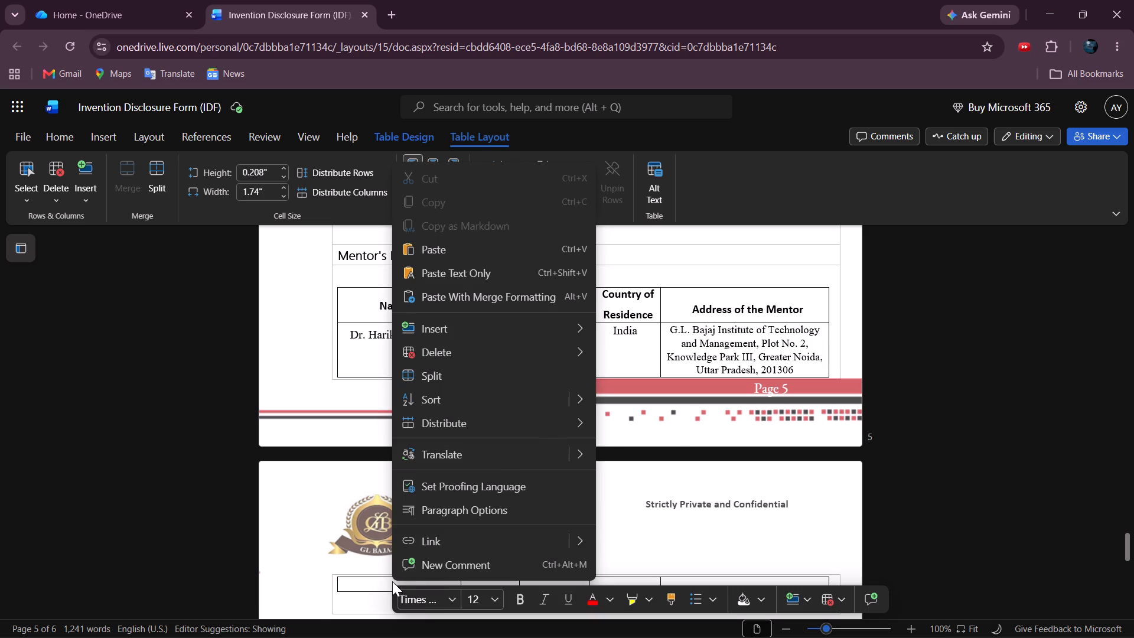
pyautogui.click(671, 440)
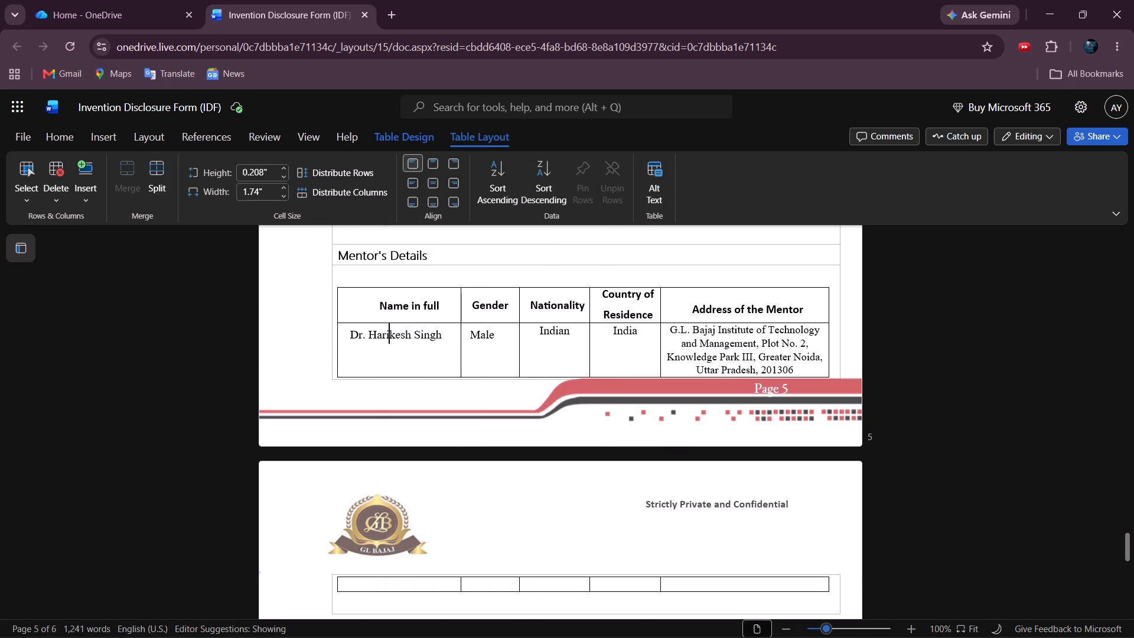
# Select all five cells of the mentor's entry row in the Mentor's Details table.
pyautogui.moveTo(350, 338); pyautogui.dragTo(754, 360)
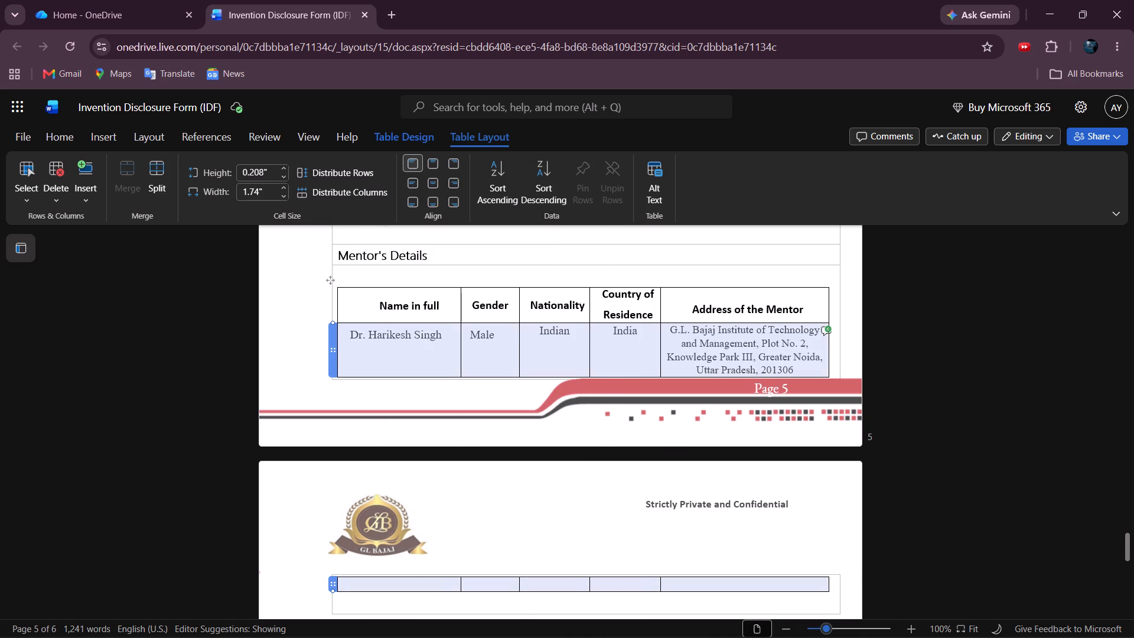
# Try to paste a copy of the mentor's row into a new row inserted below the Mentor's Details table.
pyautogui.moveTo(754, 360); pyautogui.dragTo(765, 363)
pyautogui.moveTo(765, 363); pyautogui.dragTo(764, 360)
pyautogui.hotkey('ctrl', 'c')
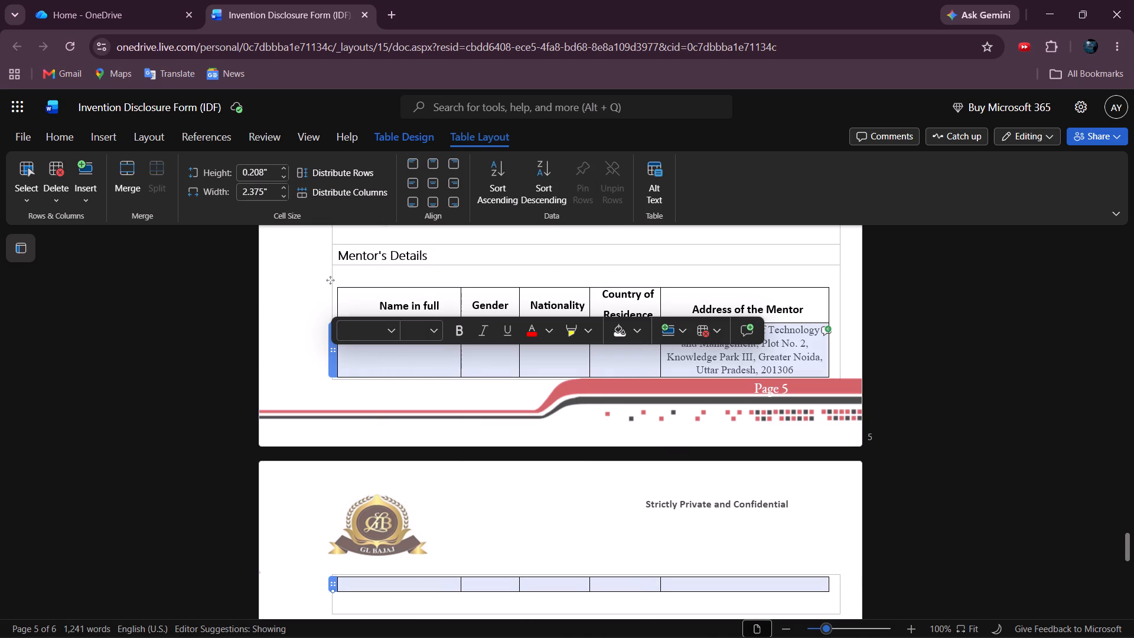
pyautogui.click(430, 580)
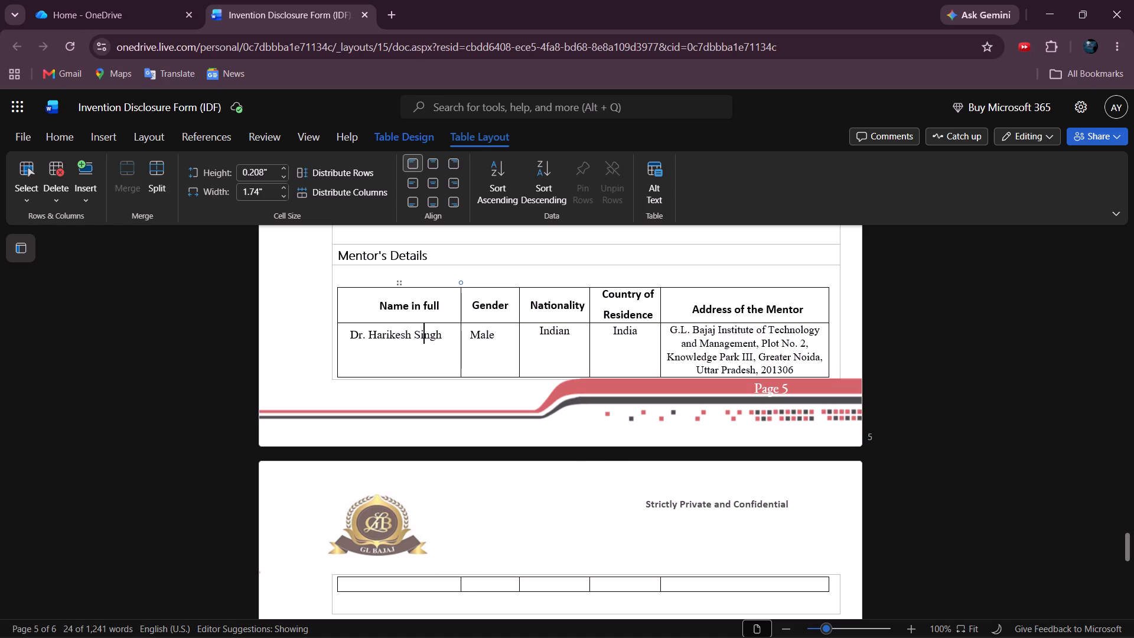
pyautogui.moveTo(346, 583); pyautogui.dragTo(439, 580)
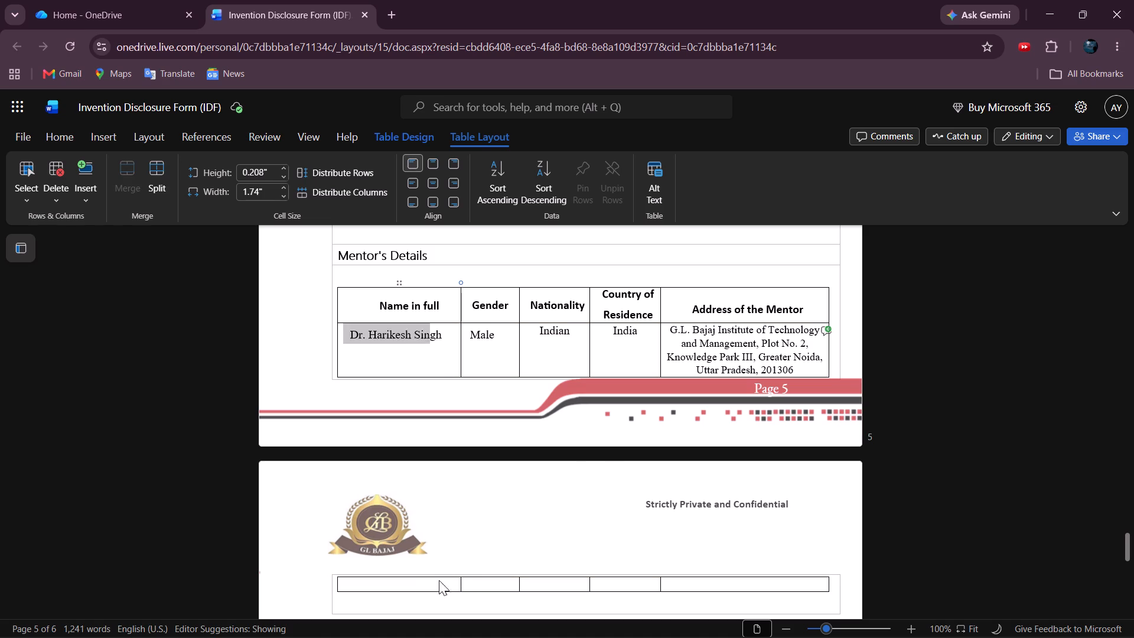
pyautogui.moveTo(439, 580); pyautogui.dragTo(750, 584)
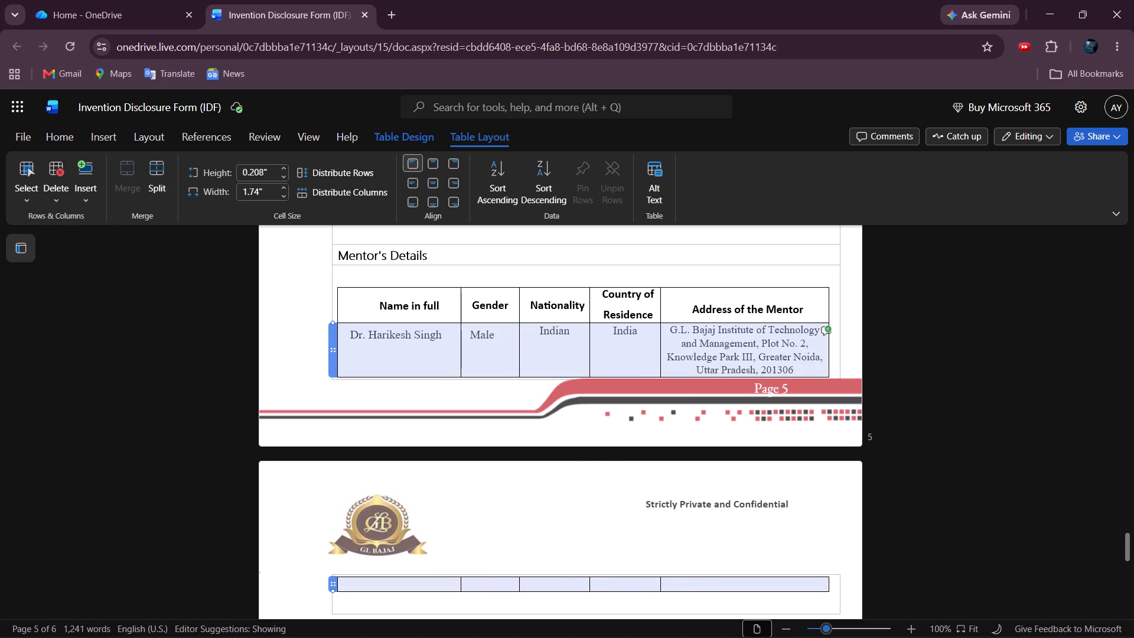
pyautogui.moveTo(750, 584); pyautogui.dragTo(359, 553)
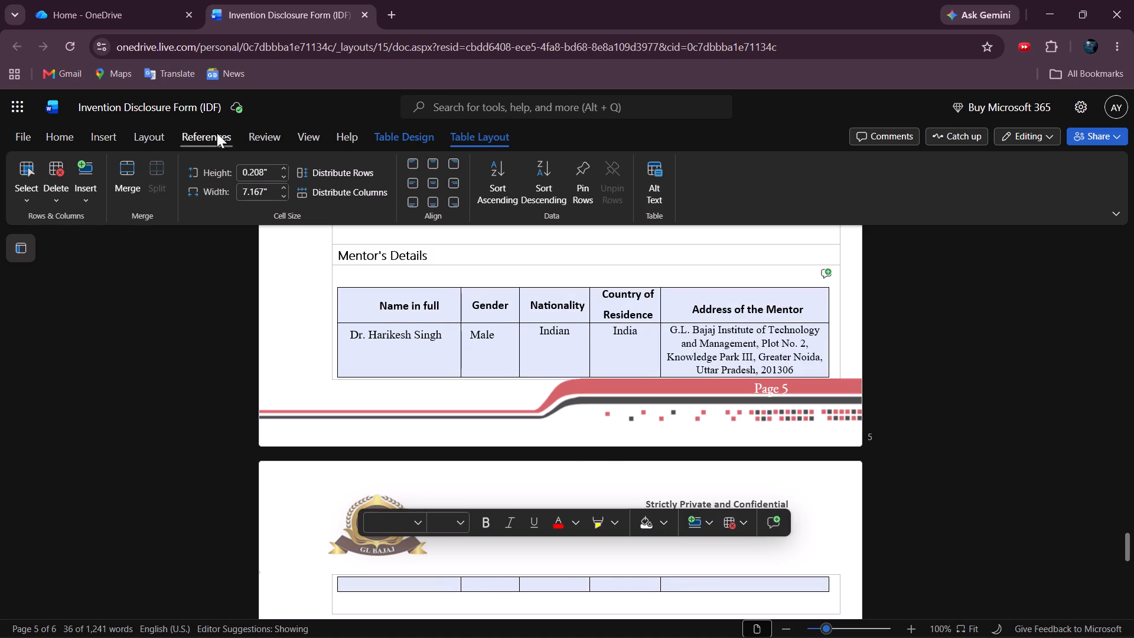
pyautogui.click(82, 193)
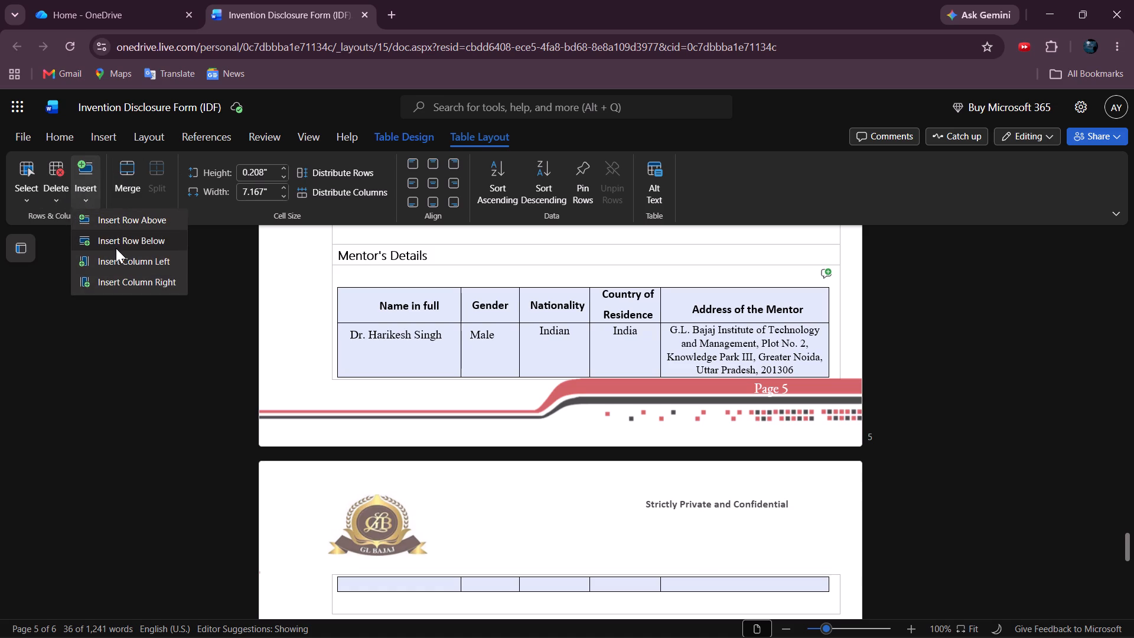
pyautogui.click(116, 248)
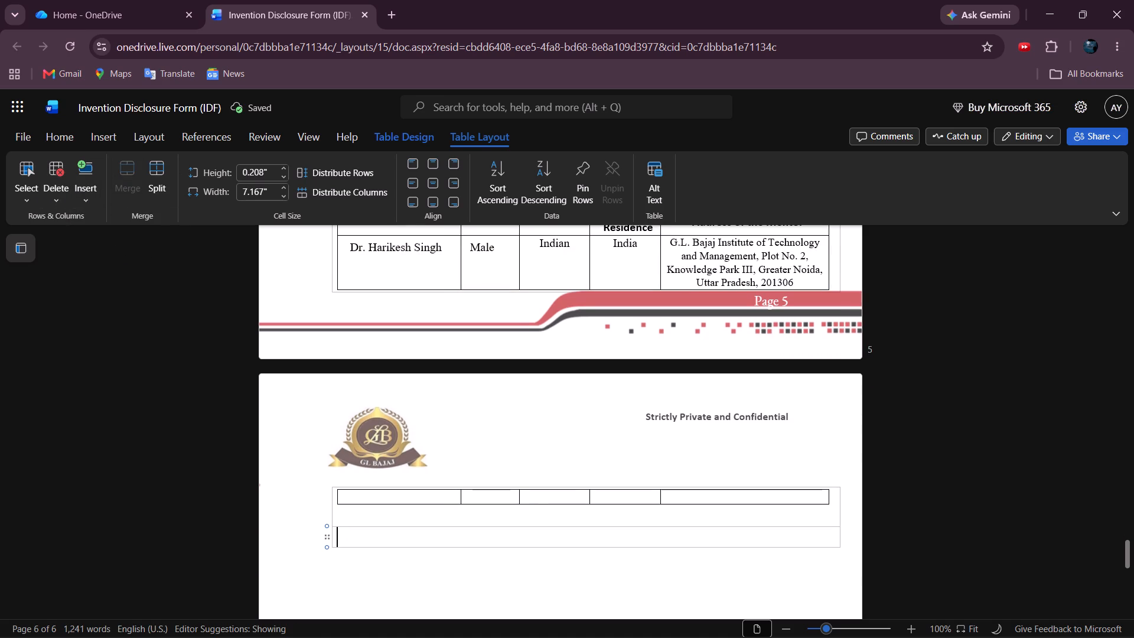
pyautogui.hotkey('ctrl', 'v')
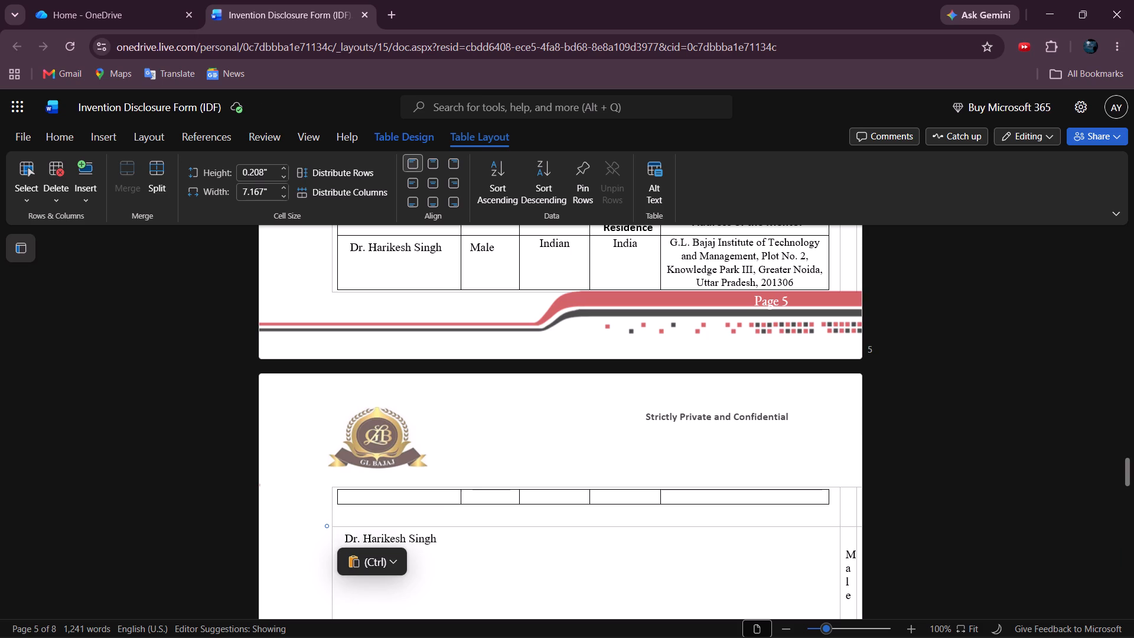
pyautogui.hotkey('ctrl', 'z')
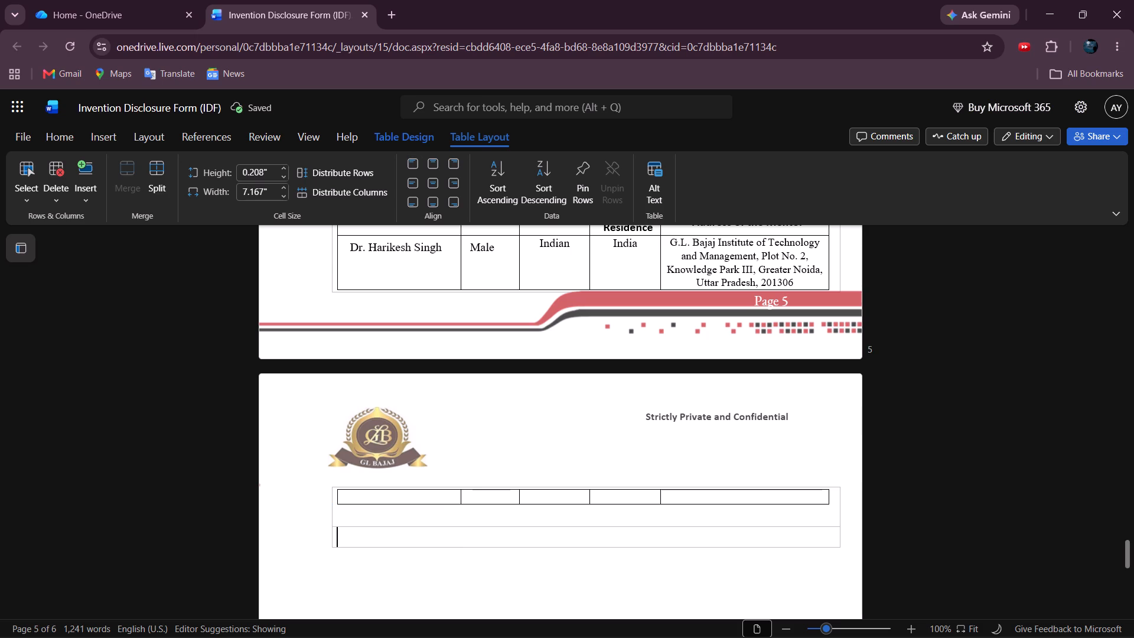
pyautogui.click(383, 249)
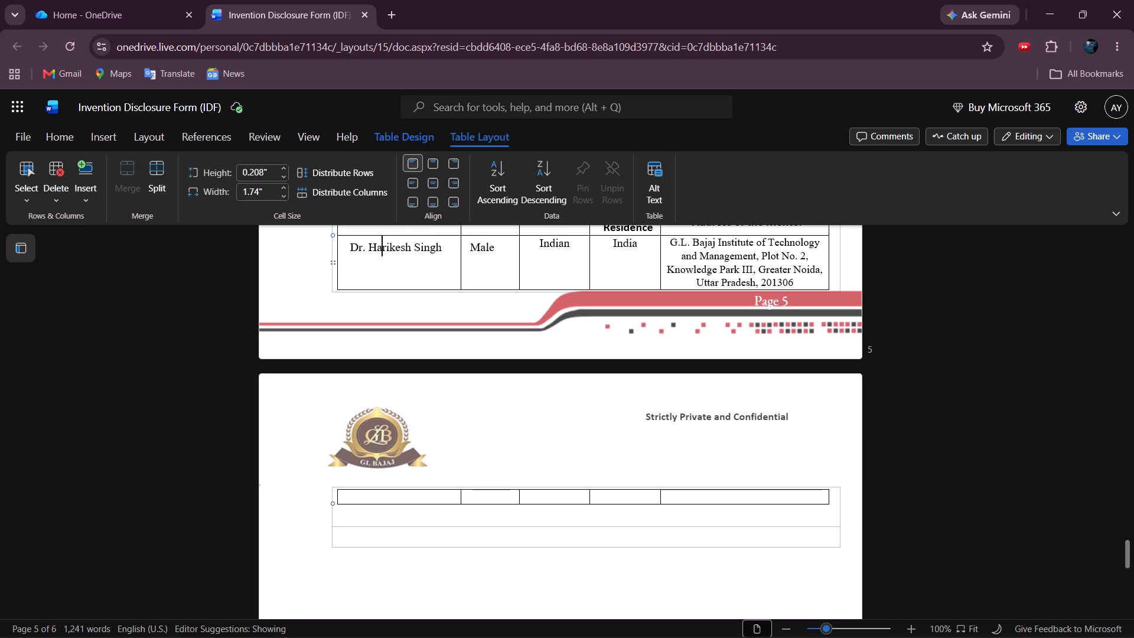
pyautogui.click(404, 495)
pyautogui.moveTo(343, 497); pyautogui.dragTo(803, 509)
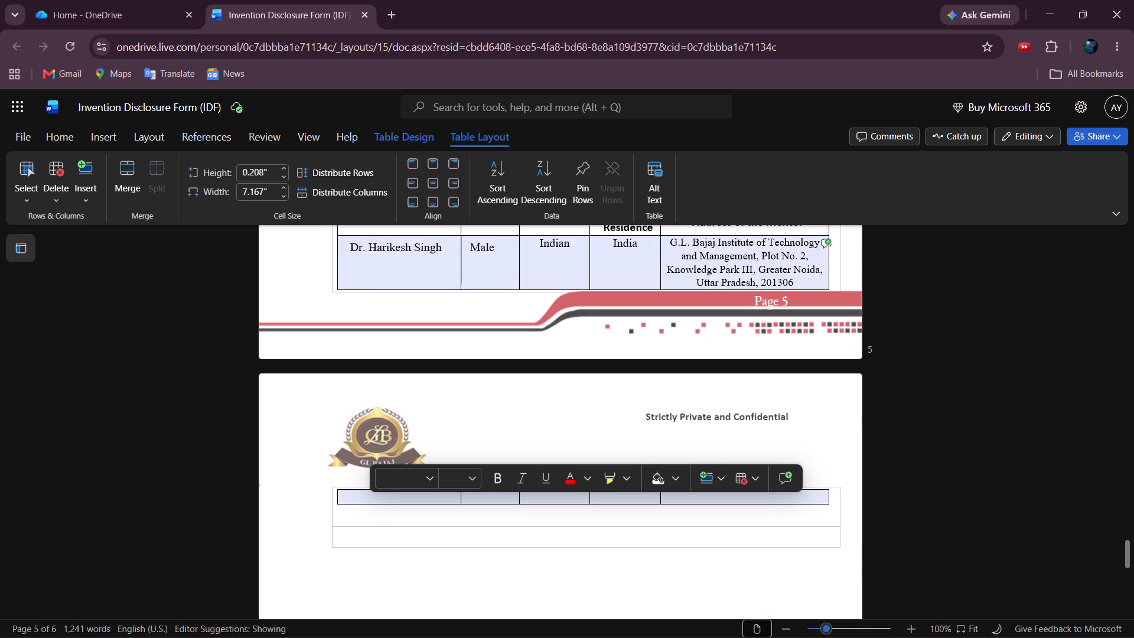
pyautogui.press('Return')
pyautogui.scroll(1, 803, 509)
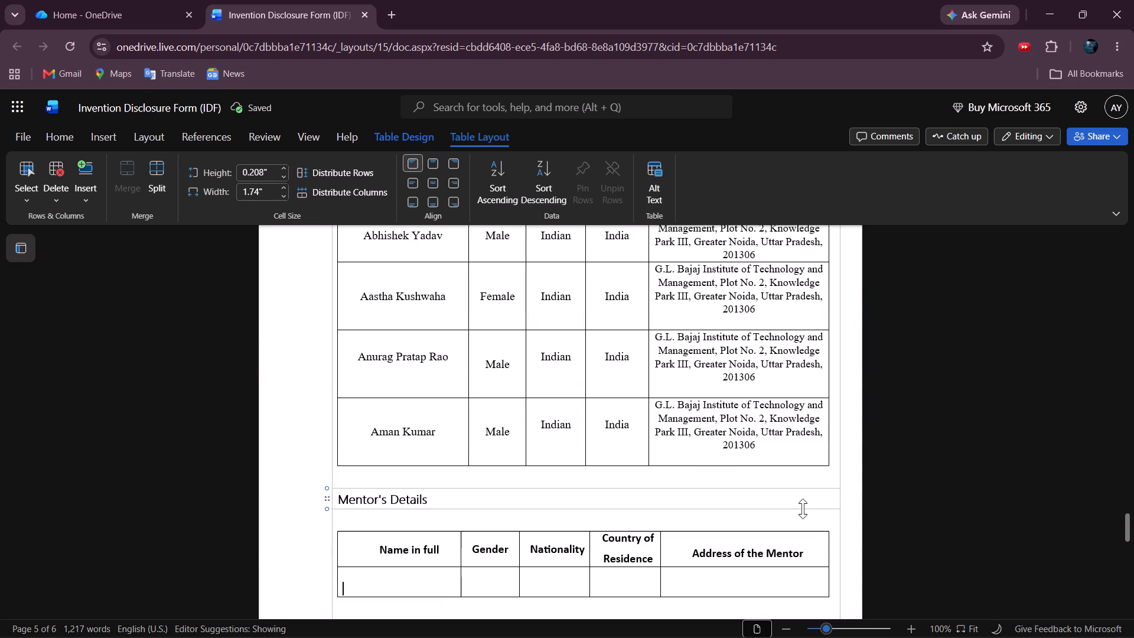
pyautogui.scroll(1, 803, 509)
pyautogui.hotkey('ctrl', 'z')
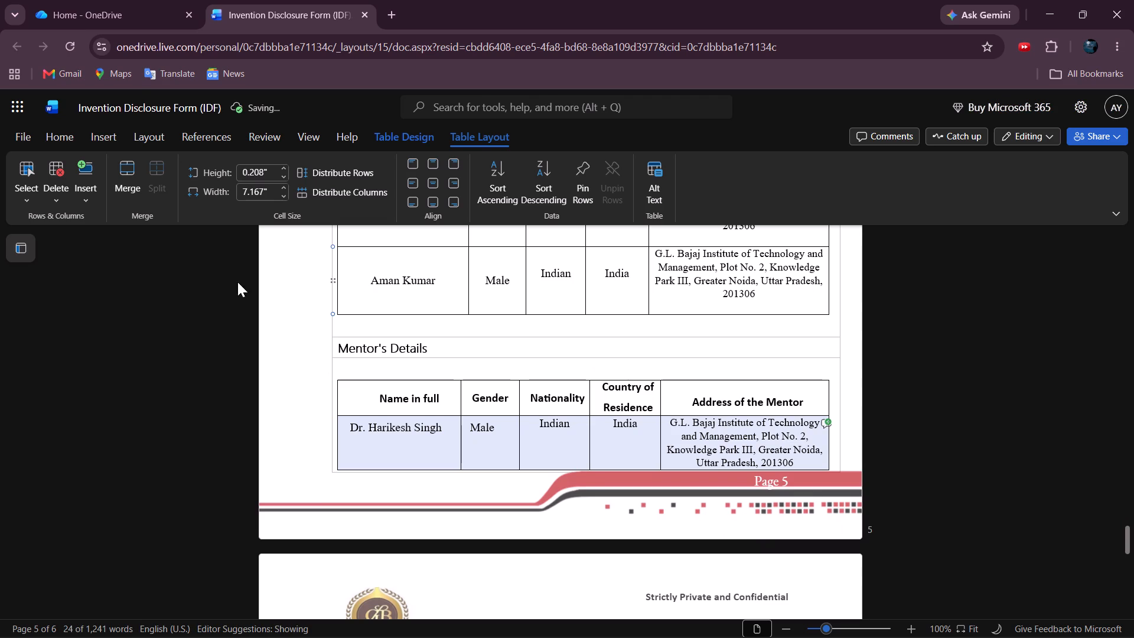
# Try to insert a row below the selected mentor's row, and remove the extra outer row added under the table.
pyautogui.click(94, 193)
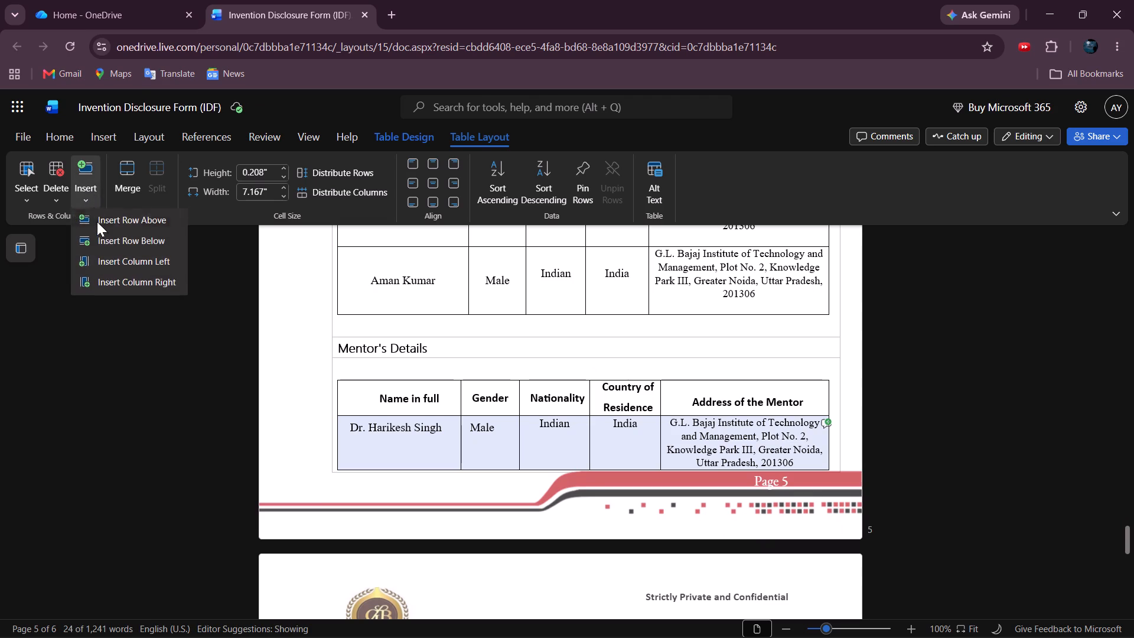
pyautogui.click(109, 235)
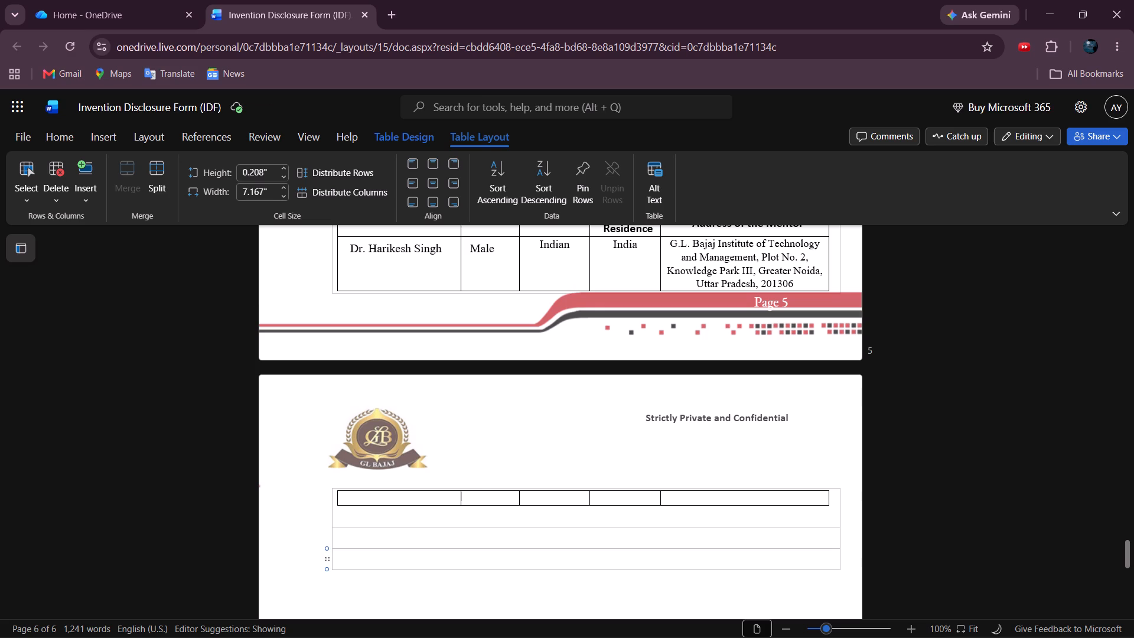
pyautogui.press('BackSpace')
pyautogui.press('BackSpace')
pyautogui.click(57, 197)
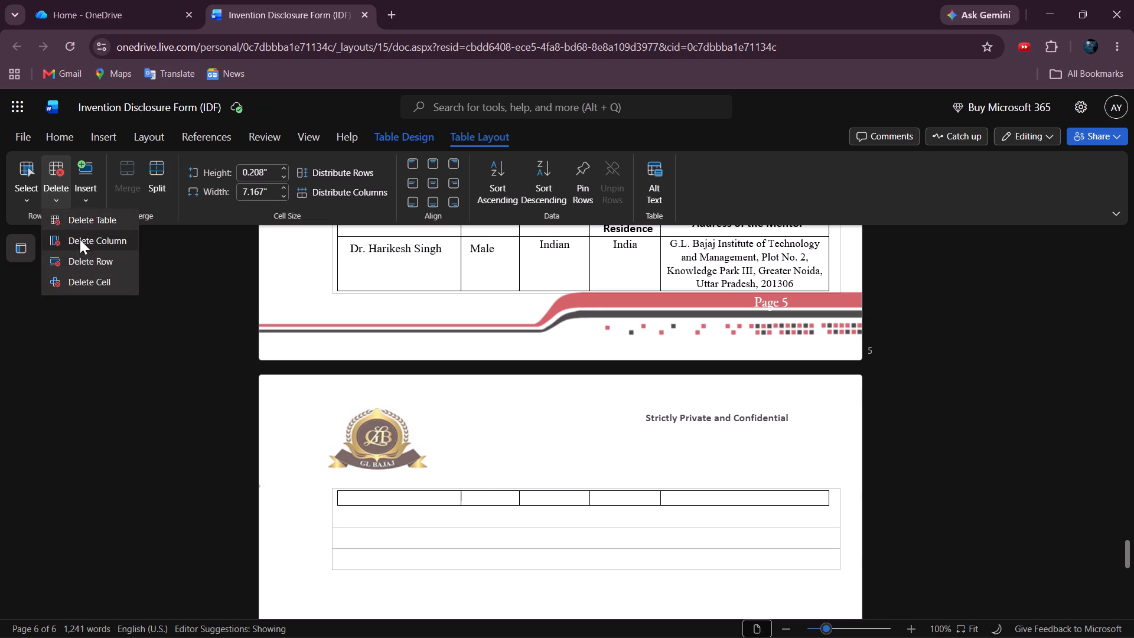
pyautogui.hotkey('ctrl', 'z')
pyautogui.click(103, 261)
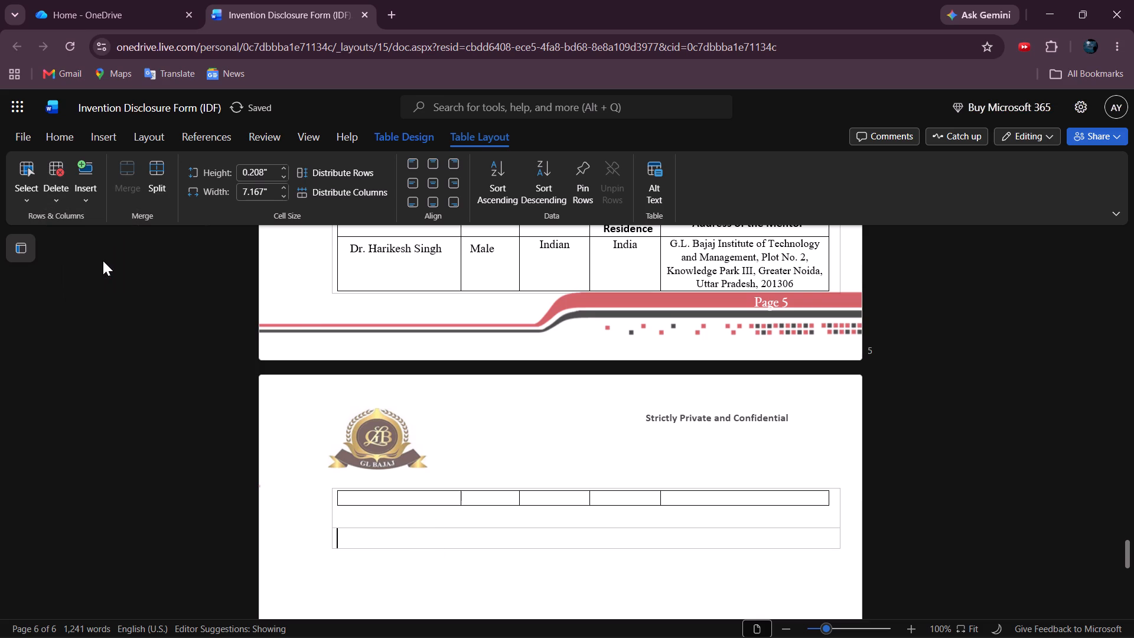
# Delete the empty outer row below the Mentor's Details table on page 6.
pyautogui.click(54, 183)
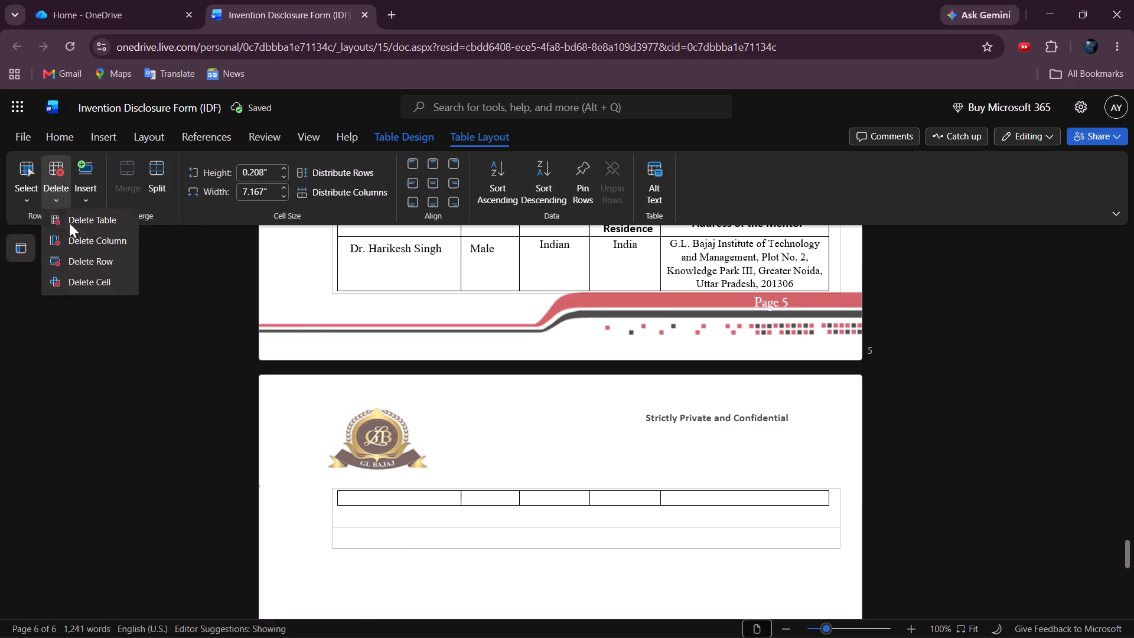
pyautogui.click(70, 265)
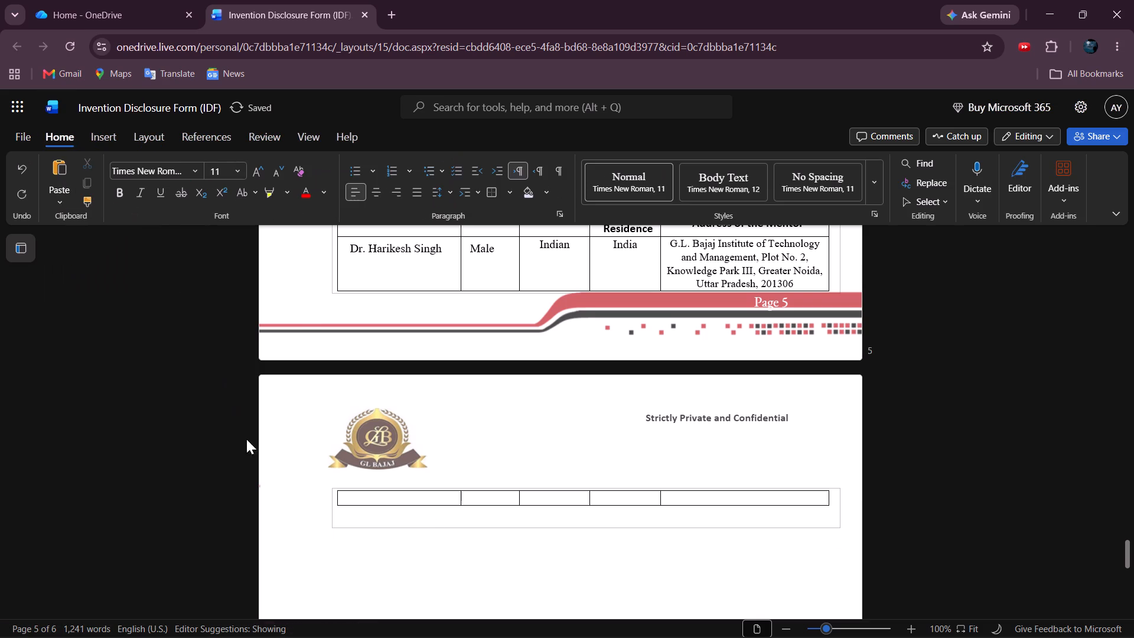
# Insert a new row below the mentor's row within the Mentor's Details table.
pyautogui.click(354, 504)
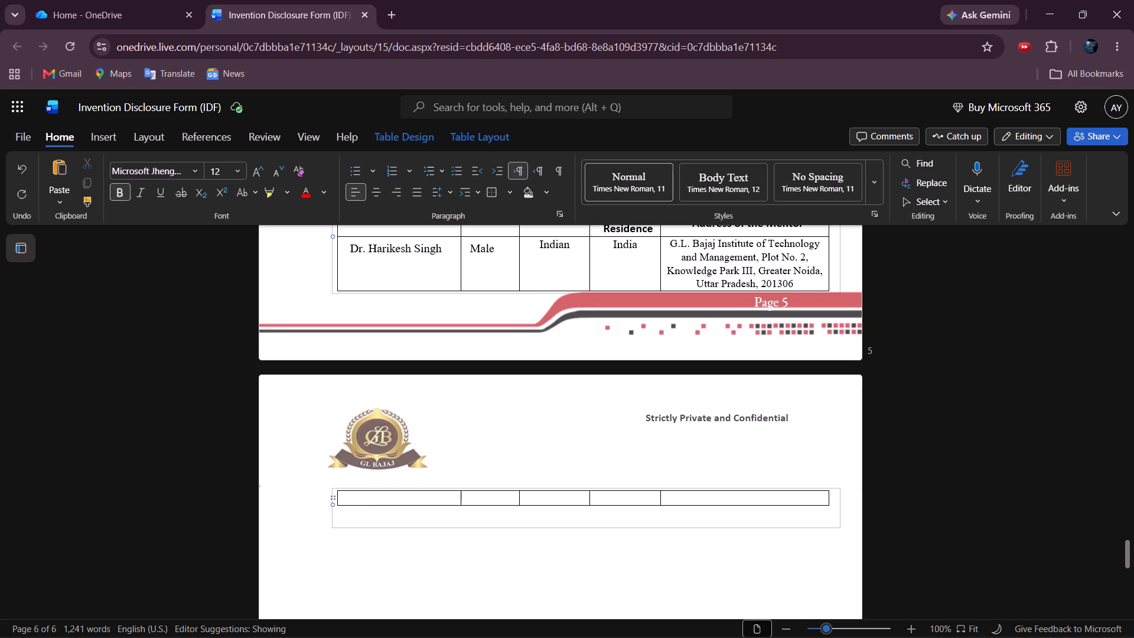
pyautogui.click(412, 132)
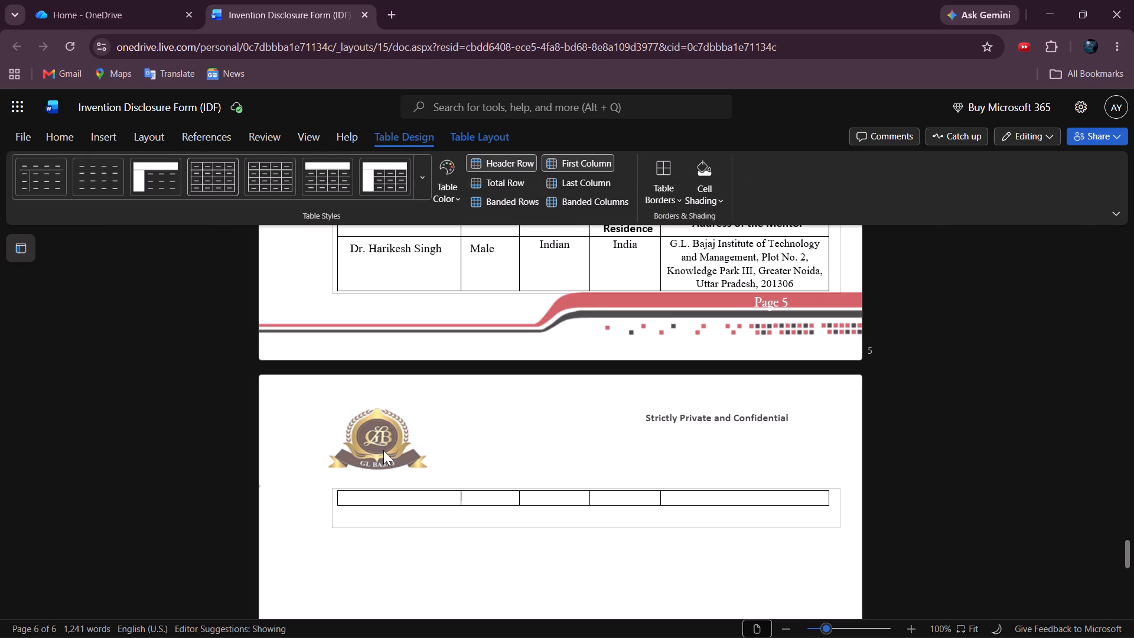
pyautogui.moveTo(409, 496); pyautogui.dragTo(669, 493)
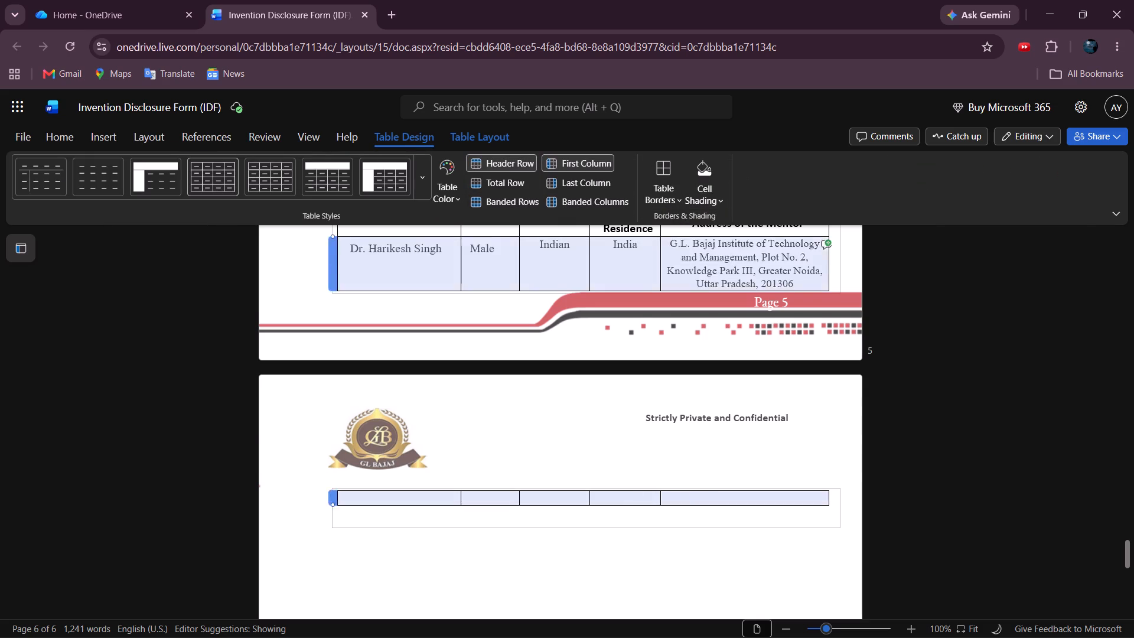
pyautogui.moveTo(669, 493); pyautogui.dragTo(731, 546)
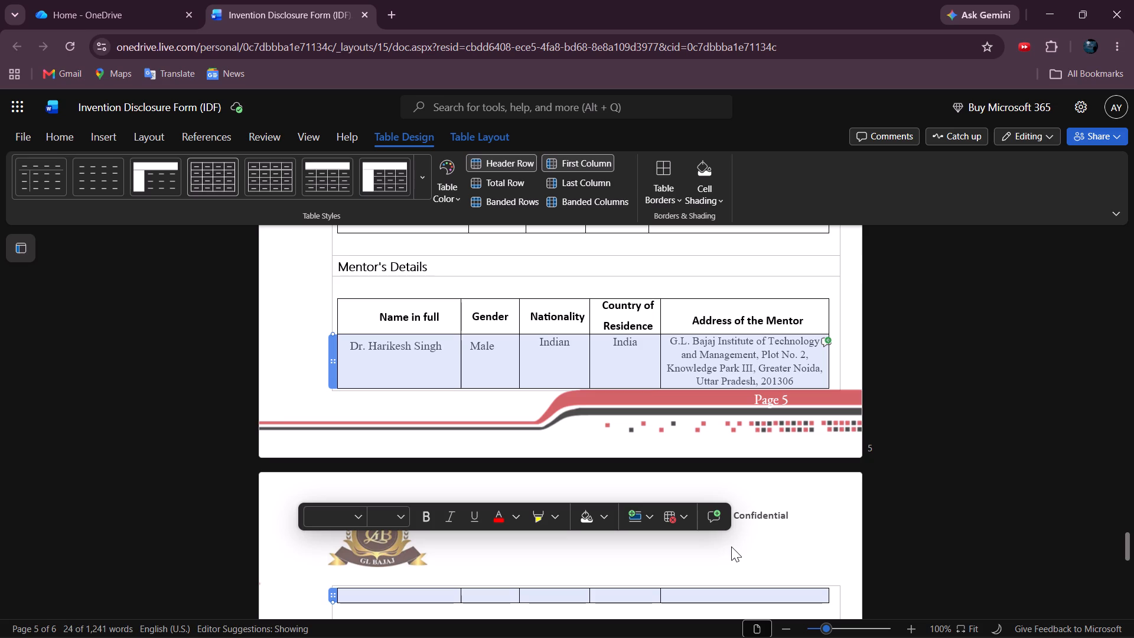
pyautogui.click(637, 515)
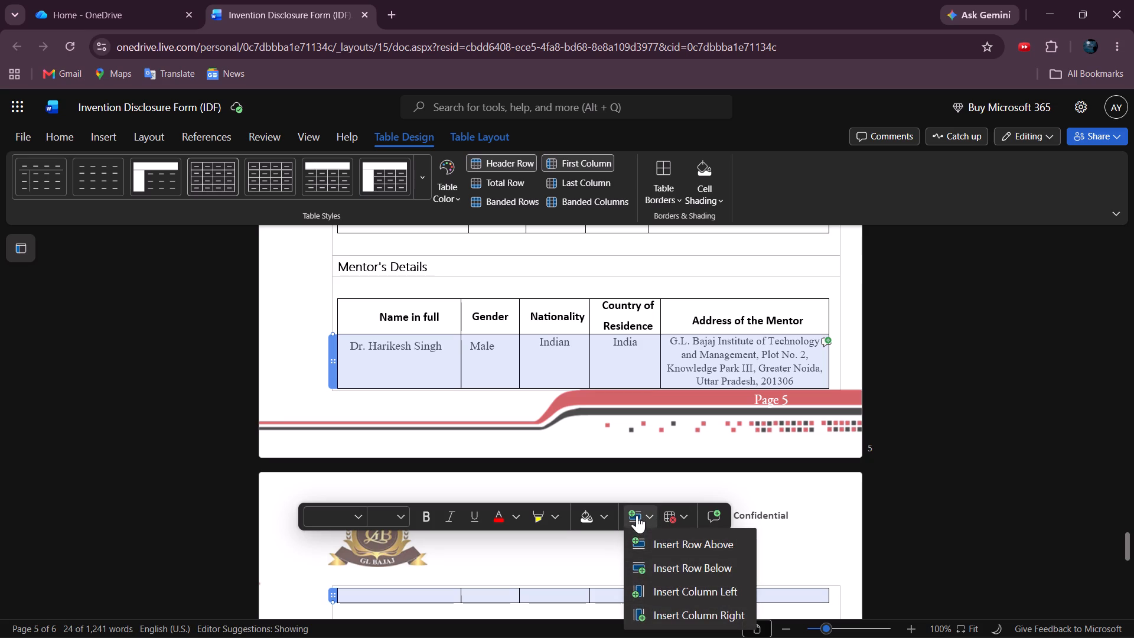
pyautogui.click(672, 566)
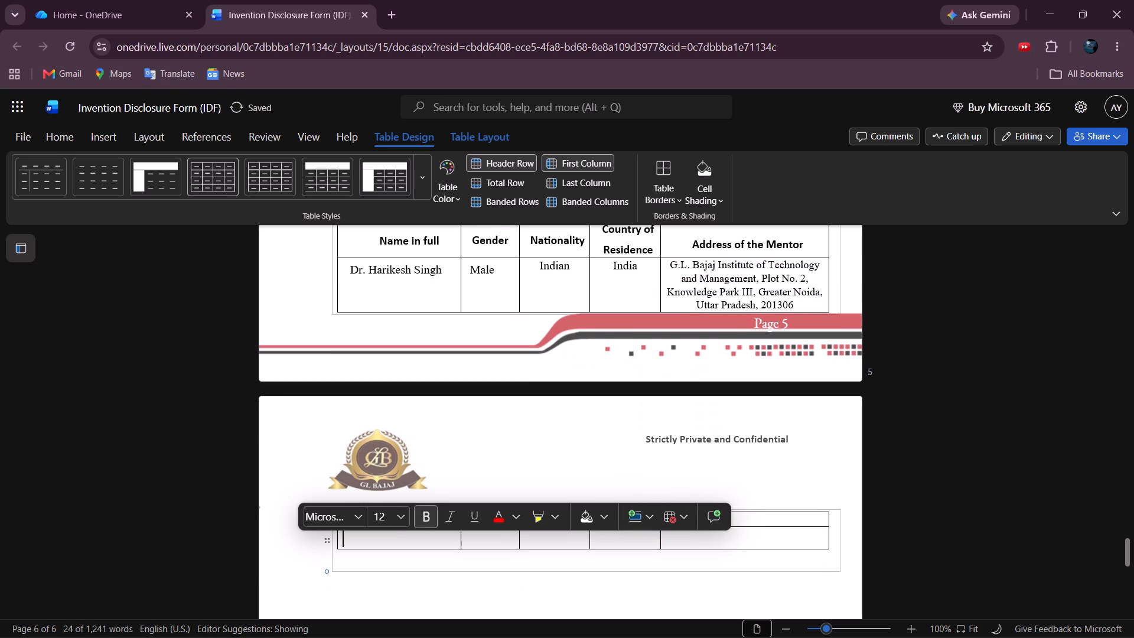
pyautogui.click(550, 428)
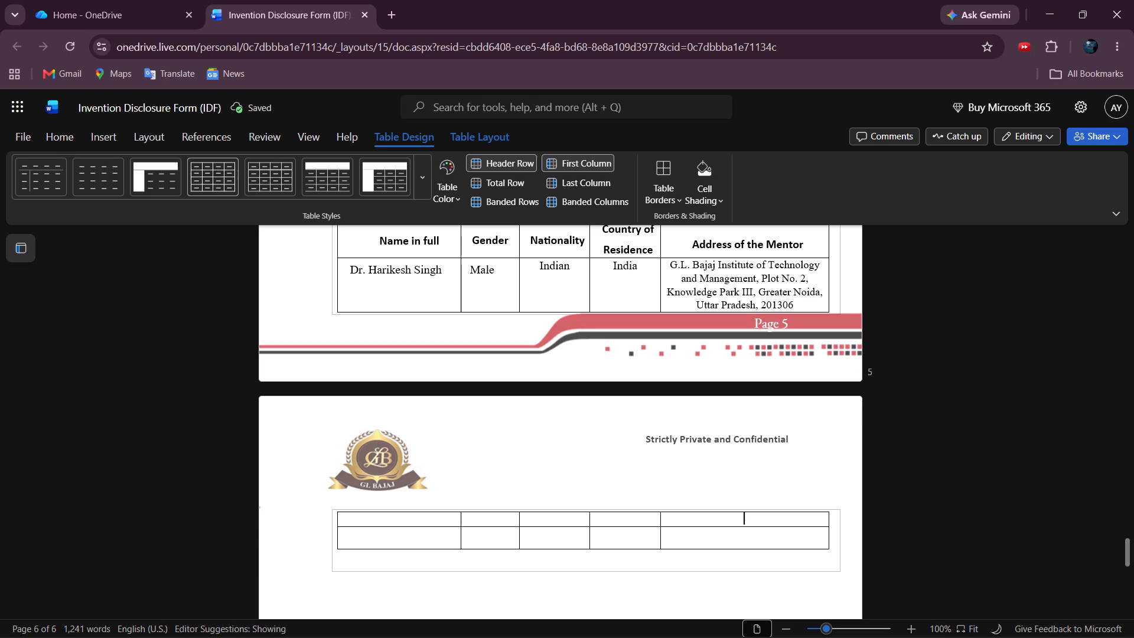
# Paste the copied mentor's row into the new row of the Mentor's Details table.
pyautogui.click(413, 535)
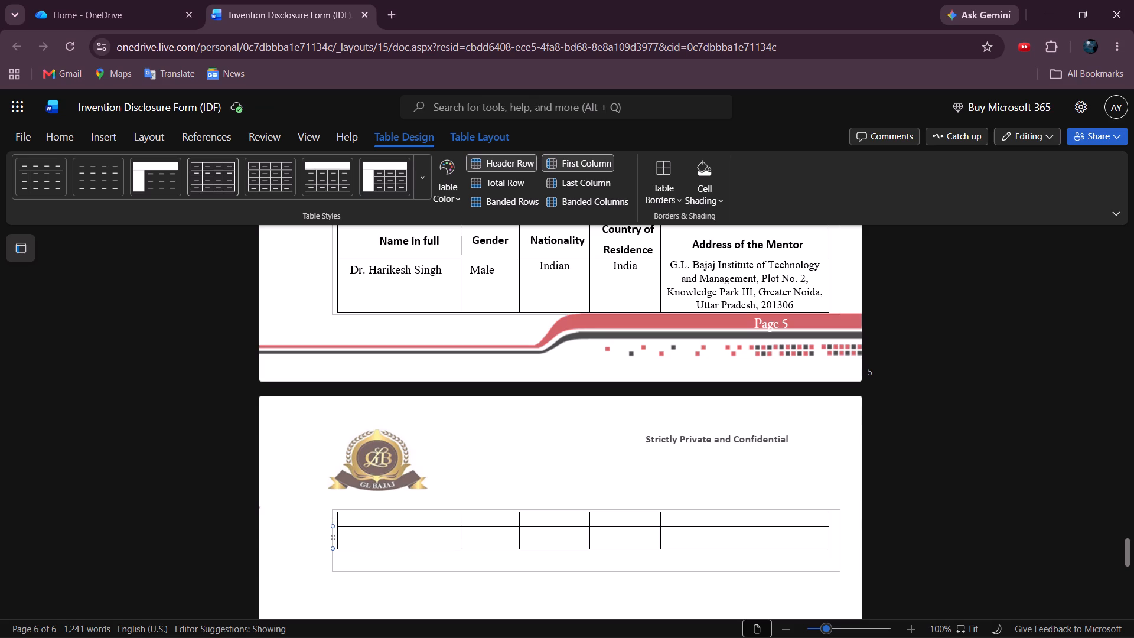
pyautogui.hotkey('ctrl', 'v')
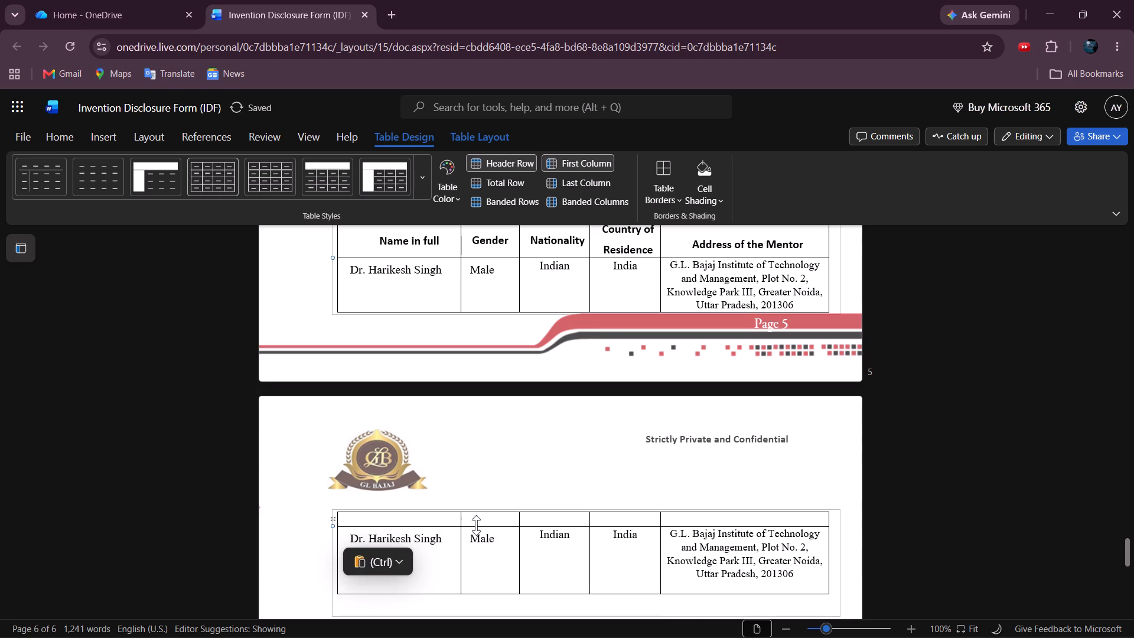
# Replace the first name in the pasted row with the second mentor's first name, keeping the "Dr." title.
pyautogui.click(445, 538)
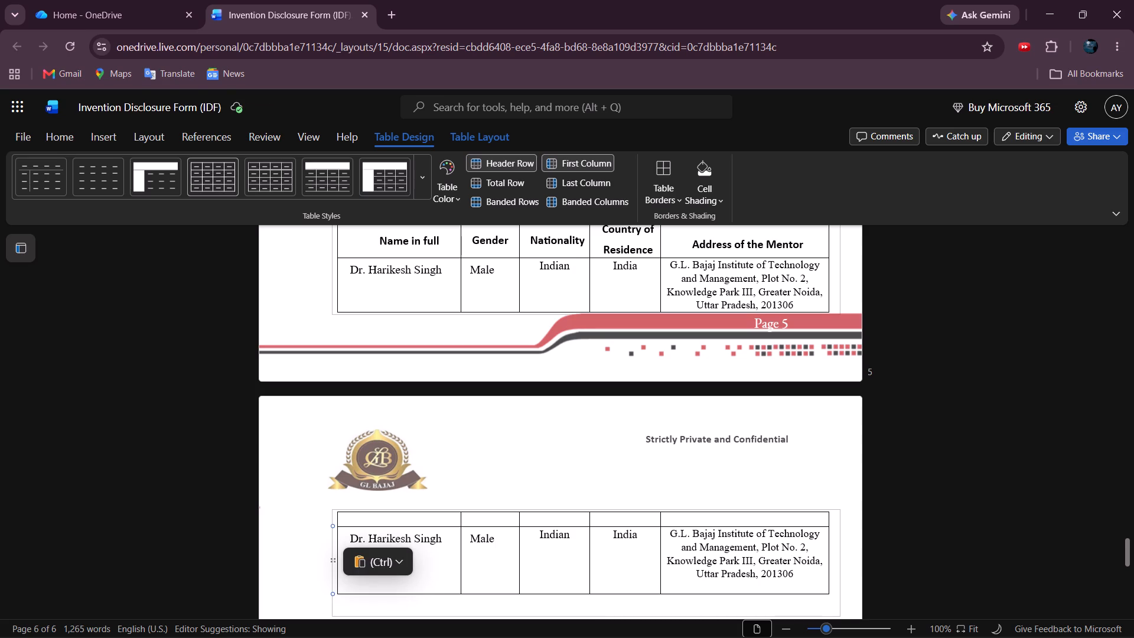
pyautogui.click(410, 537)
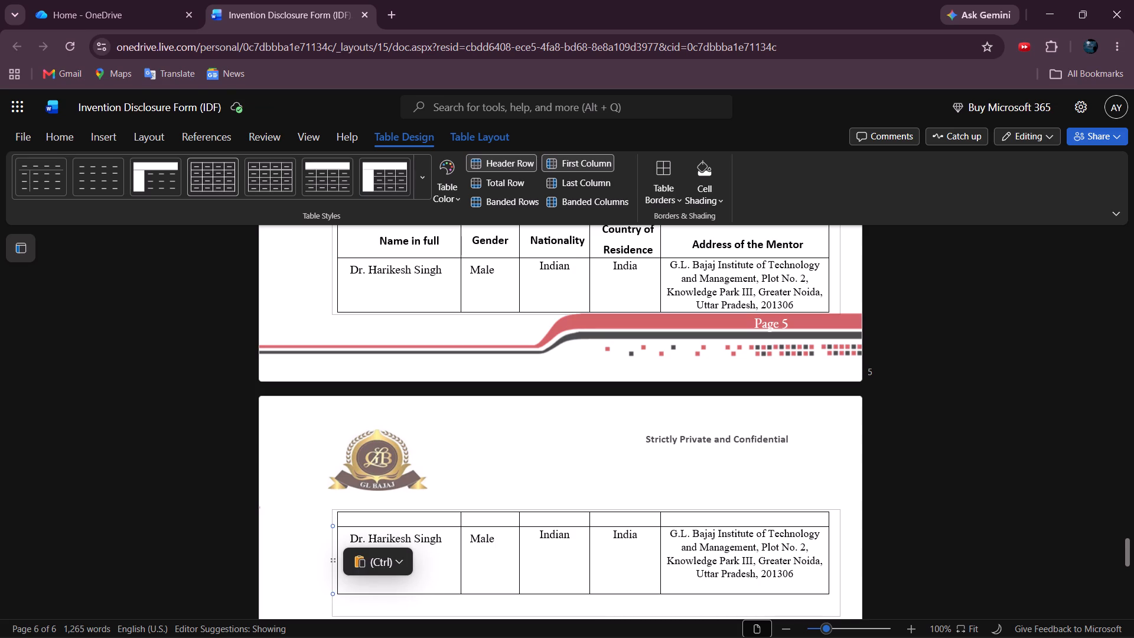
pyautogui.click(410, 537)
pyautogui.press('BackSpace')
pyautogui.press('BackSpace')
pyautogui.press('BackSpace')
pyautogui.press('BackSpace')
pyautogui.press('BackSpace')
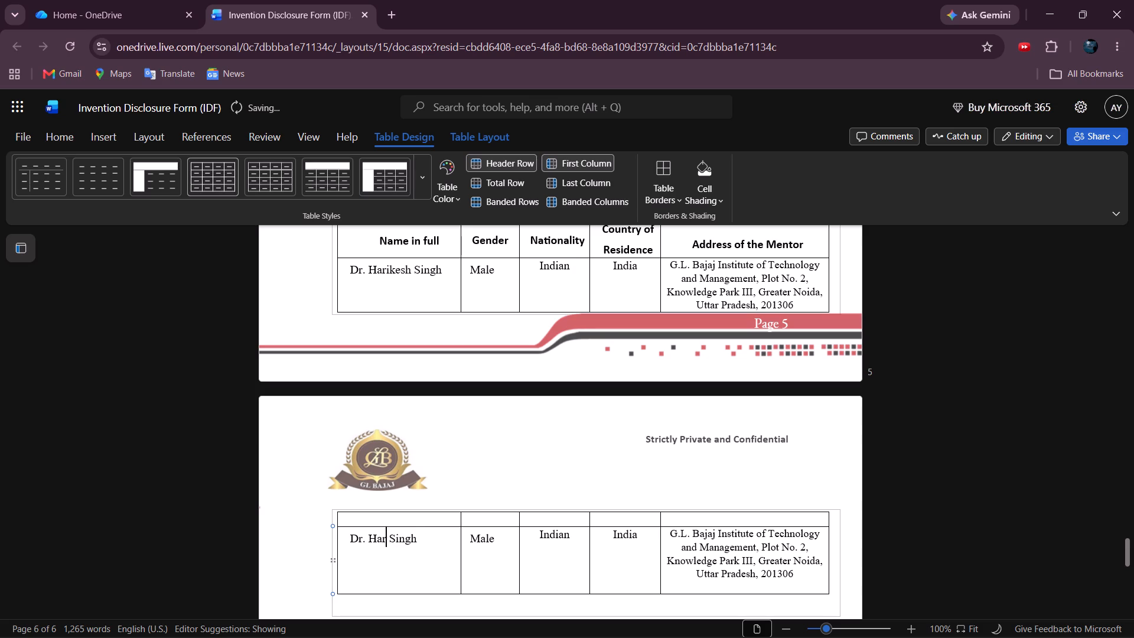
pyautogui.press('BackSpace')
pyautogui.press('BackSpace')
pyautogui.press('BackSpace')
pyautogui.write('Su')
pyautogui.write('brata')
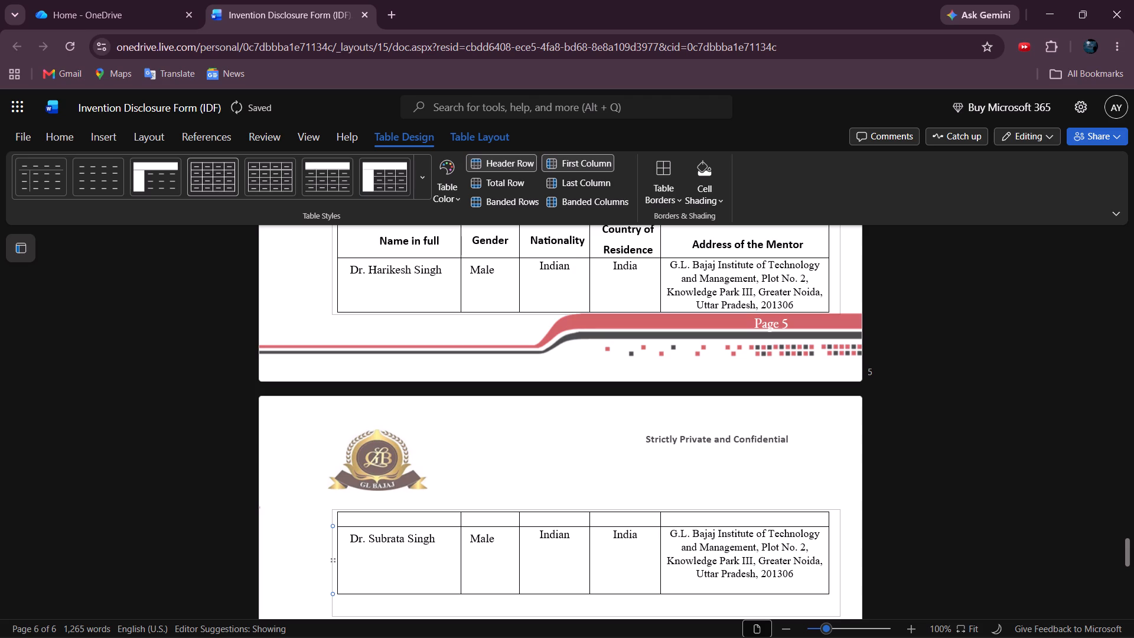
# Replace the surname in the pasted row with the second mentor's surname.
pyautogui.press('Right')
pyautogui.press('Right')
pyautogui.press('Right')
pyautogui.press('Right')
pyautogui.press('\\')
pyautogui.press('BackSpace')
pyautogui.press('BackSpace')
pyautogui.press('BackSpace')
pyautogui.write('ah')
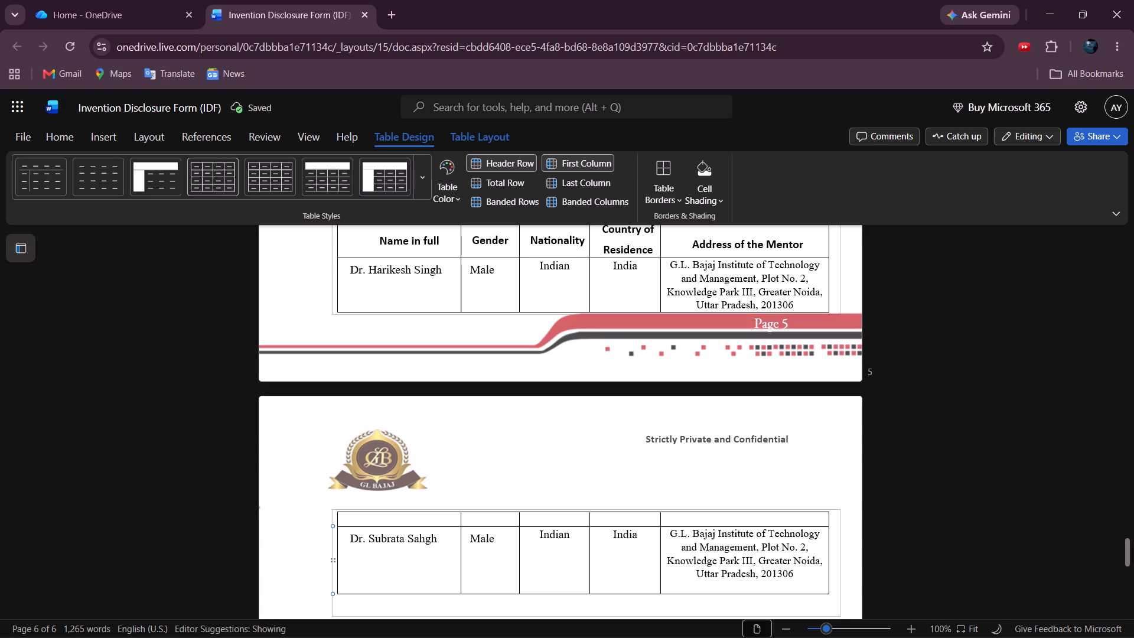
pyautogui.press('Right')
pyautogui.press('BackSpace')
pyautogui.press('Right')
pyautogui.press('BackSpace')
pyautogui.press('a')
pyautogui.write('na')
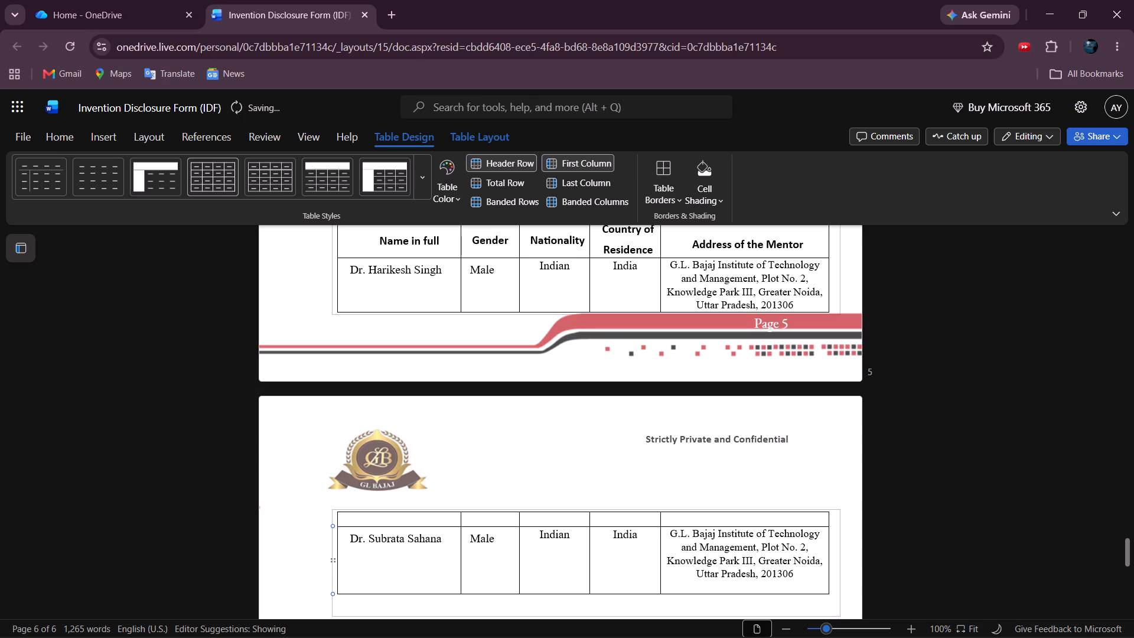
# Align the contents of both mentor rows to the centre of their cells, horizontally and vertically.
pyautogui.click(499, 558)
pyautogui.click(499, 558)
pyautogui.moveTo(351, 273); pyautogui.dragTo(717, 548)
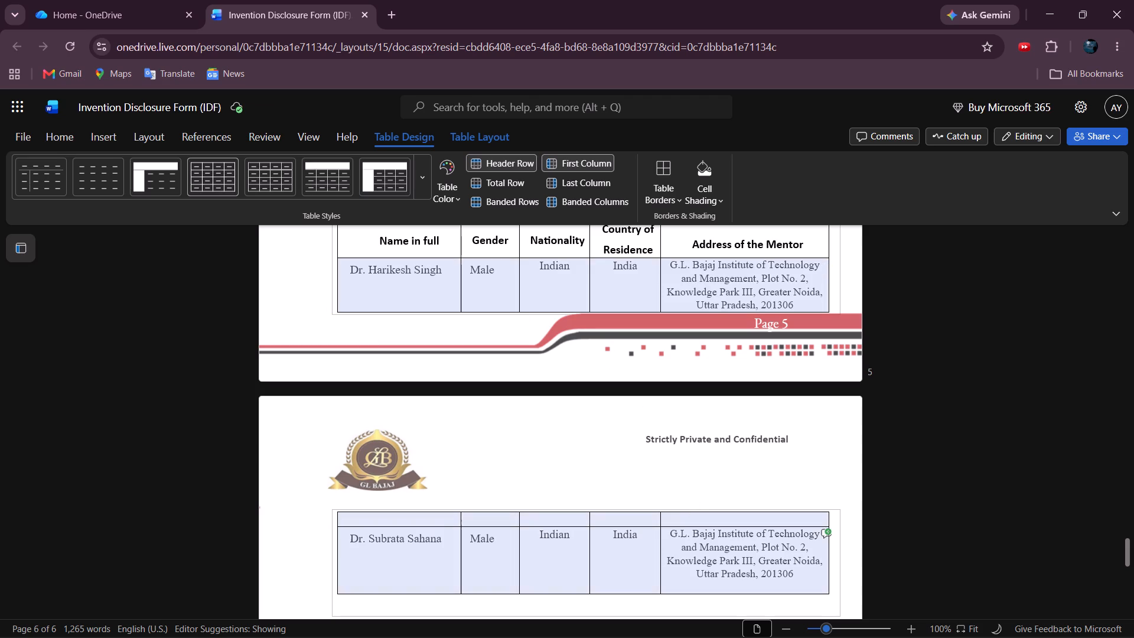
pyautogui.moveTo(717, 548); pyautogui.dragTo(725, 549)
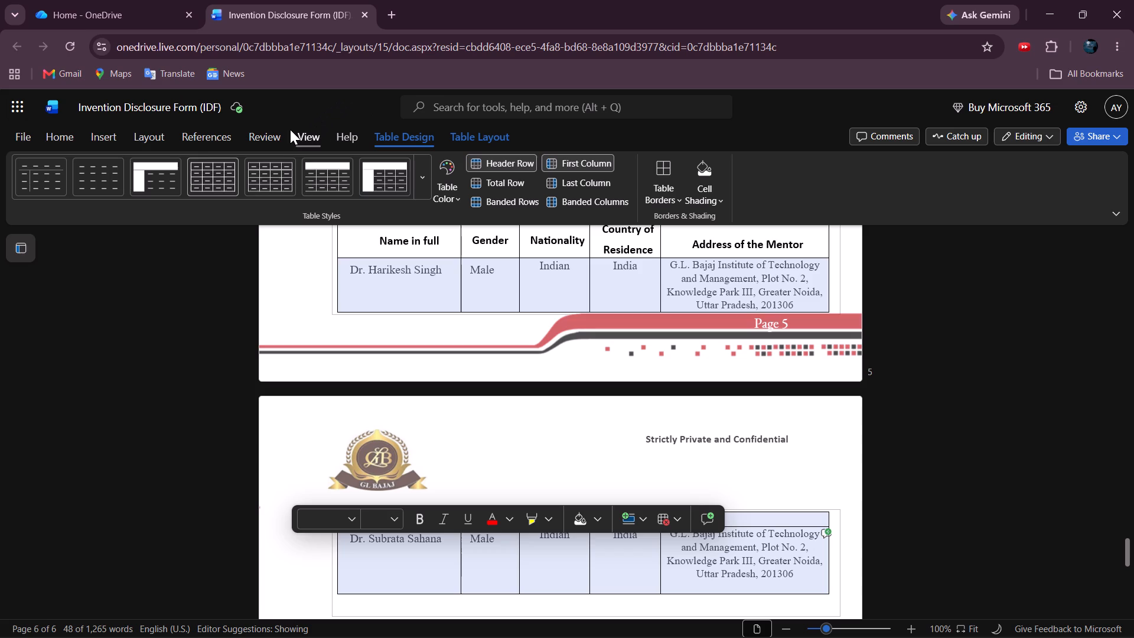
pyautogui.click(146, 142)
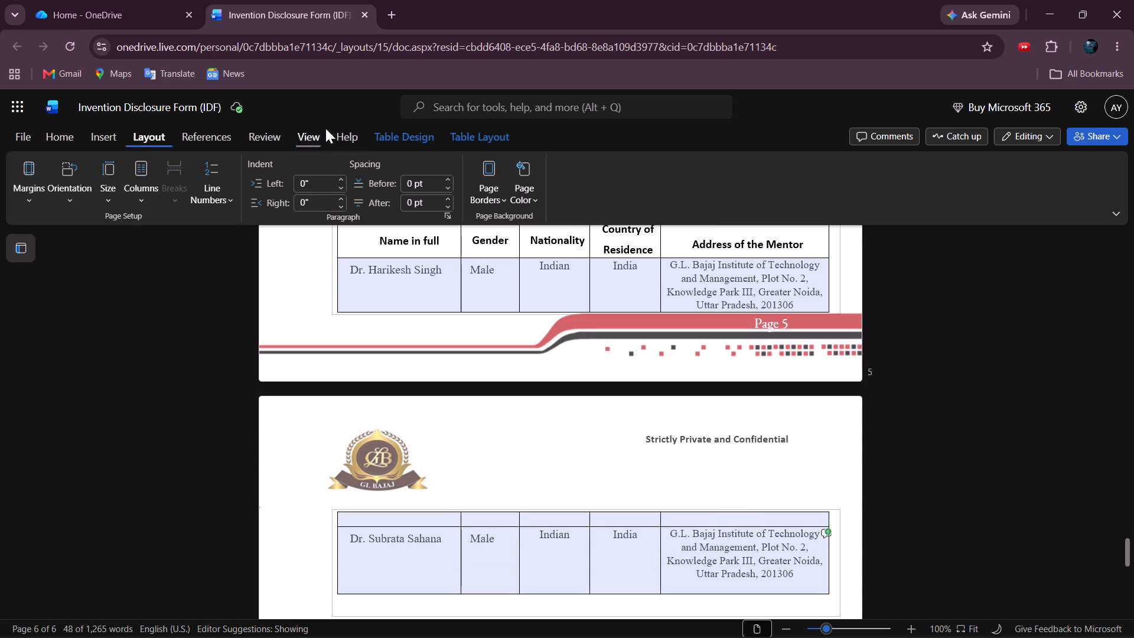
pyautogui.click(484, 139)
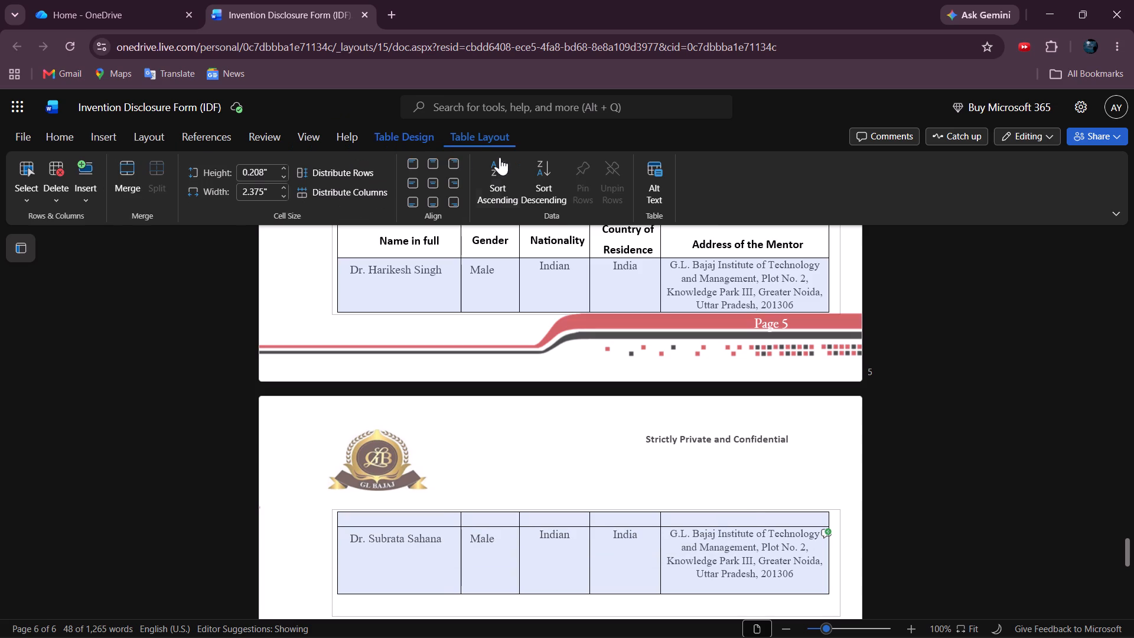
pyautogui.click(438, 183)
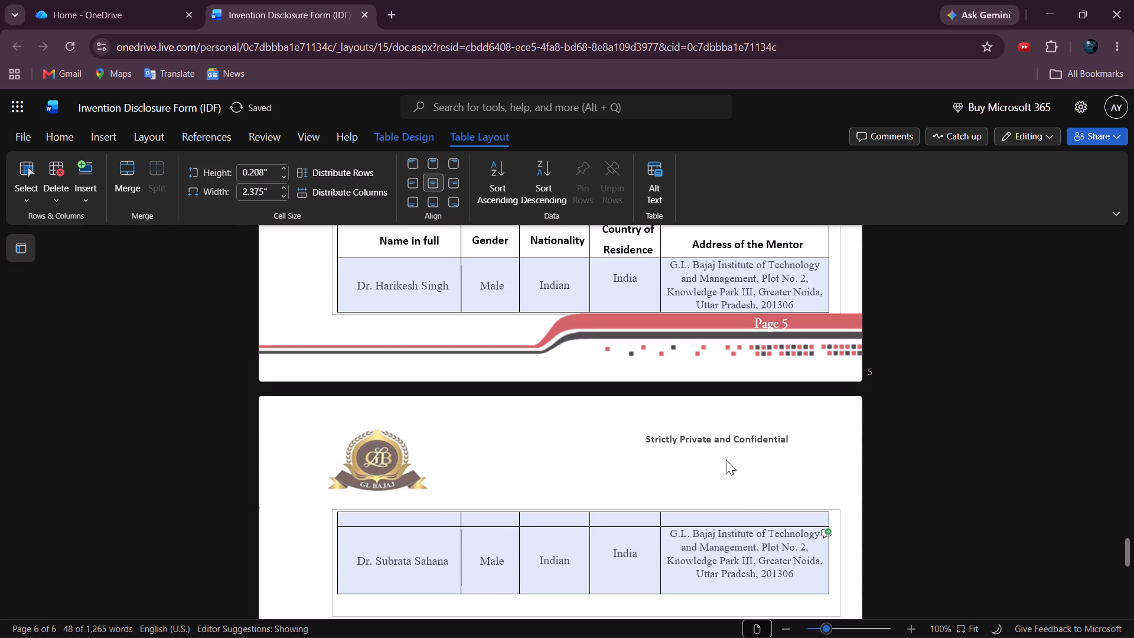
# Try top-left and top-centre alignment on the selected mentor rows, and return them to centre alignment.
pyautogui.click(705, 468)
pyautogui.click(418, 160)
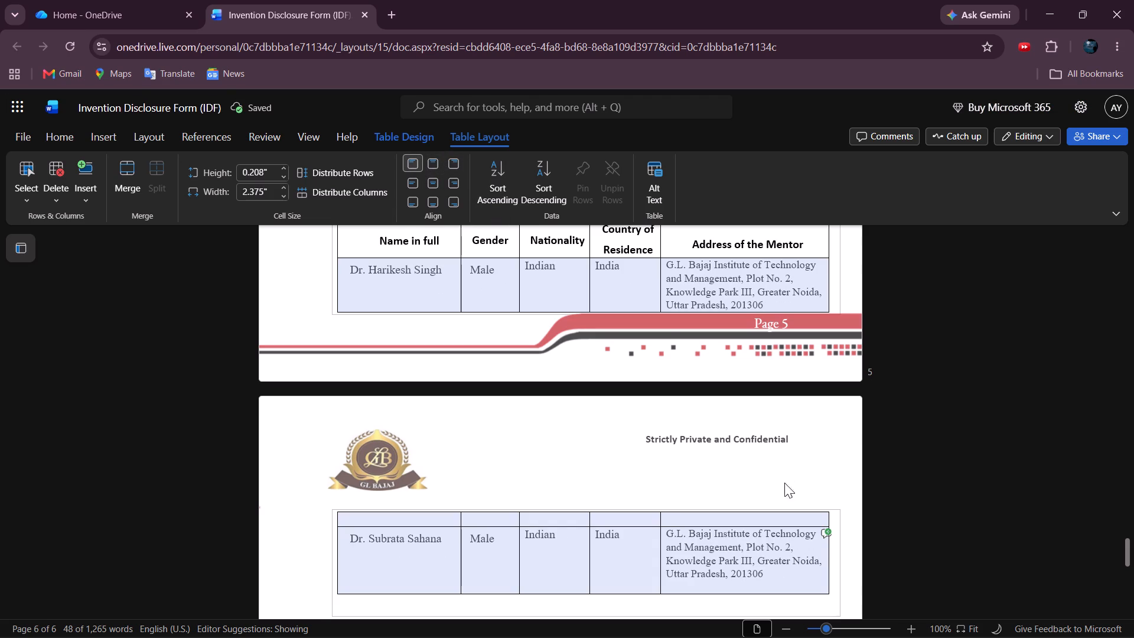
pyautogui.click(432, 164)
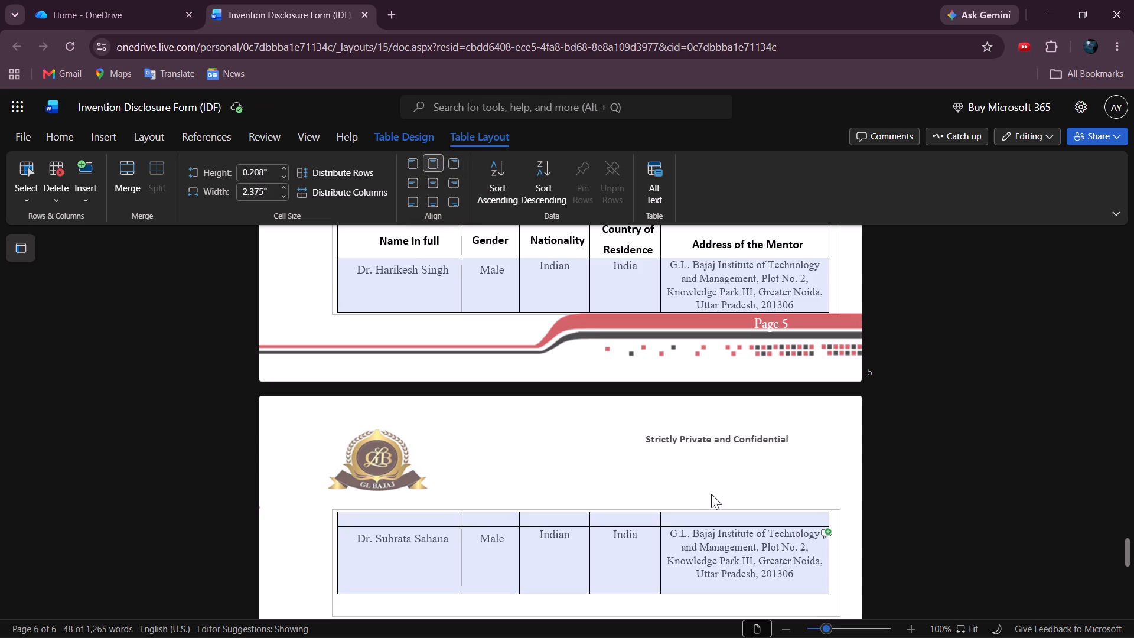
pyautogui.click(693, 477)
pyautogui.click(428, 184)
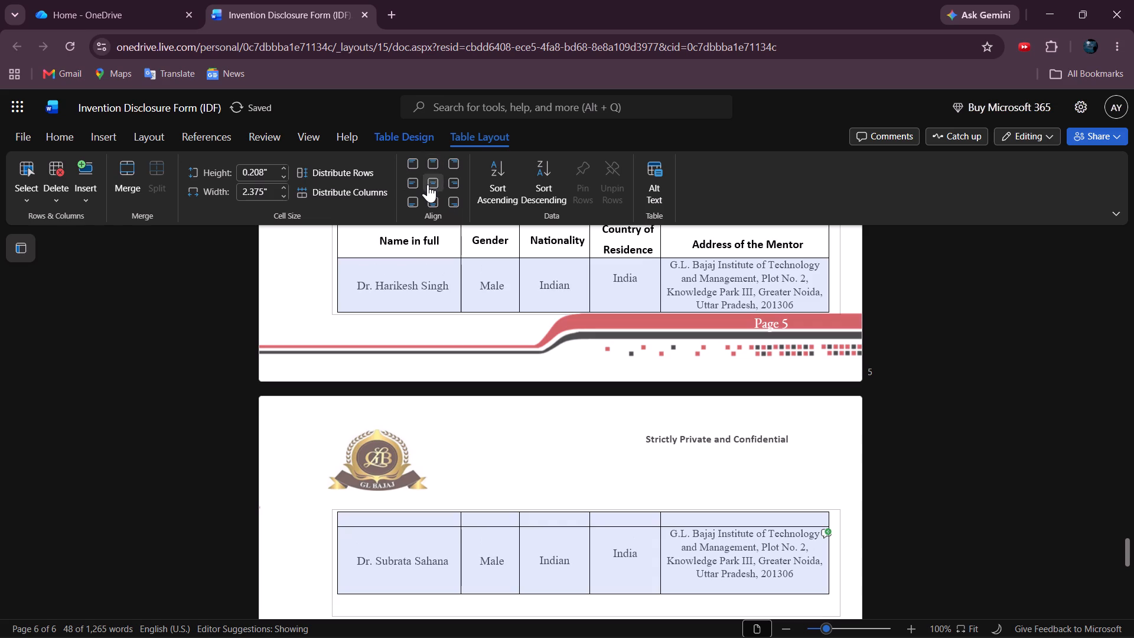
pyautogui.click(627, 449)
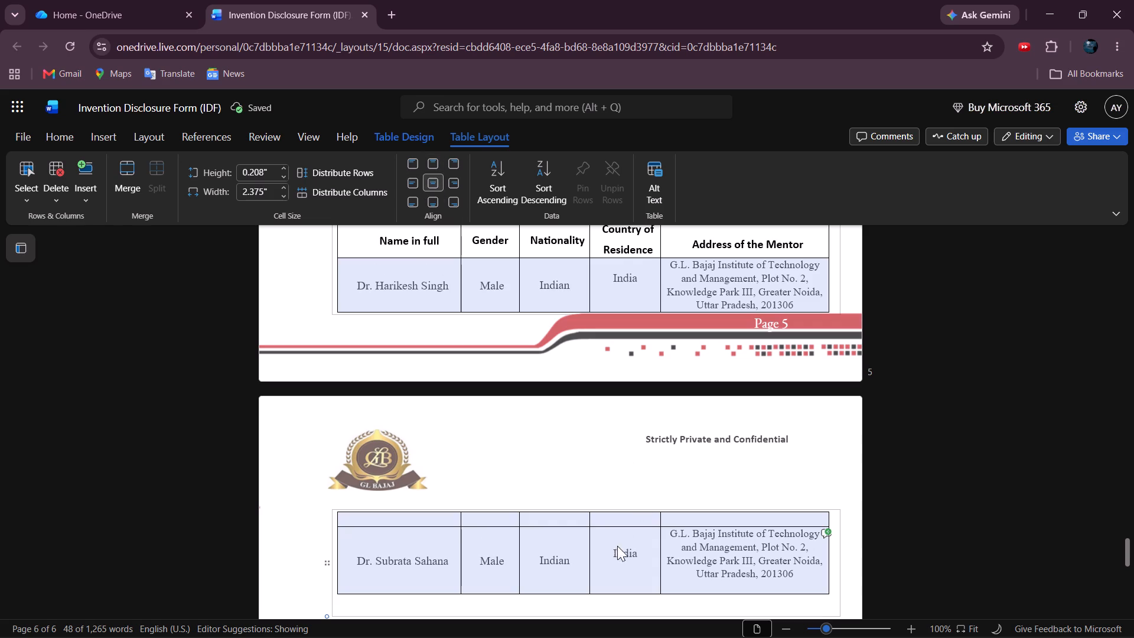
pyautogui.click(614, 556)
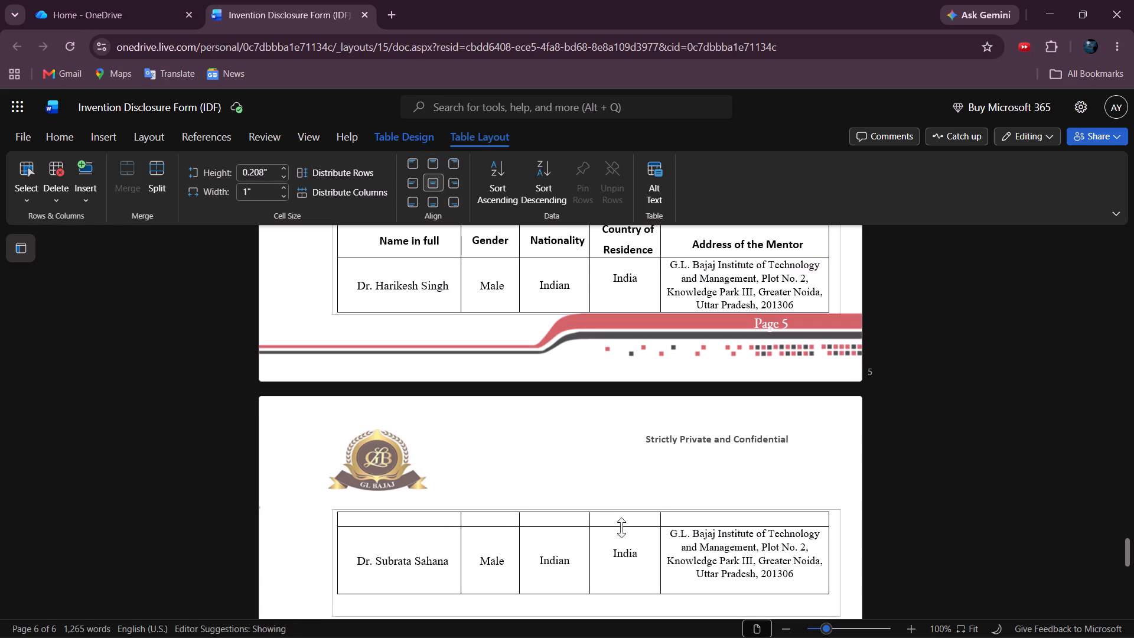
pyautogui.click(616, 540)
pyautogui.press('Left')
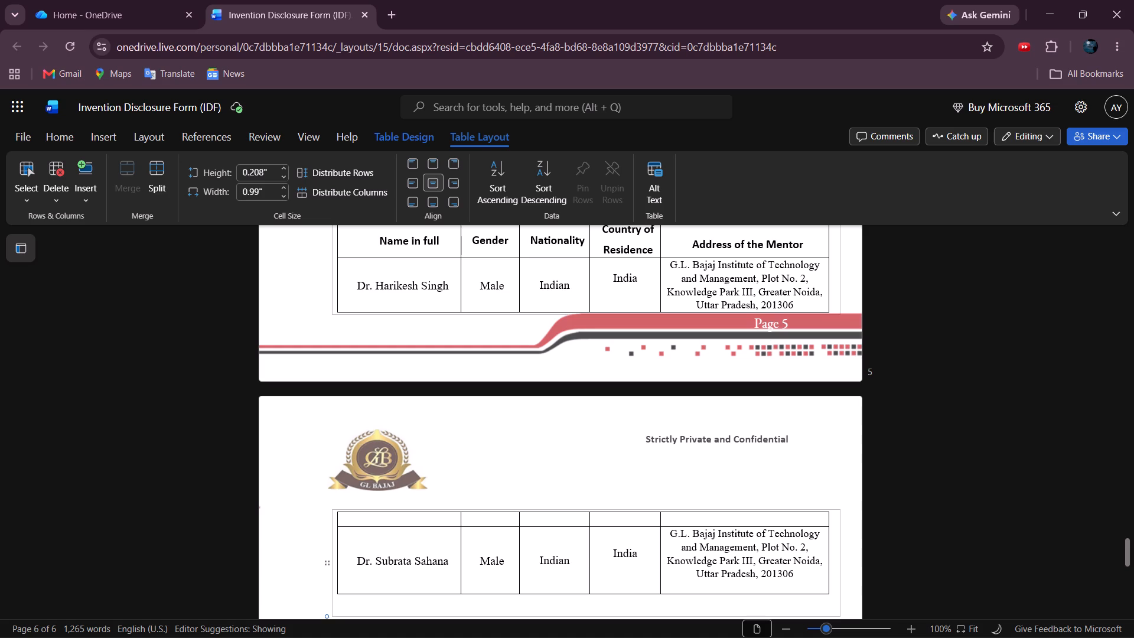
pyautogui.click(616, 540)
# Shade the Mentor's Details heading row with the cell color White, Background 1, Darker 15%.
pyautogui.scroll(2, 647, 382)
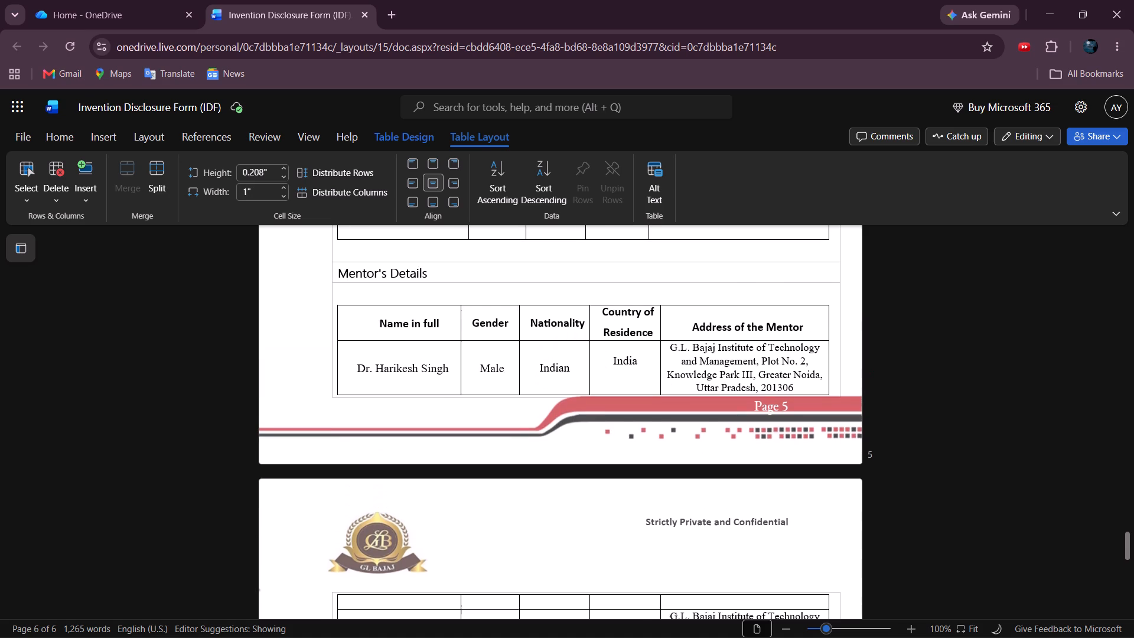
pyautogui.scroll(1, 647, 382)
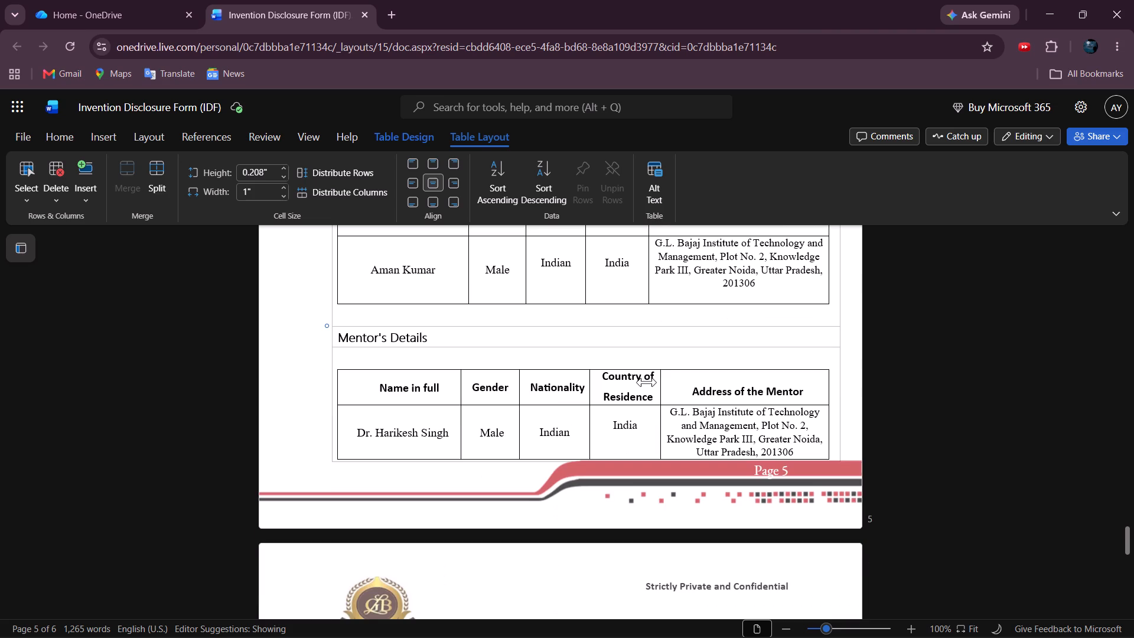
pyautogui.click(502, 336)
pyautogui.scroll(3, 502, 336)
pyautogui.scroll(-1, 502, 336)
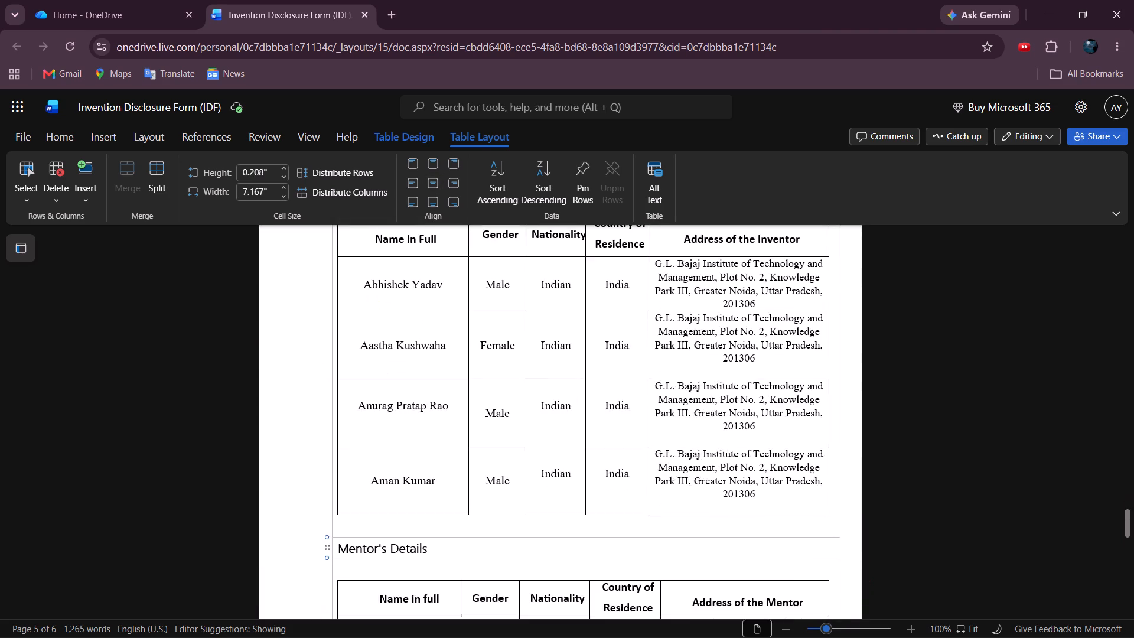
pyautogui.scroll(-1, 502, 336)
pyautogui.scroll(4, 517, 360)
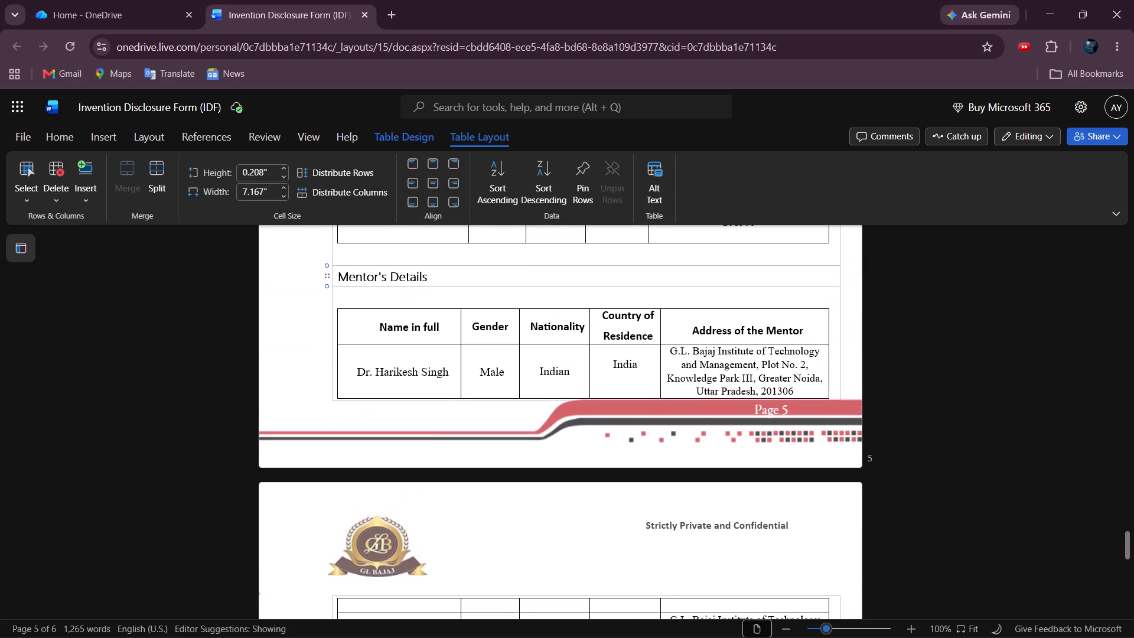
pyautogui.click(457, 276)
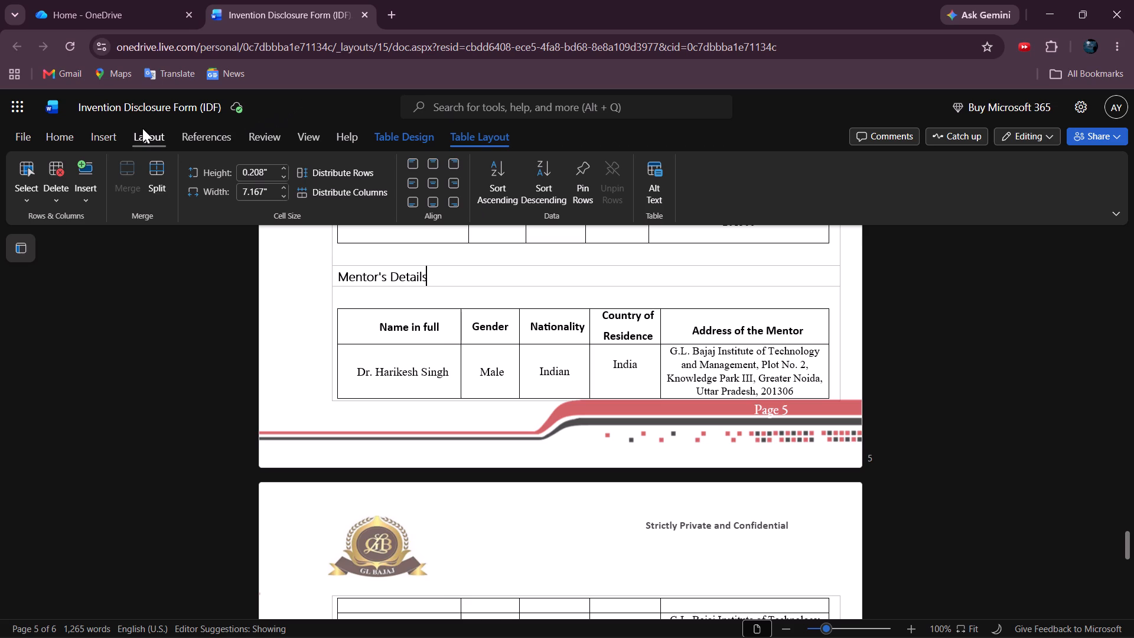
pyautogui.click(93, 142)
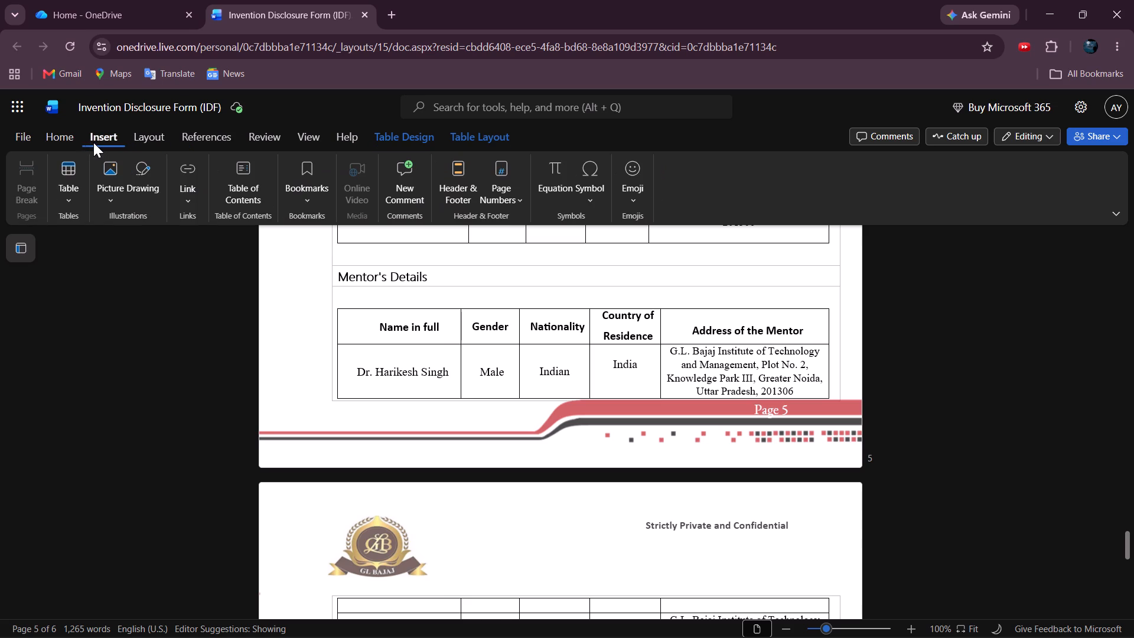
pyautogui.moveTo(466, 281); pyautogui.dragTo(337, 278)
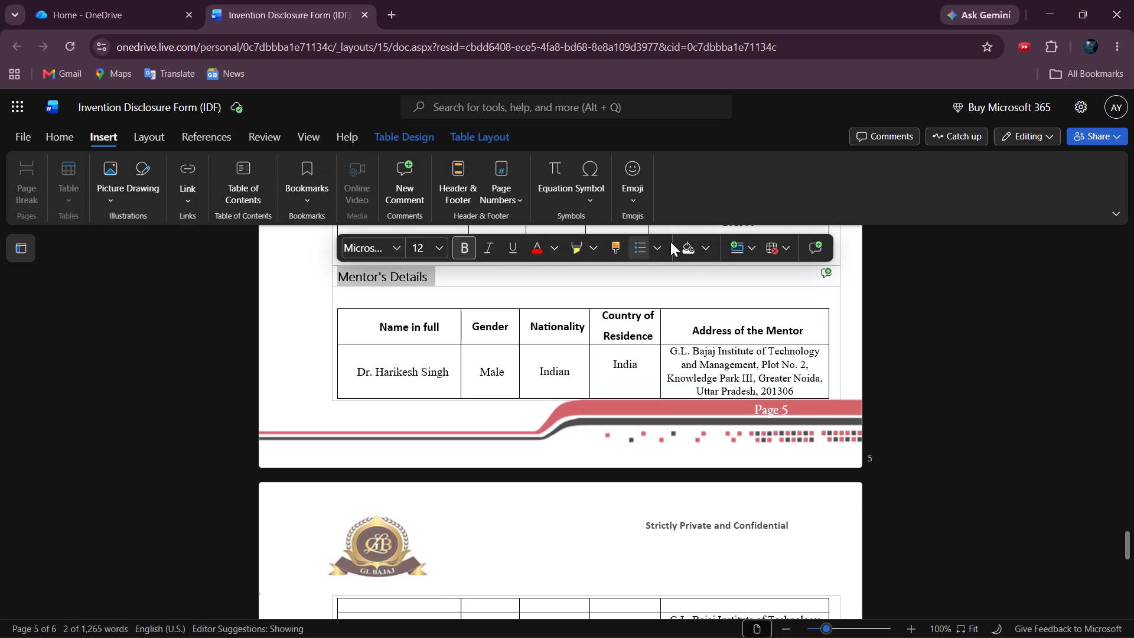
pyautogui.click(692, 249)
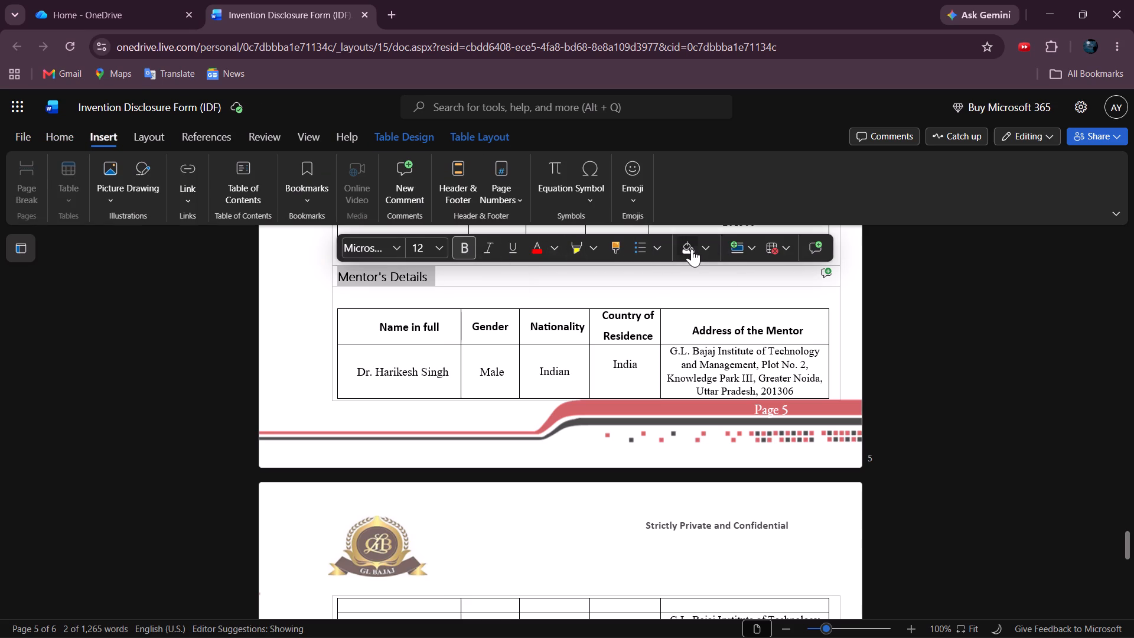
pyautogui.click(703, 249)
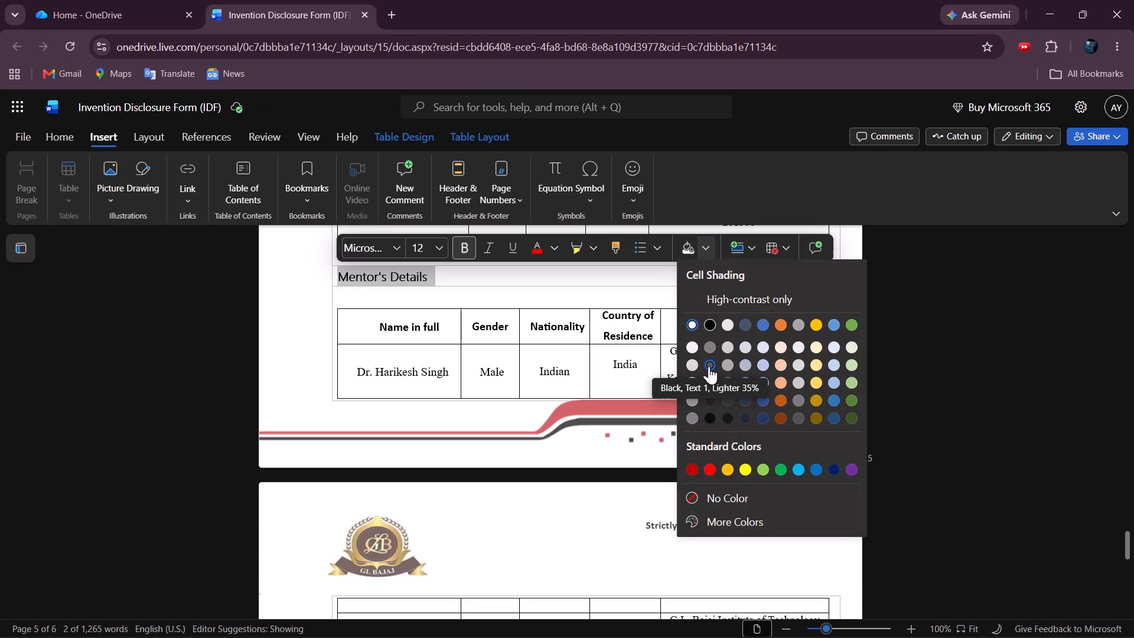
pyautogui.click(687, 363)
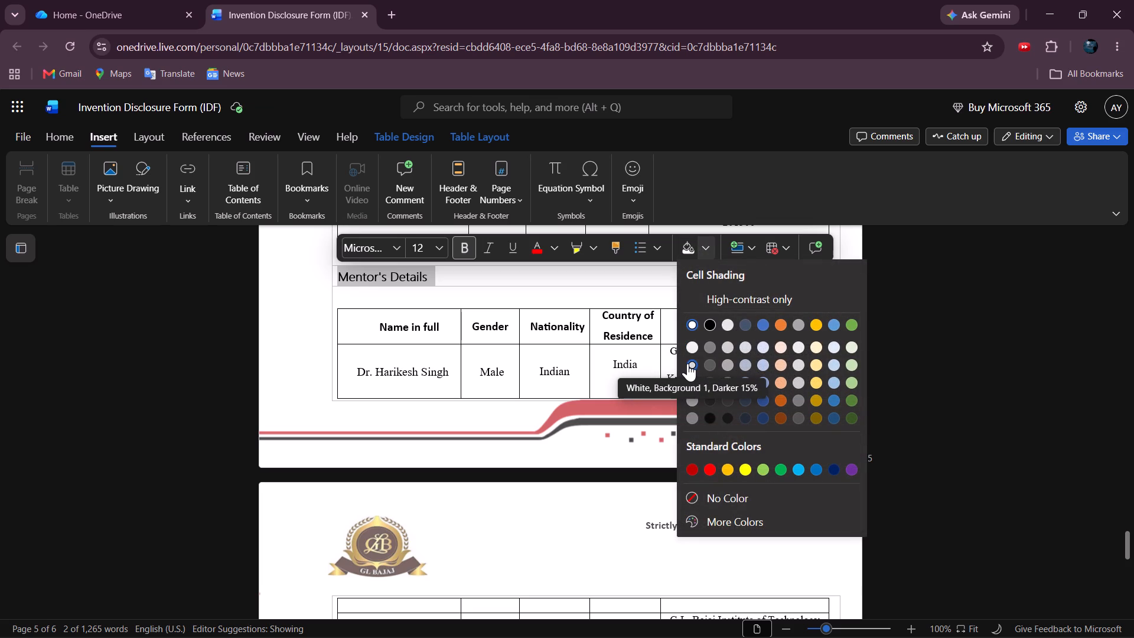
pyautogui.click(712, 289)
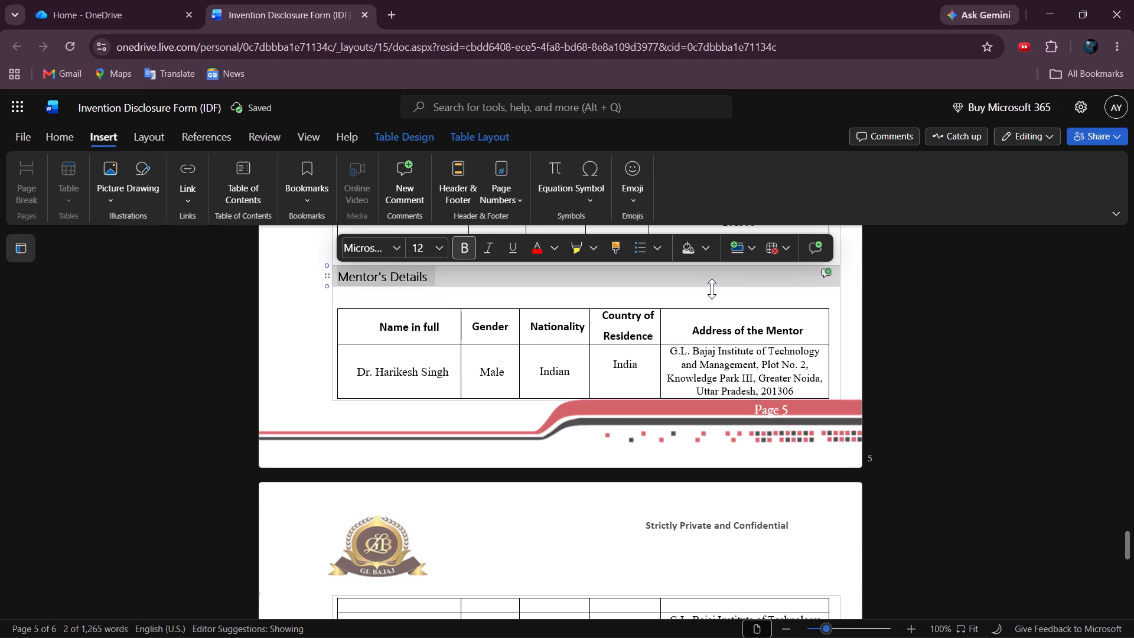
# Shade the Inventor(s) Details heading row with the cell color White, Background 1, Darker 15%.
pyautogui.scroll(5, 596, 307)
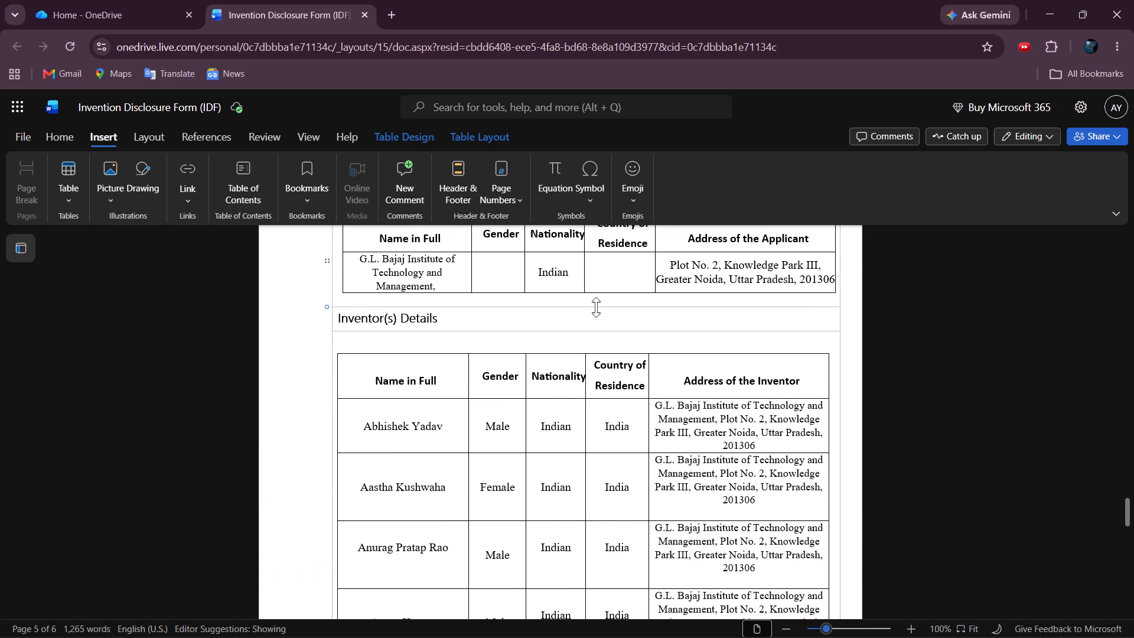
pyautogui.scroll(1, 596, 307)
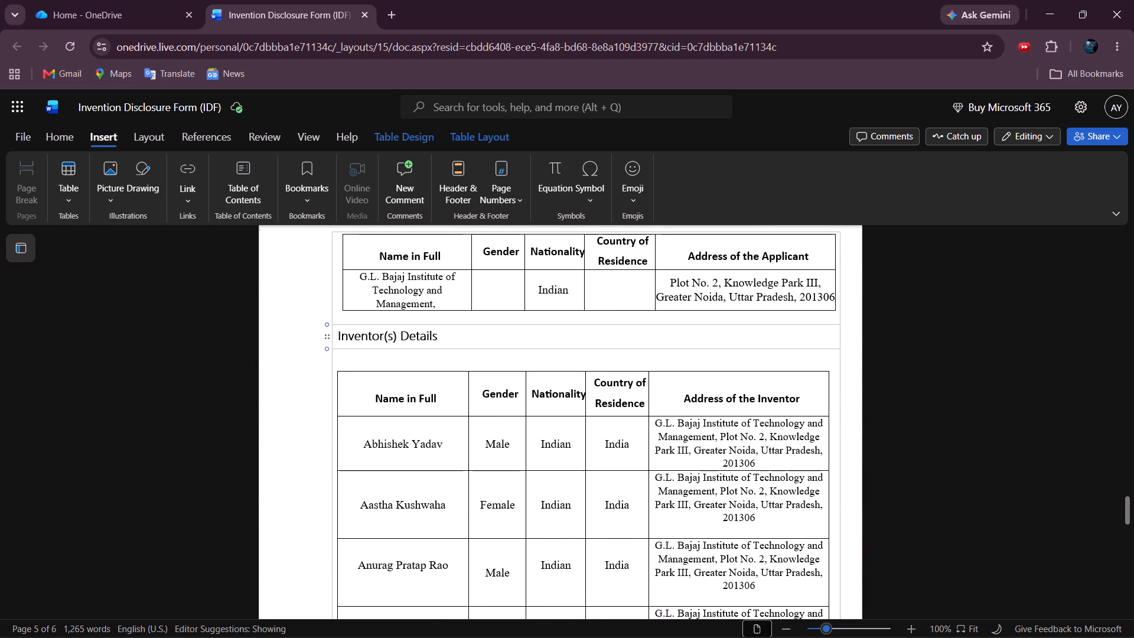
pyautogui.hscroll(1, 492, 338)
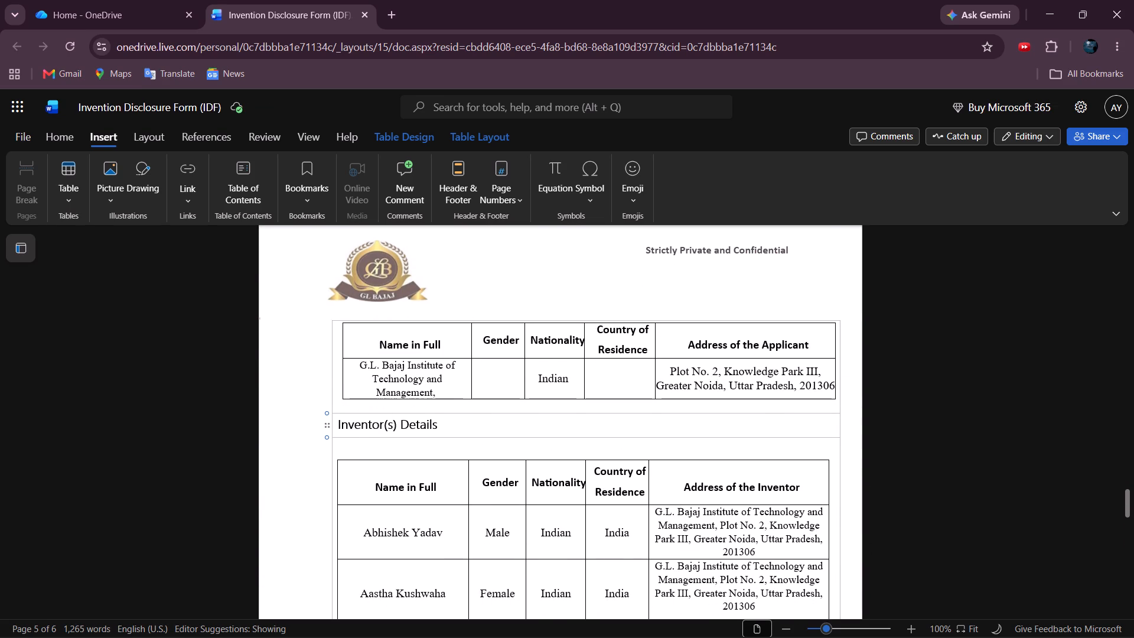
pyautogui.moveTo(467, 431); pyautogui.dragTo(335, 419)
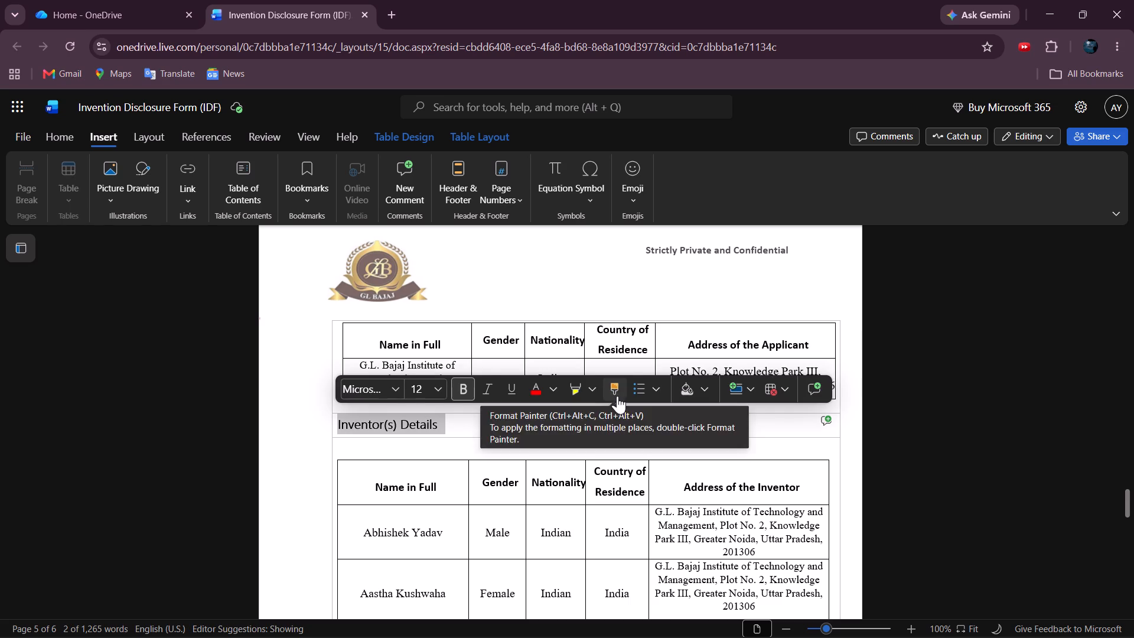
pyautogui.click(705, 390)
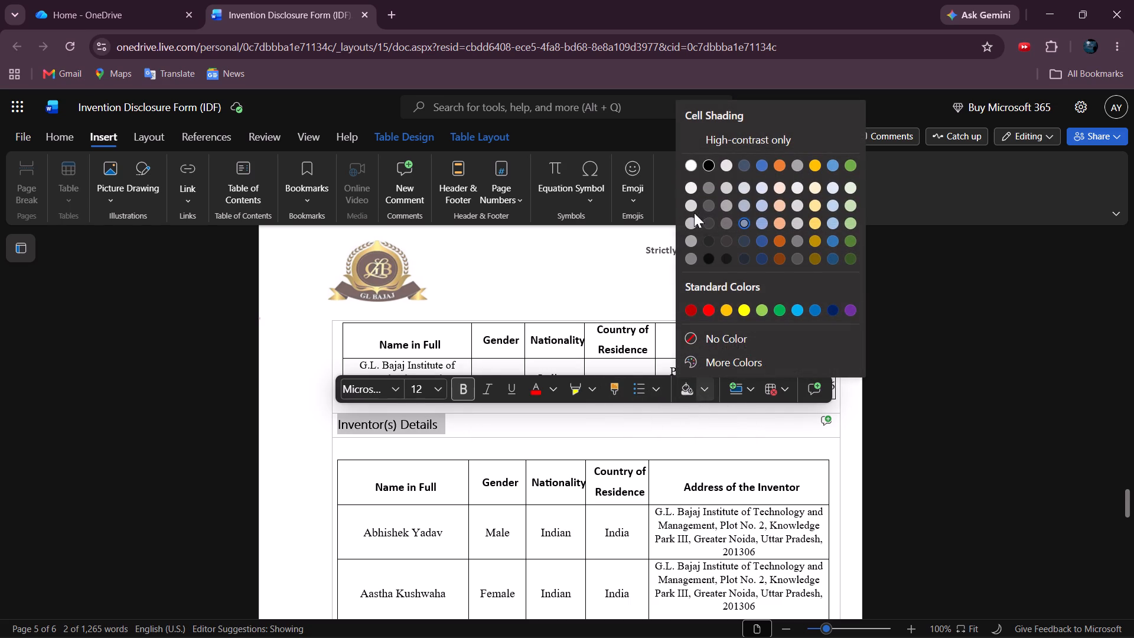
pyautogui.click(692, 207)
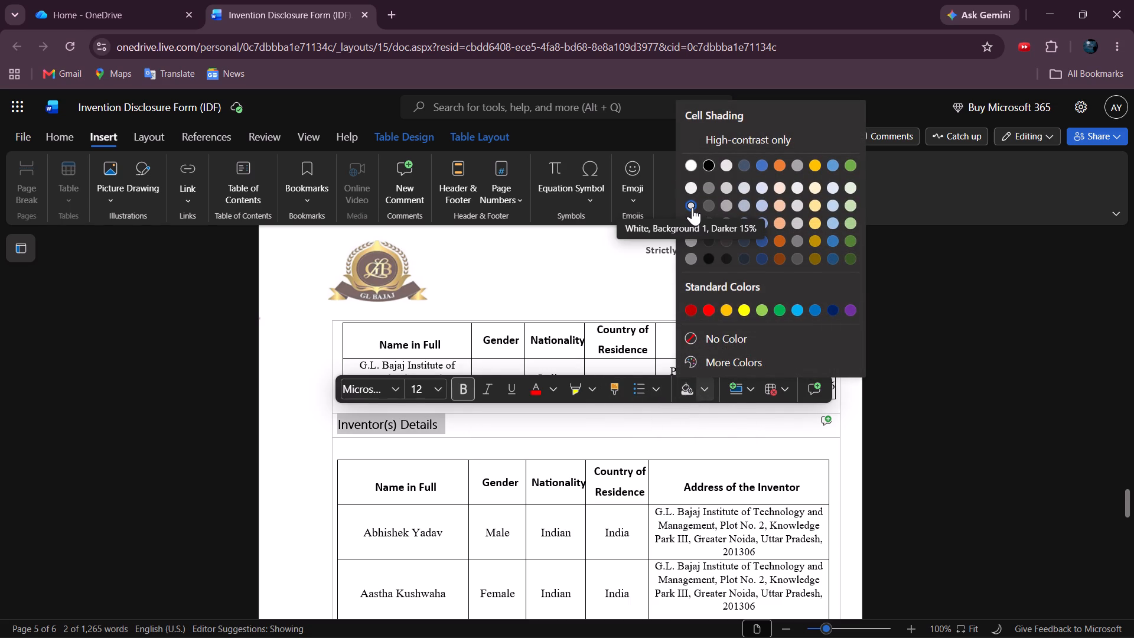
pyautogui.click(722, 447)
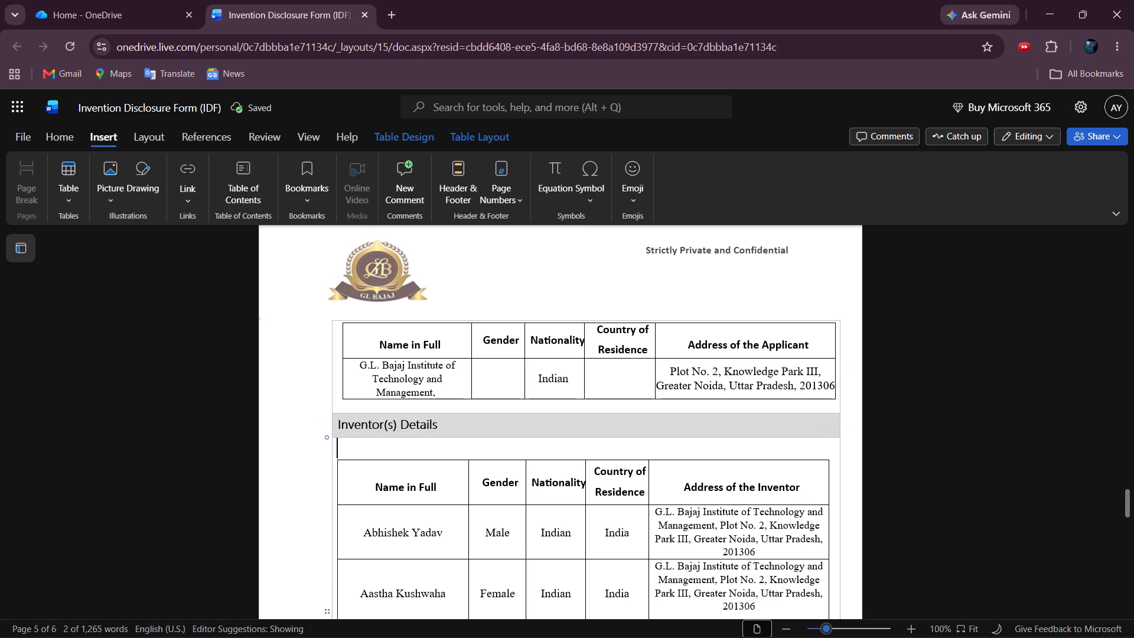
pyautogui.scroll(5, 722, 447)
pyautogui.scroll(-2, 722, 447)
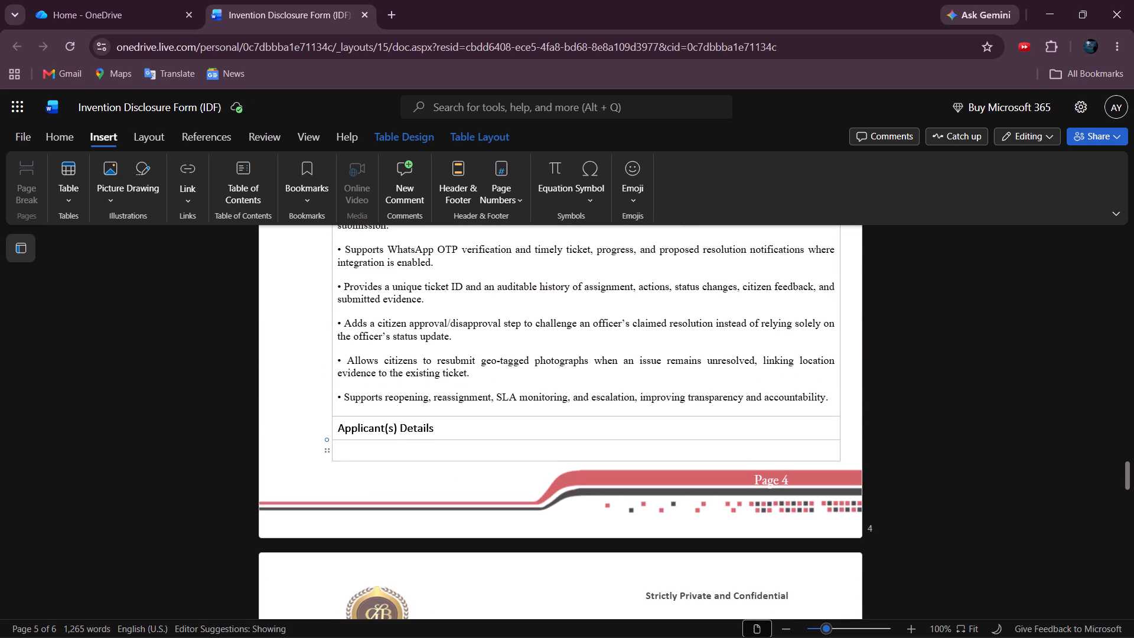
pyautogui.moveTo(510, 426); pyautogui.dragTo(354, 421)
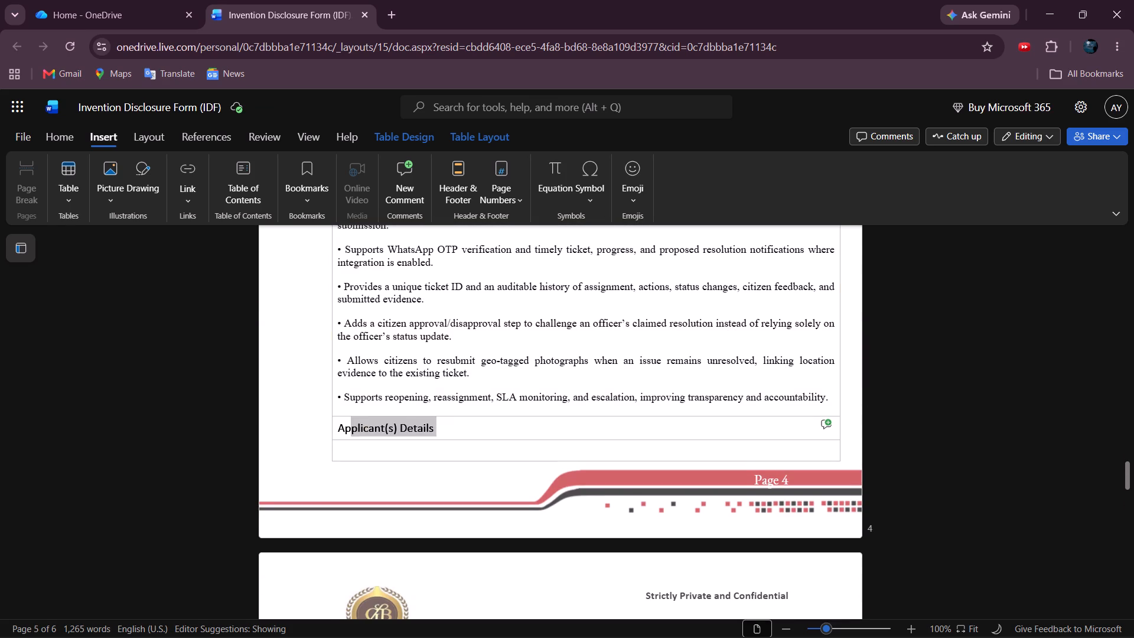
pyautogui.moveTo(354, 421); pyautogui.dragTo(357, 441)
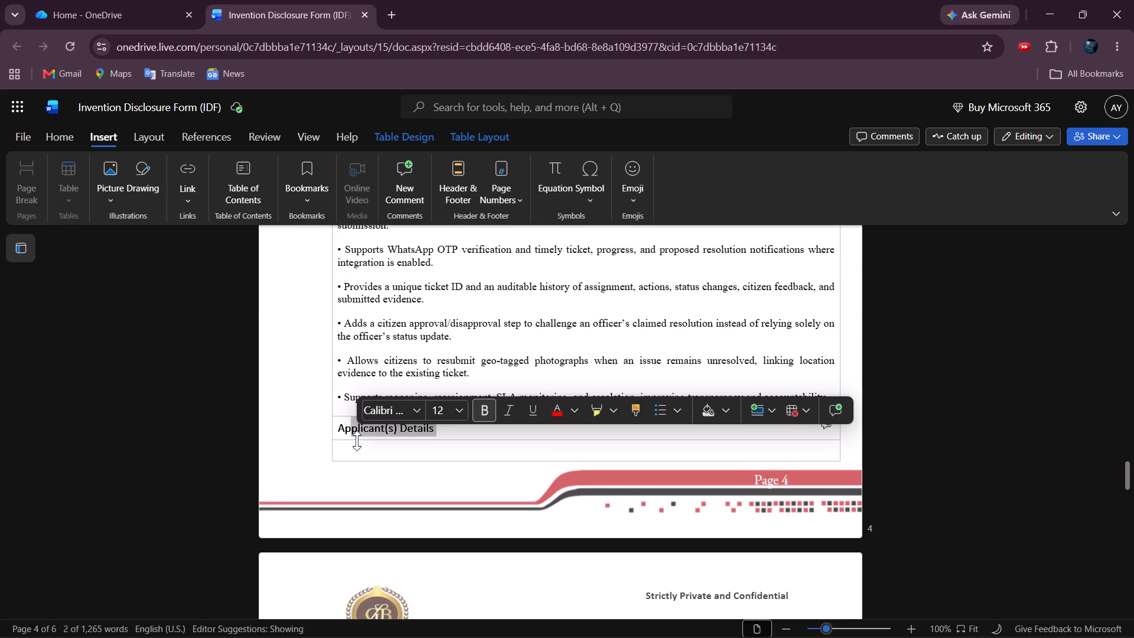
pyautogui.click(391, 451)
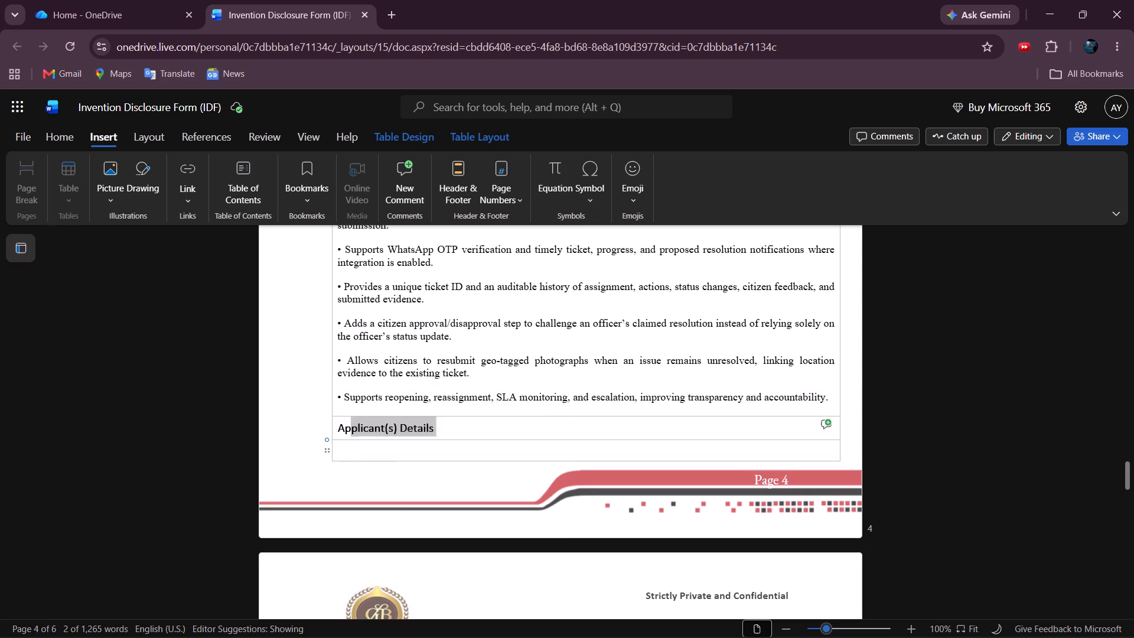
# Apply the same light gray cell shading to the DESCRIPTION OF INVENTION heading row on page 1.
pyautogui.scroll(19, 391, 451)
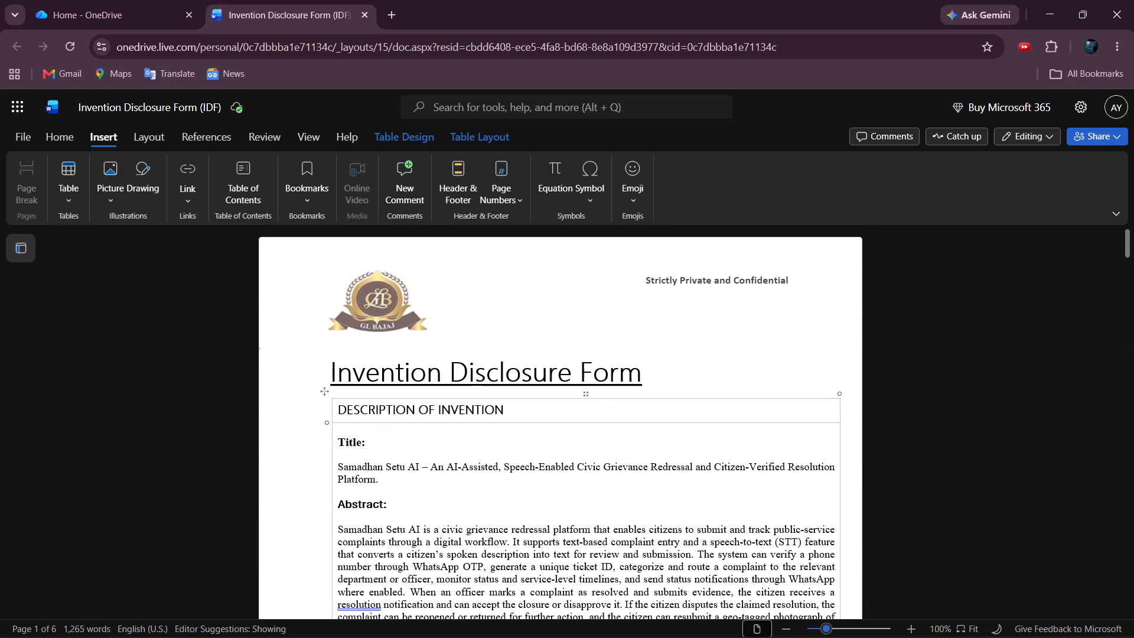
pyautogui.moveTo(523, 408); pyautogui.dragTo(366, 409)
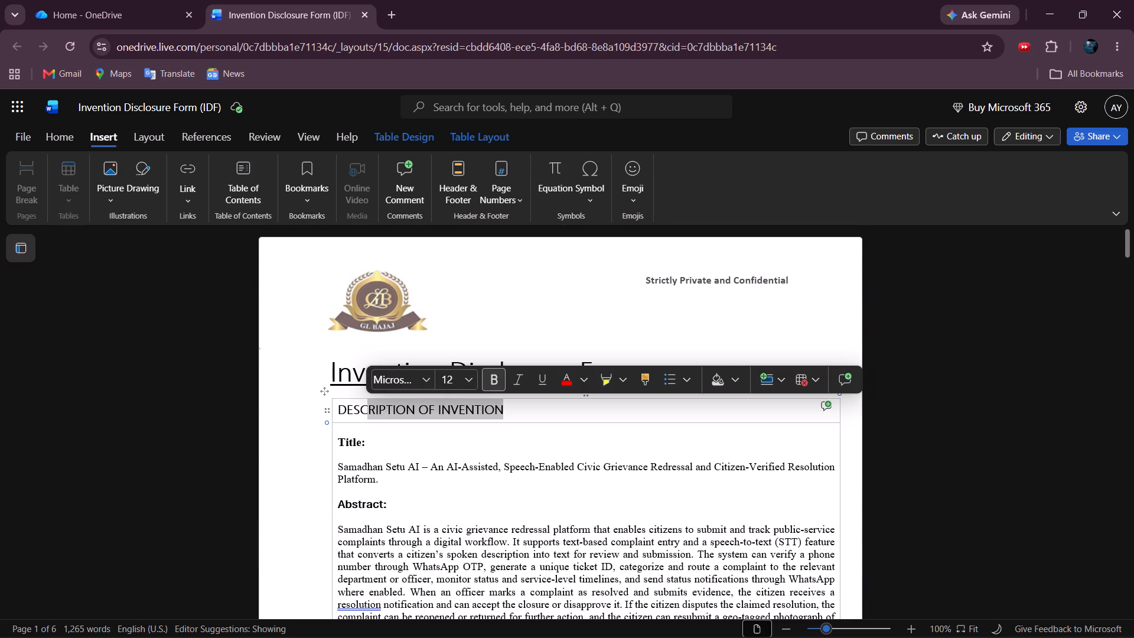
pyautogui.click(716, 377)
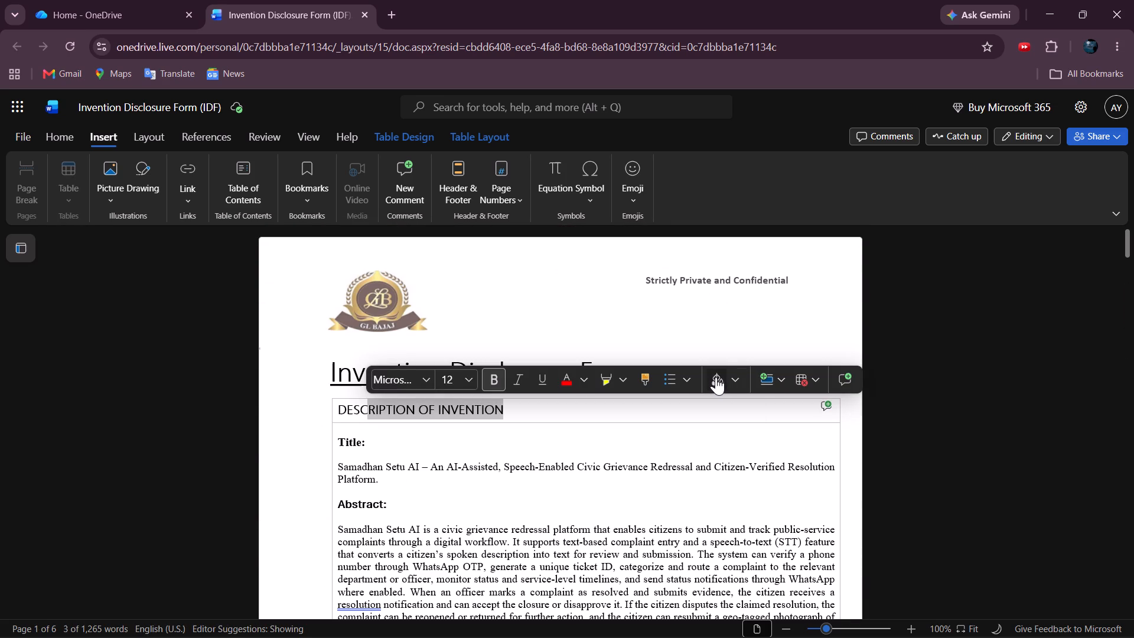
pyautogui.click(664, 463)
# Apply the same light gray cell shading to the TECHNICAL PROBLEM INVENTION IS SOLVING heading row on page 2.
pyautogui.scroll(-2, 664, 463)
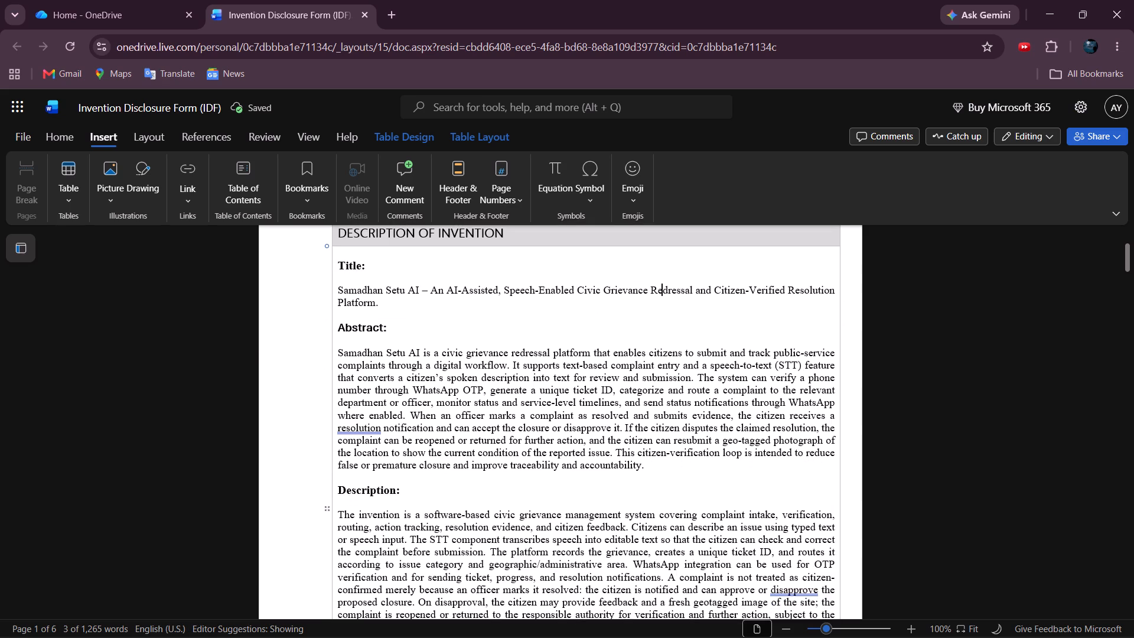
pyautogui.scroll(-5, 664, 463)
pyautogui.scroll(2, 664, 463)
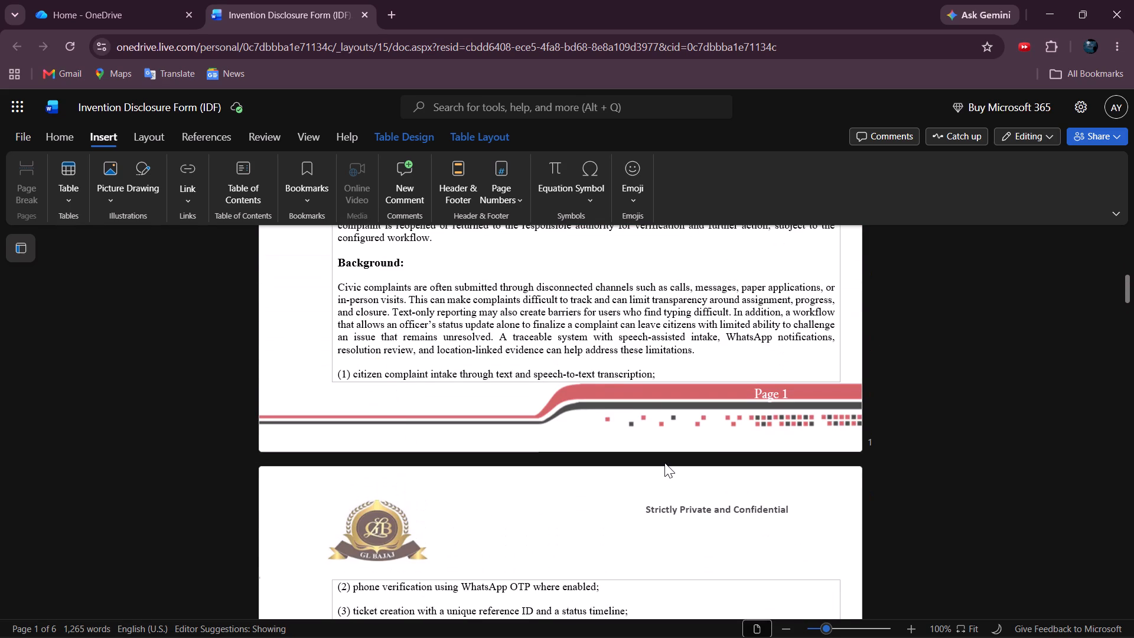
pyautogui.scroll(-4, 637, 418)
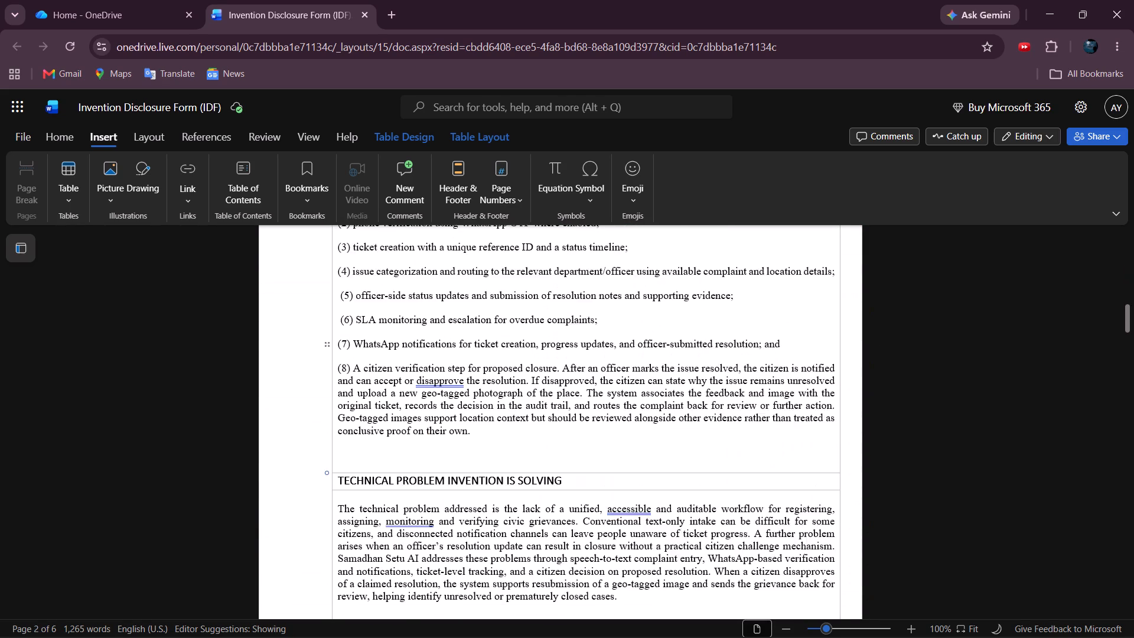
pyautogui.scroll(-1, 637, 418)
pyautogui.moveTo(618, 362); pyautogui.dragTo(483, 359)
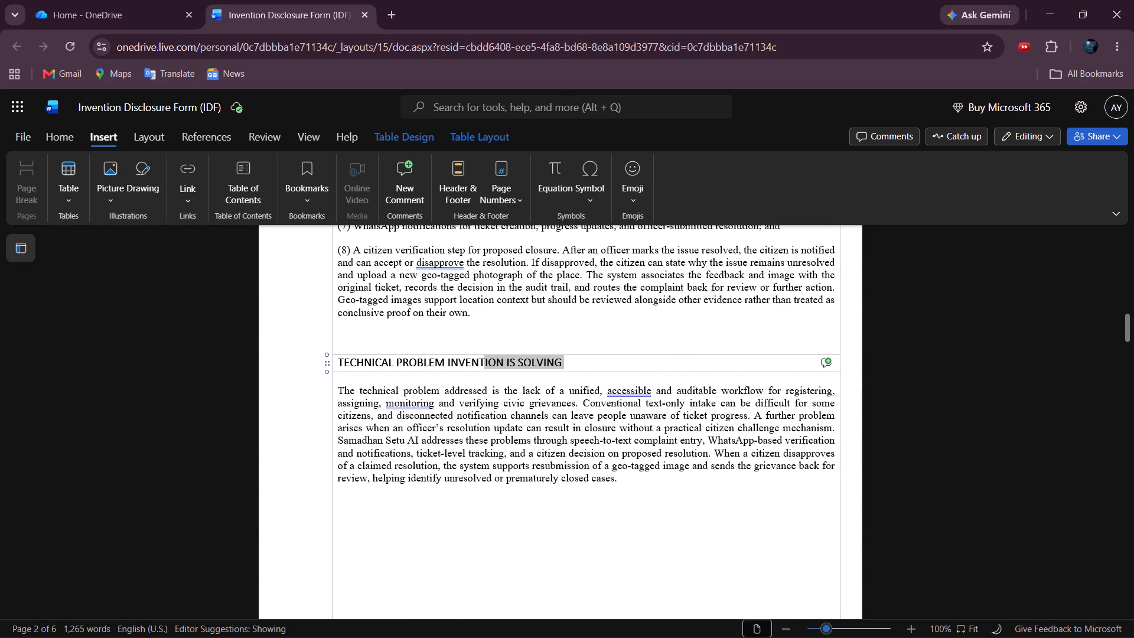
pyautogui.moveTo(483, 359); pyautogui.dragTo(481, 358)
pyautogui.click(830, 322)
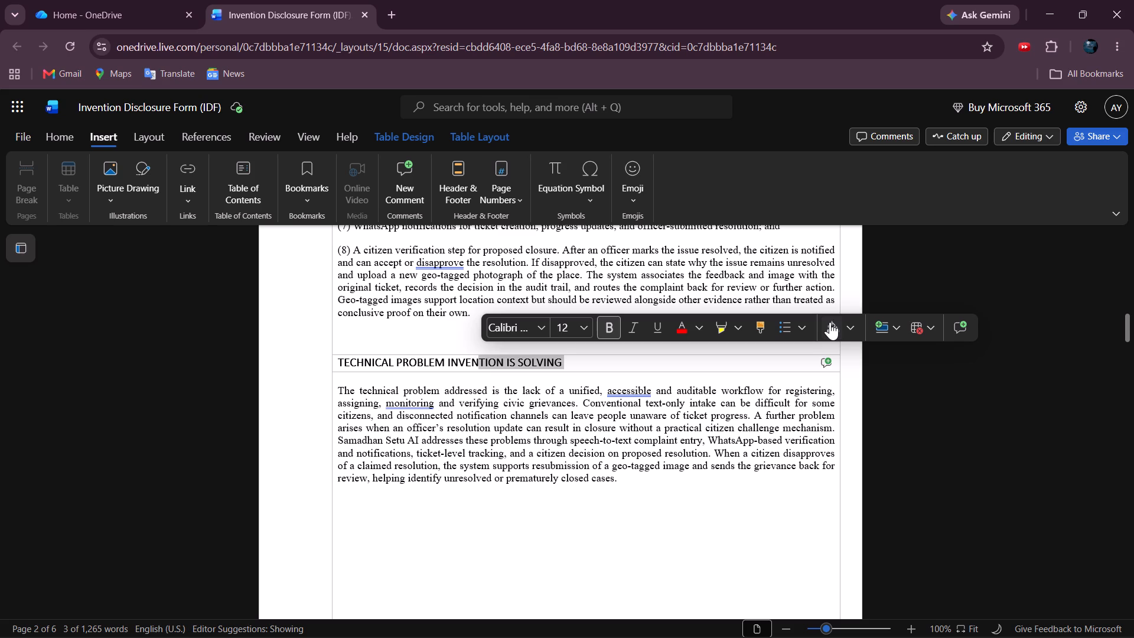
# Apply the same light gray cell shading to the HOW TECHNICAL SOLUTION IS PERFORMED/EXPECTED TO BE PERFORMED heading row.
pyautogui.scroll(-3, 692, 499)
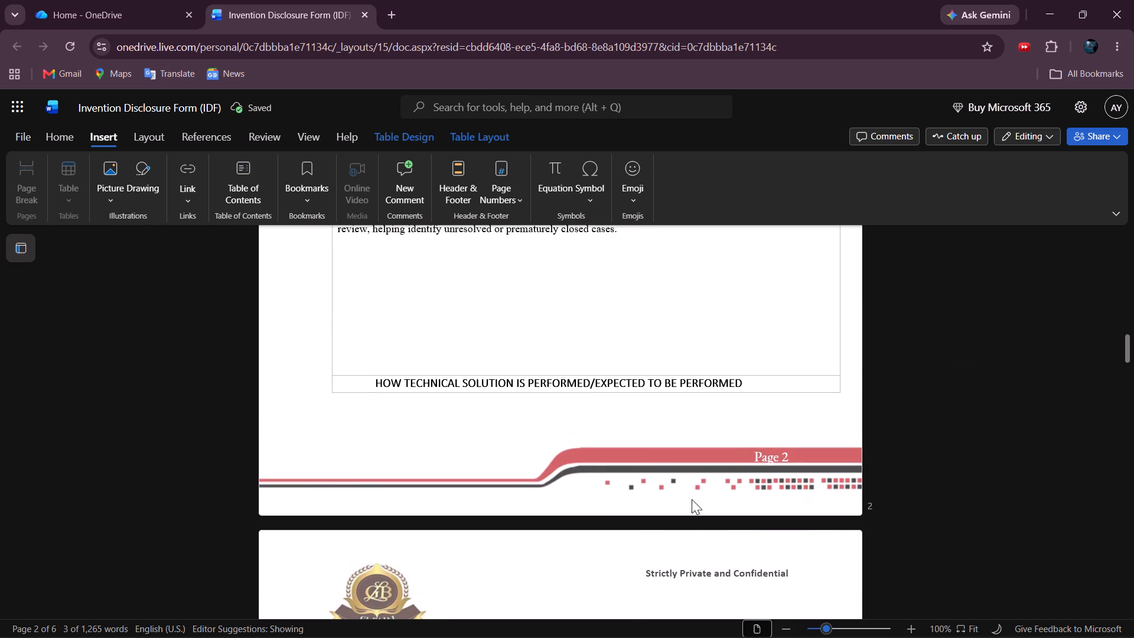
pyautogui.moveTo(752, 386); pyautogui.dragTo(694, 380)
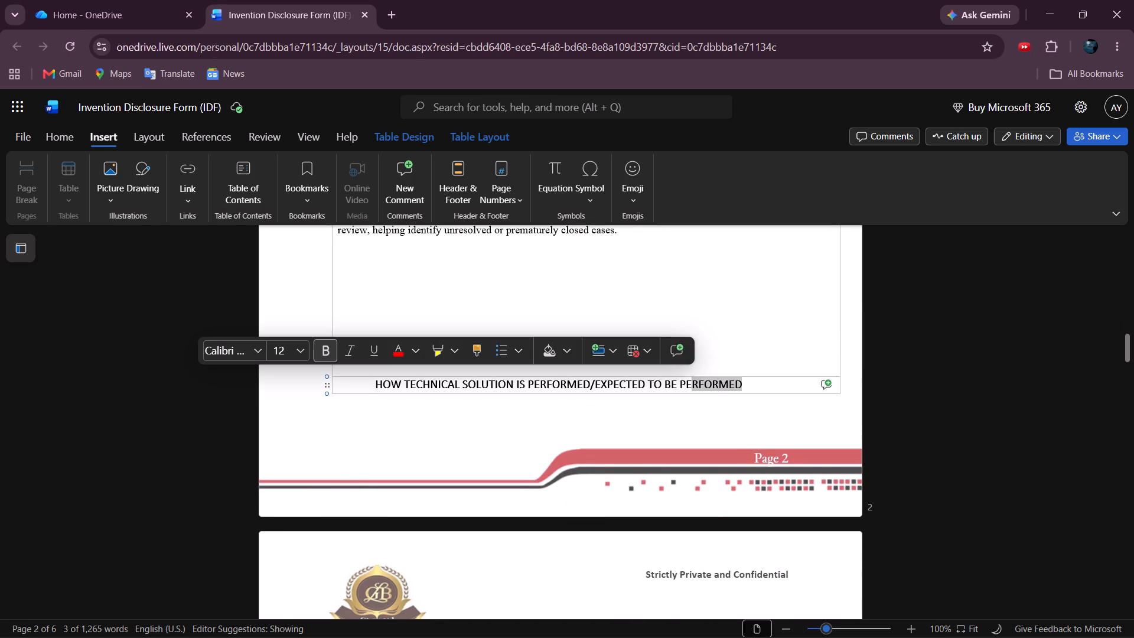
pyautogui.click(553, 353)
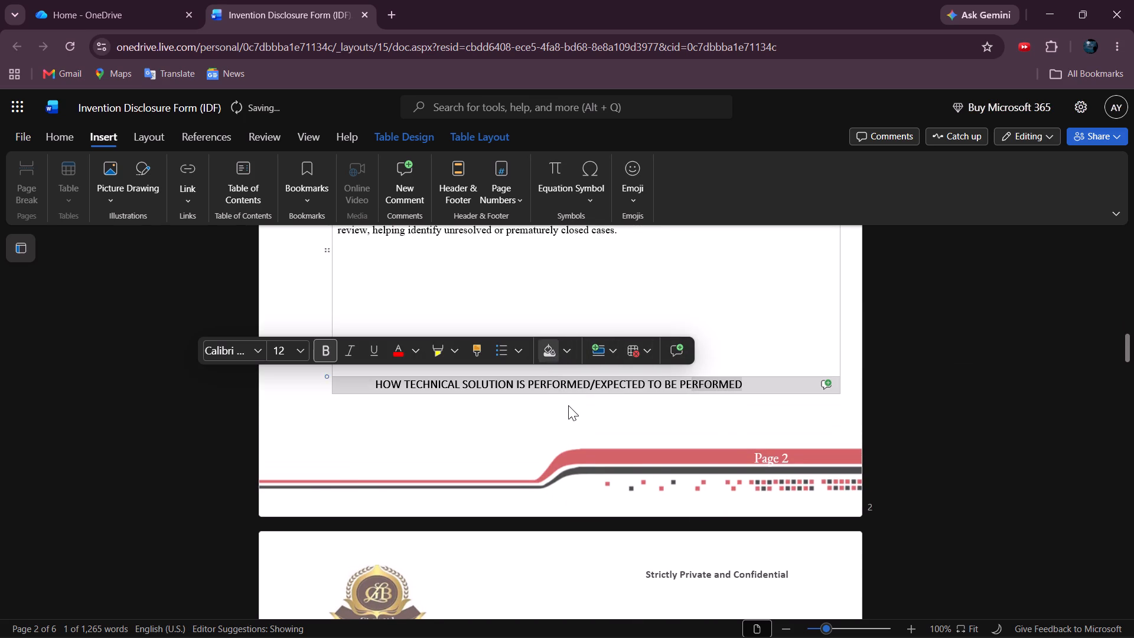
pyautogui.click(568, 405)
# Apply the same light gray cell shading to the WORKING FLOWCHART heading row on page 3.
pyautogui.scroll(-5, 568, 405)
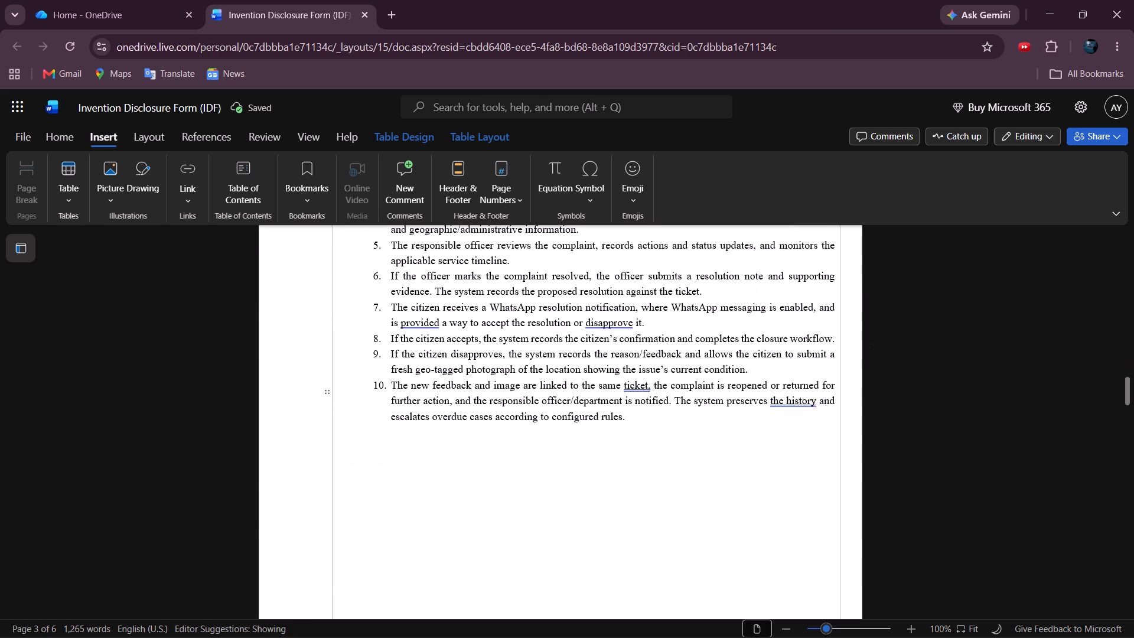
pyautogui.scroll(-3, 568, 405)
pyautogui.moveTo(524, 456); pyautogui.dragTo(443, 455)
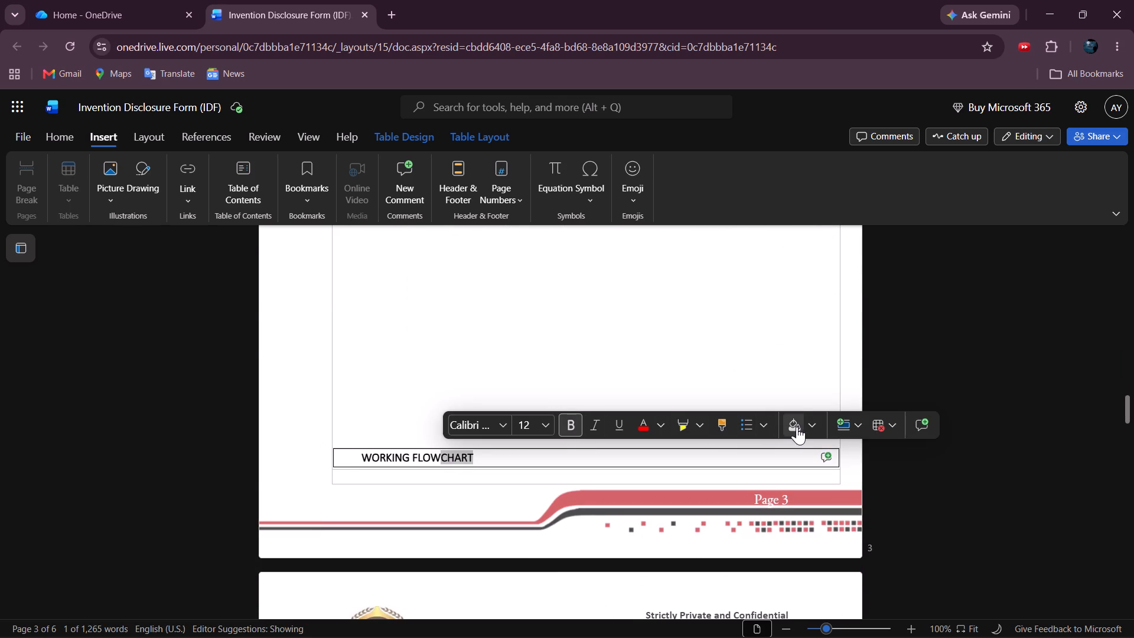
pyautogui.click(798, 427)
pyautogui.click(584, 498)
# Apply the same light gray cell shading to the TECHNICAL ADVANTAGES heading row on page 4.
pyautogui.scroll(-2, 584, 498)
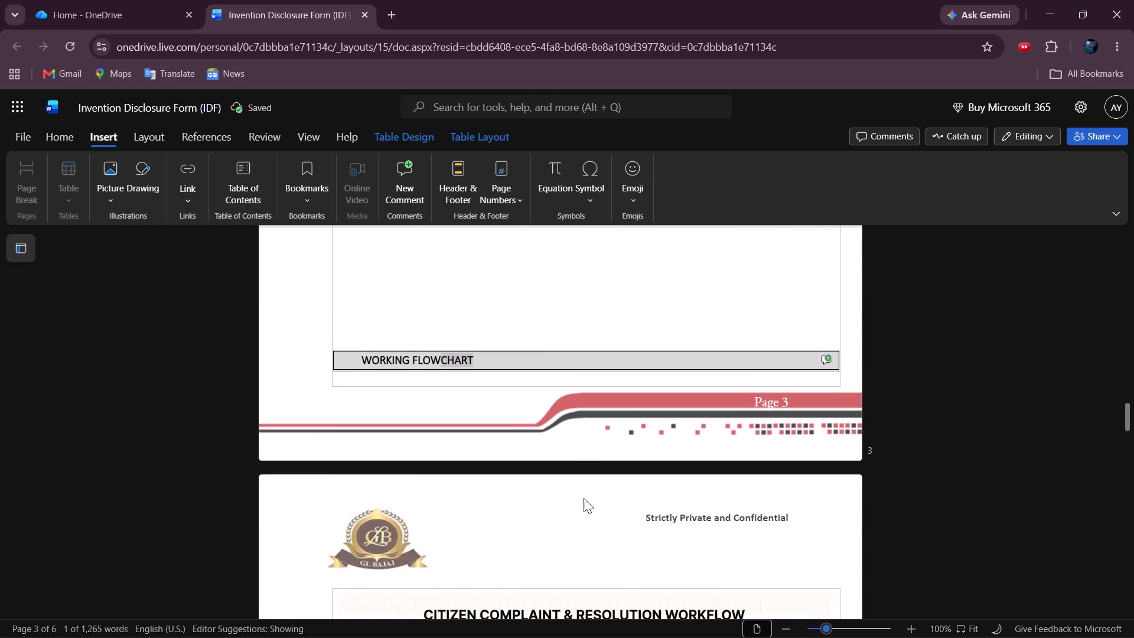
pyautogui.scroll(-7, 584, 498)
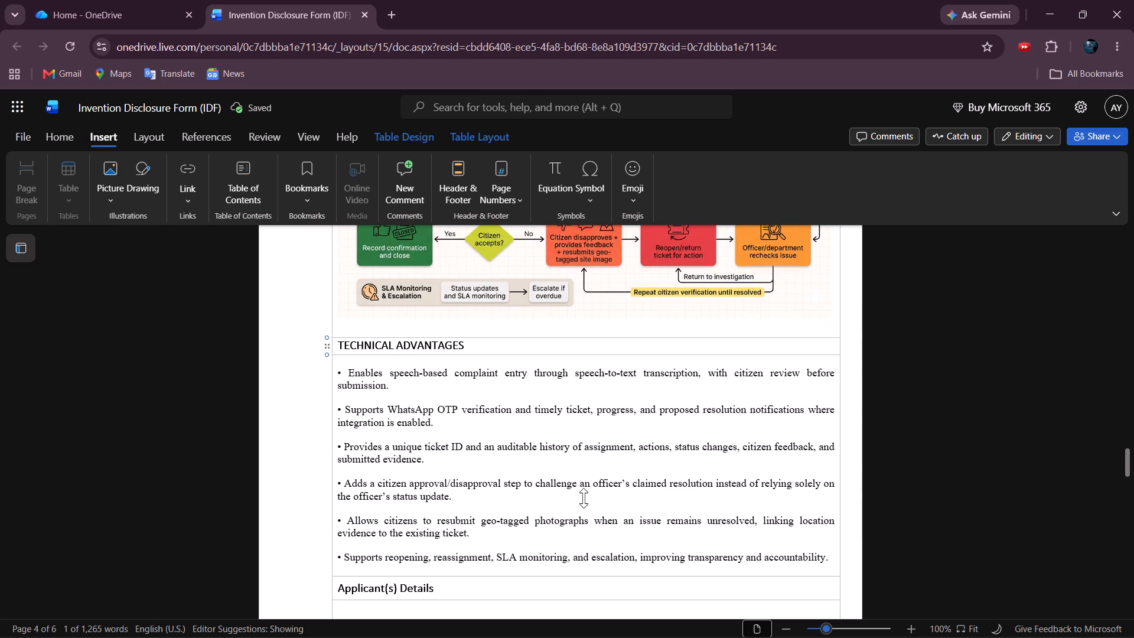
pyautogui.moveTo(513, 343); pyautogui.dragTo(422, 340)
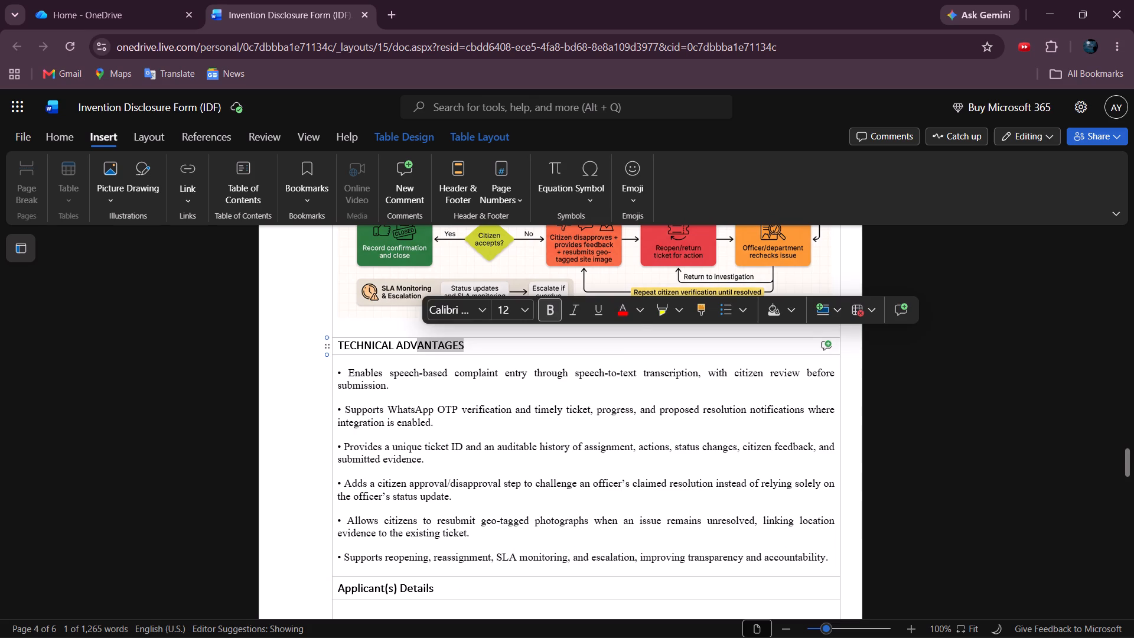
pyautogui.click(773, 307)
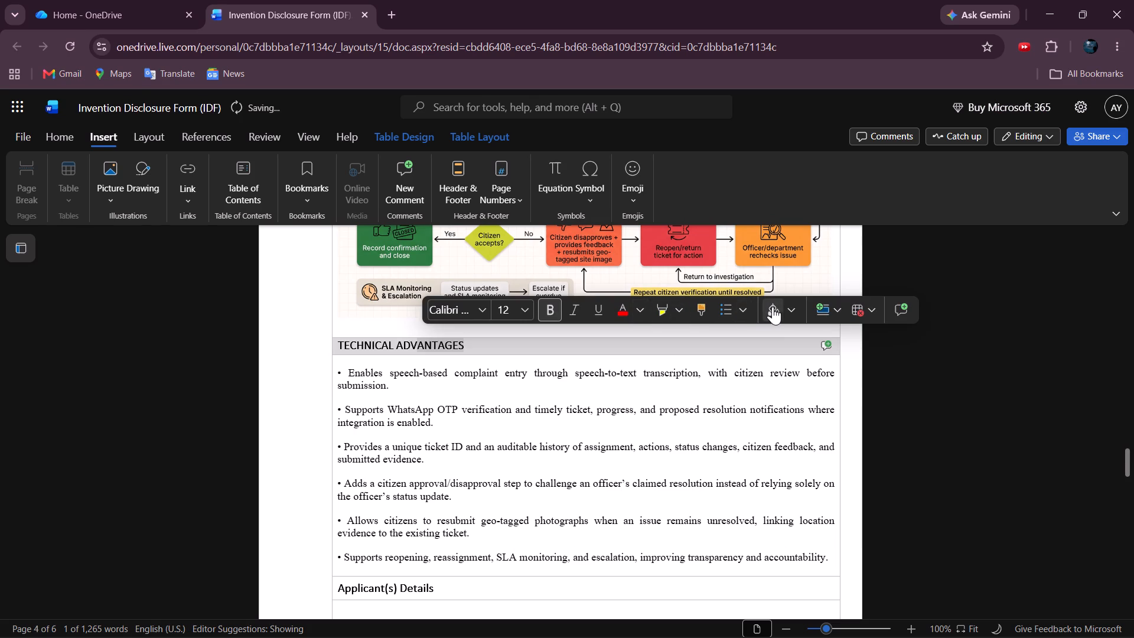
pyautogui.click(637, 445)
# Apply the same light gray cell shading to the Applicant(s) Details heading row at the end of page 4.
pyautogui.scroll(-3, 637, 445)
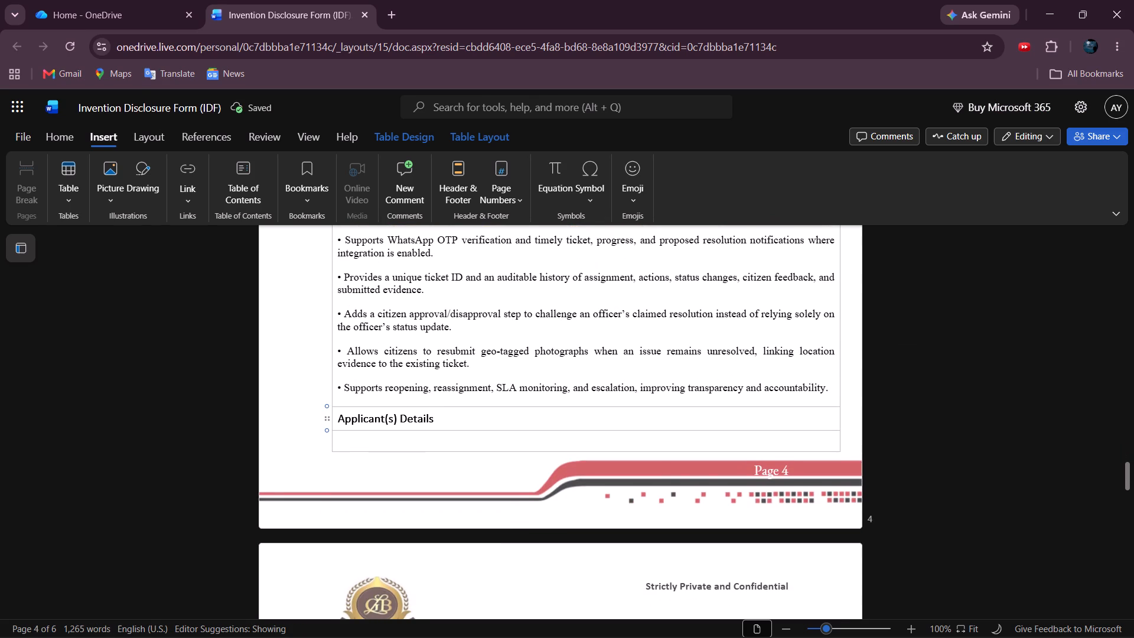
pyautogui.moveTo(547, 419); pyautogui.dragTo(401, 416)
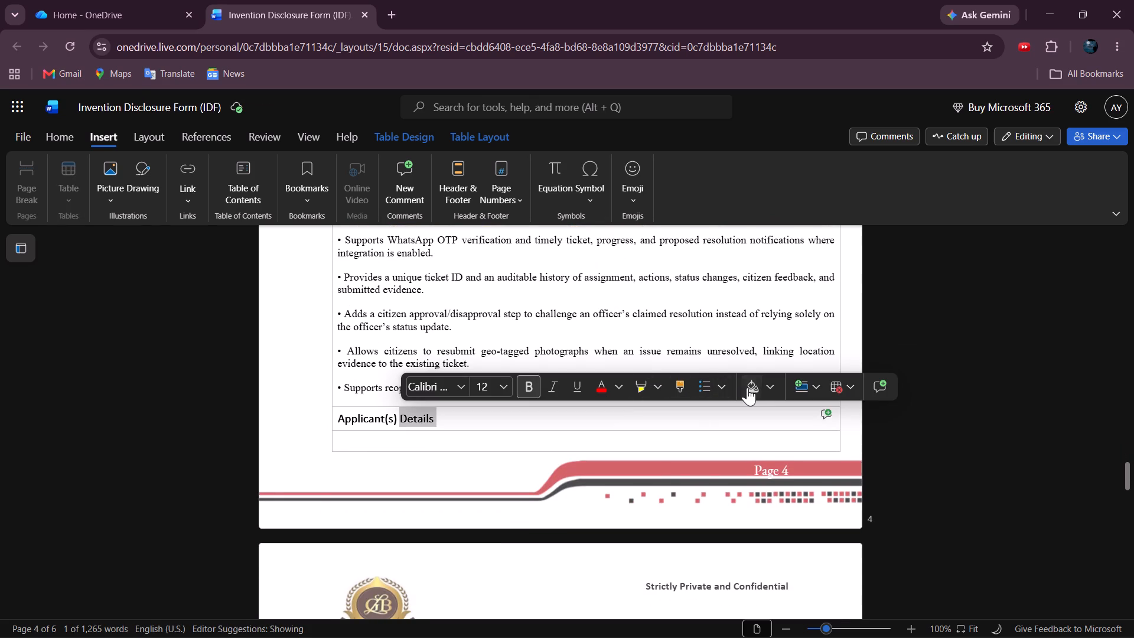
pyautogui.click(752, 388)
# Review the form's pages in the print preview, checking the heading shading and table layout, and close it without saving a PDF.
pyautogui.scroll(-3, 573, 472)
pyautogui.scroll(1, 573, 472)
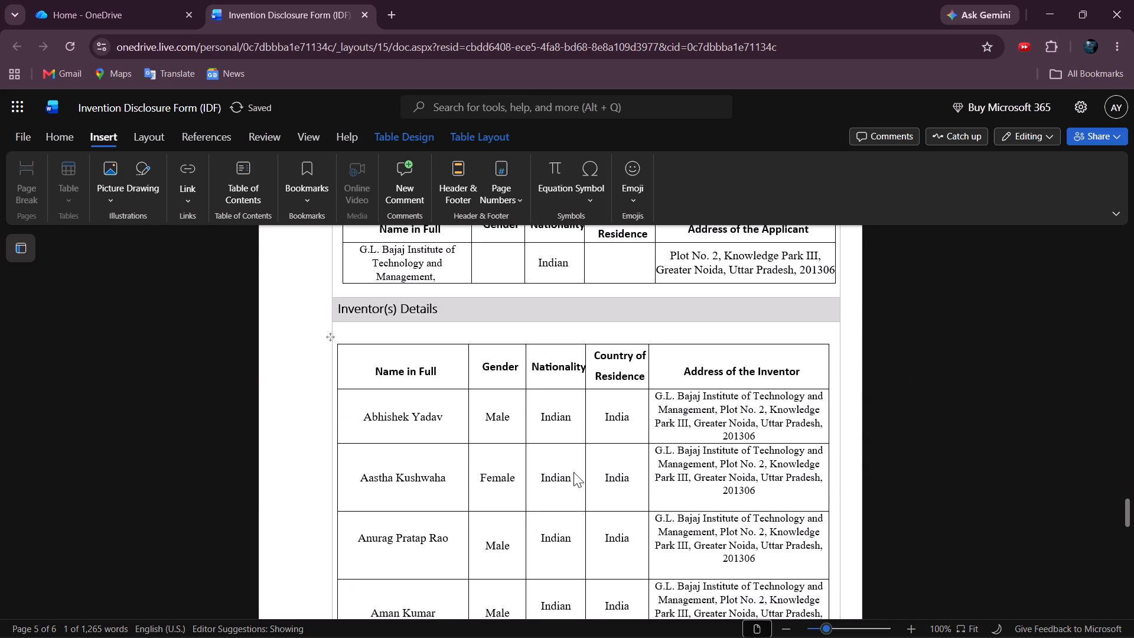
pyautogui.scroll(7, 573, 472)
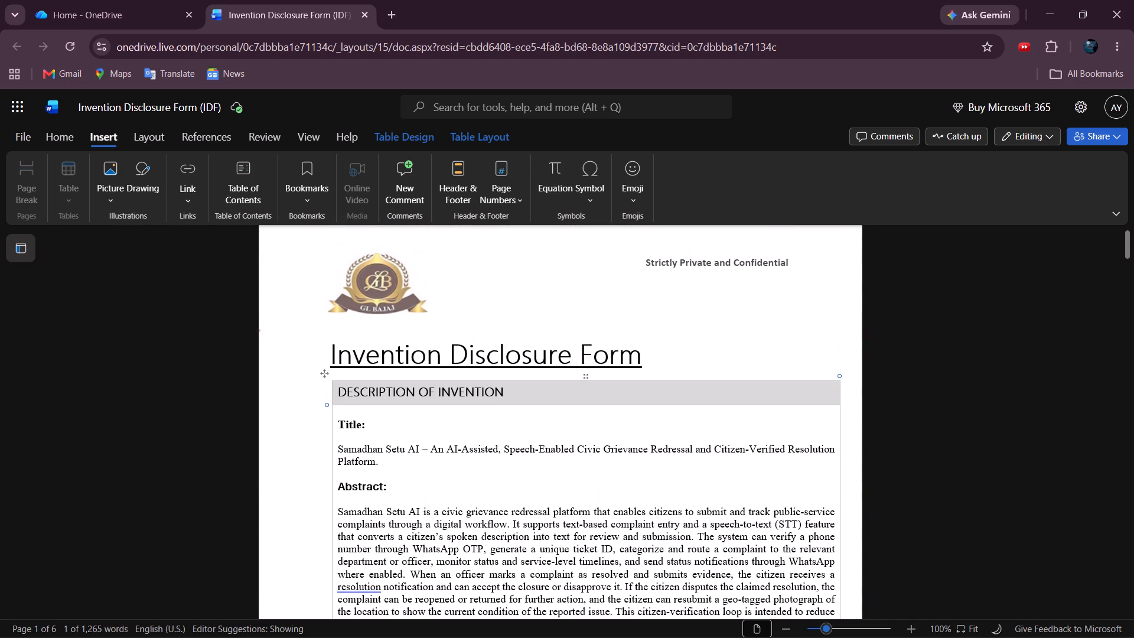
pyautogui.hotkey('ctrl', 'p')
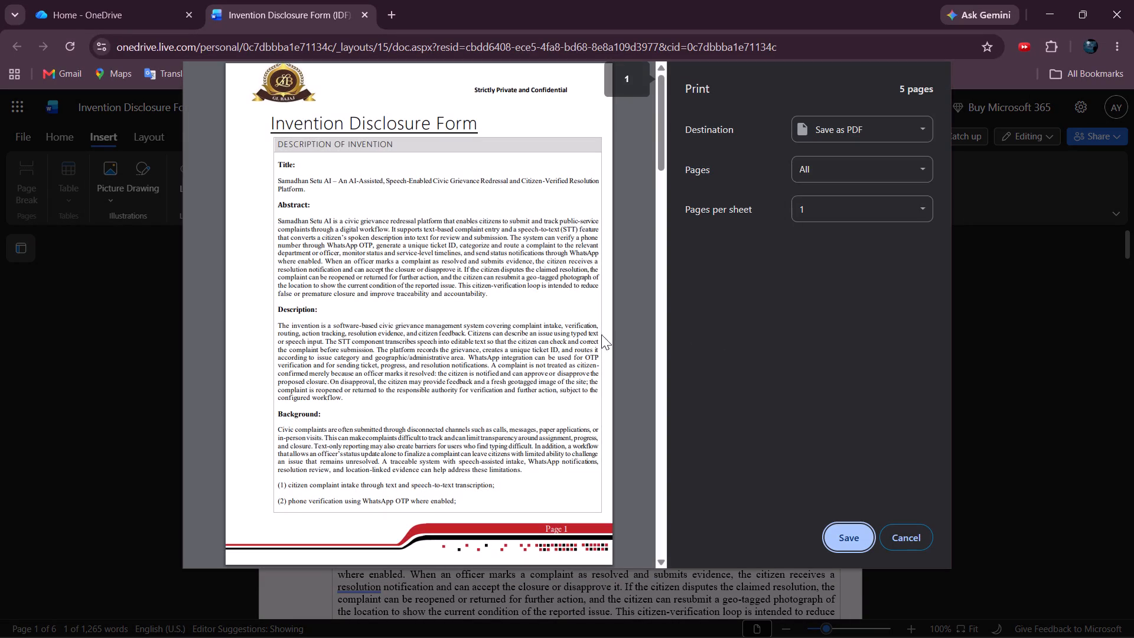
pyautogui.scroll(-8, 509, 347)
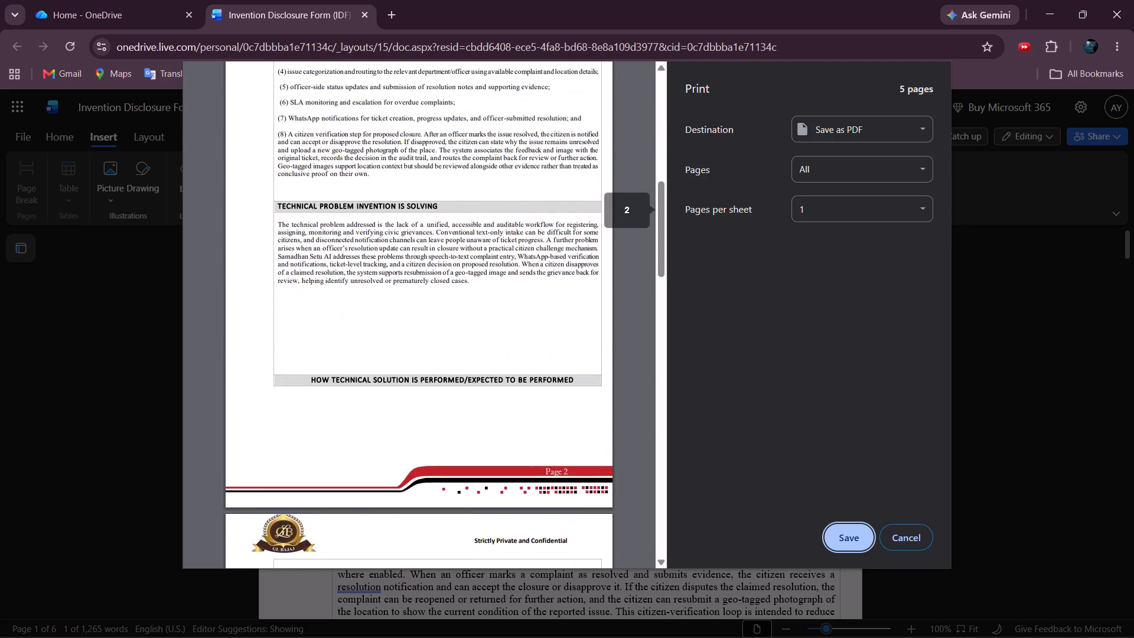
pyautogui.scroll(-9, 509, 347)
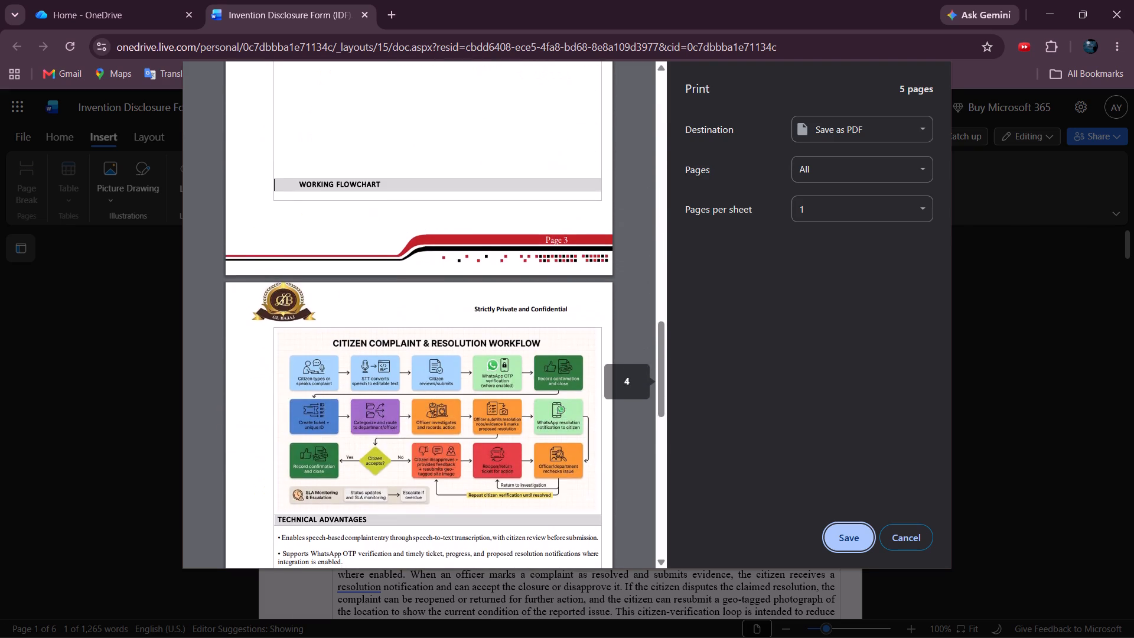
pyautogui.scroll(-5, 509, 347)
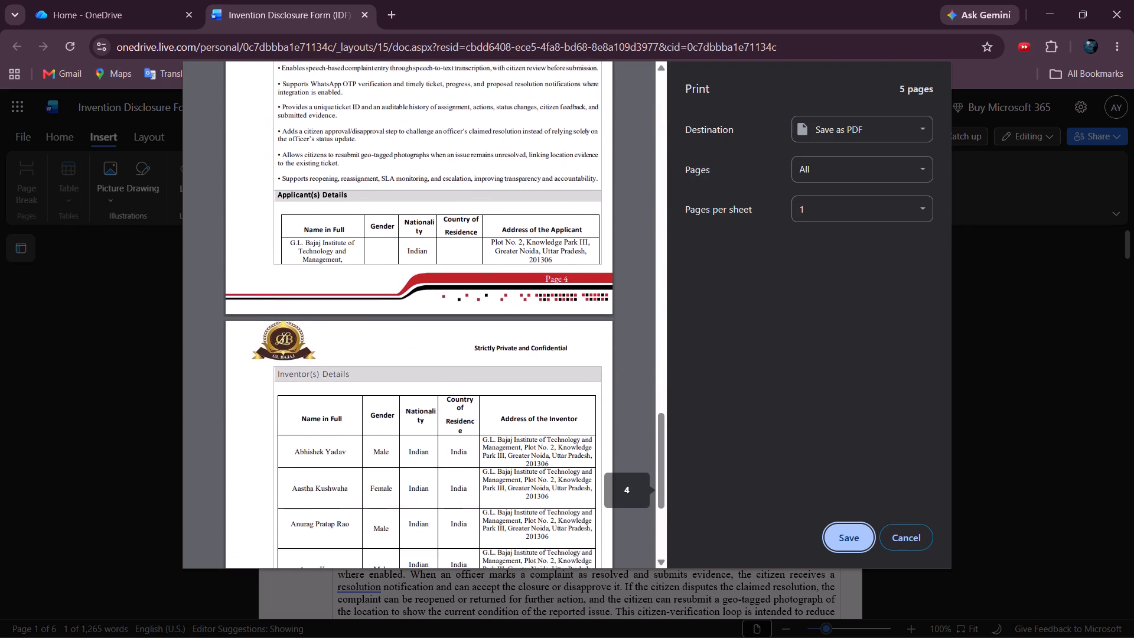
pyautogui.scroll(-2, 509, 347)
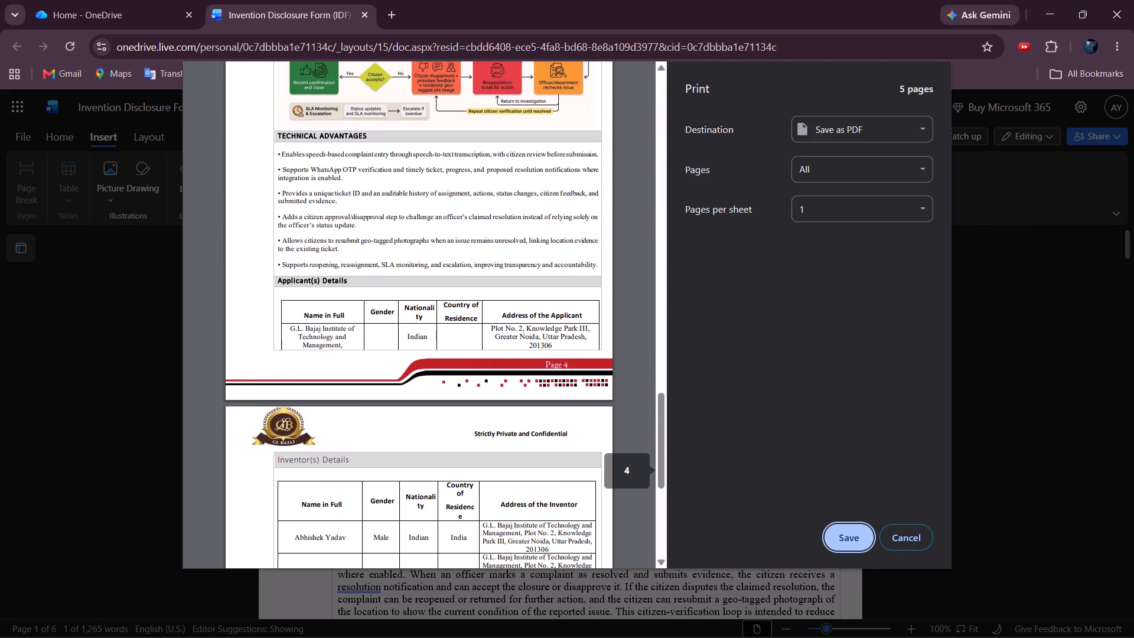
pyautogui.scroll(-3, 509, 347)
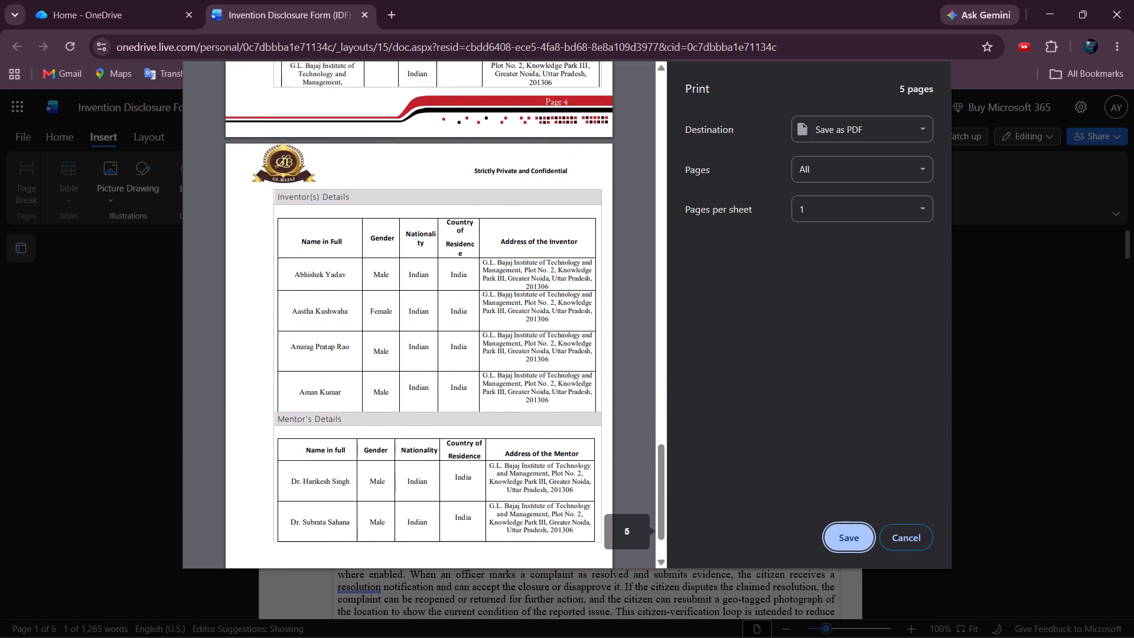
pyautogui.scroll(-3, 509, 347)
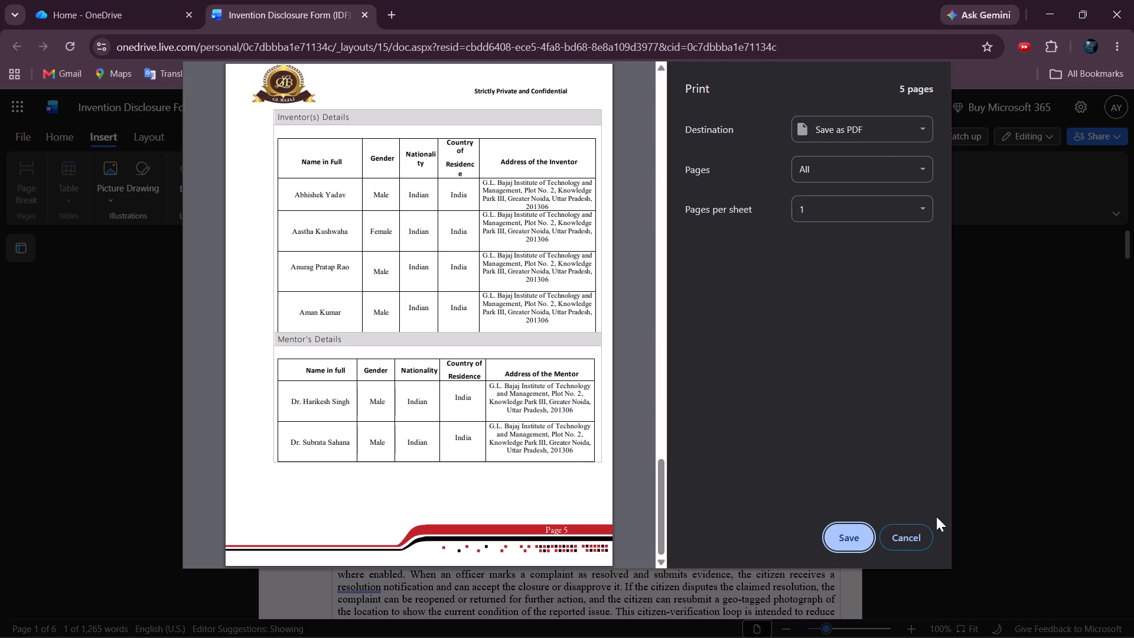
pyautogui.click(917, 540)
# Add a blank line between the inventors table and the Mentor's Details heading row.
pyautogui.scroll(-4, 730, 430)
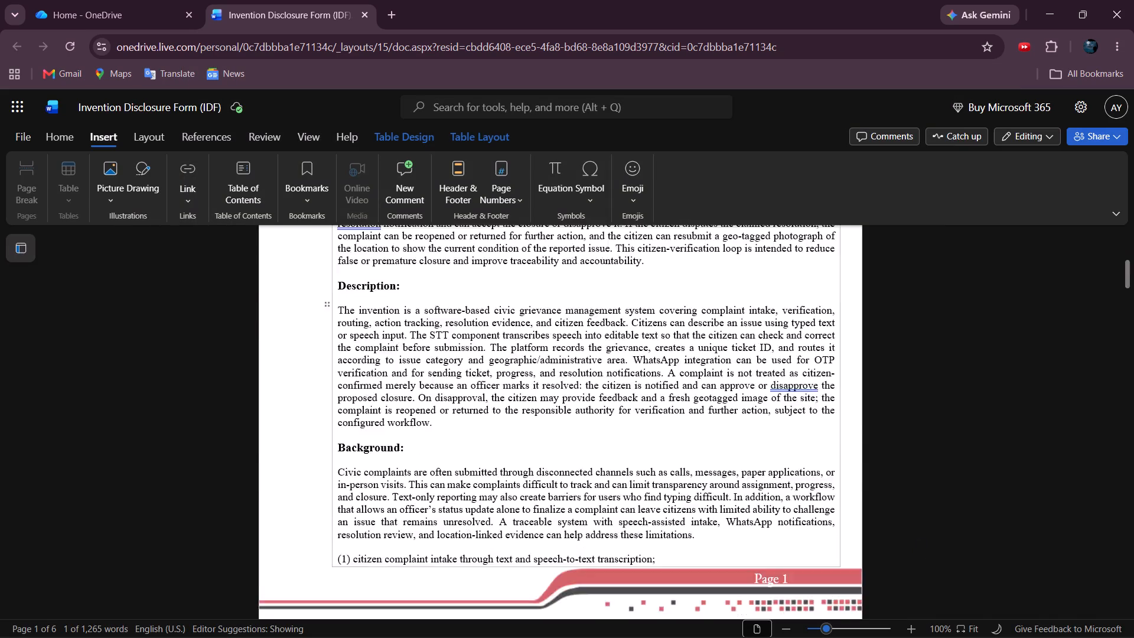
pyautogui.scroll(-10, 730, 430)
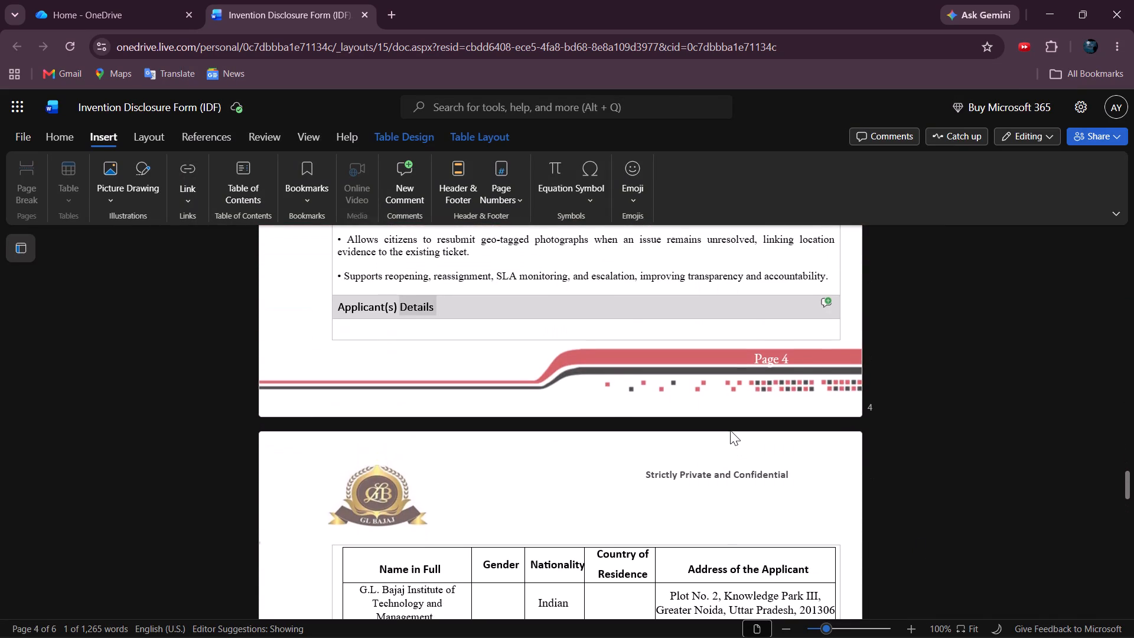
pyautogui.scroll(-5, 730, 430)
pyautogui.scroll(1, 730, 430)
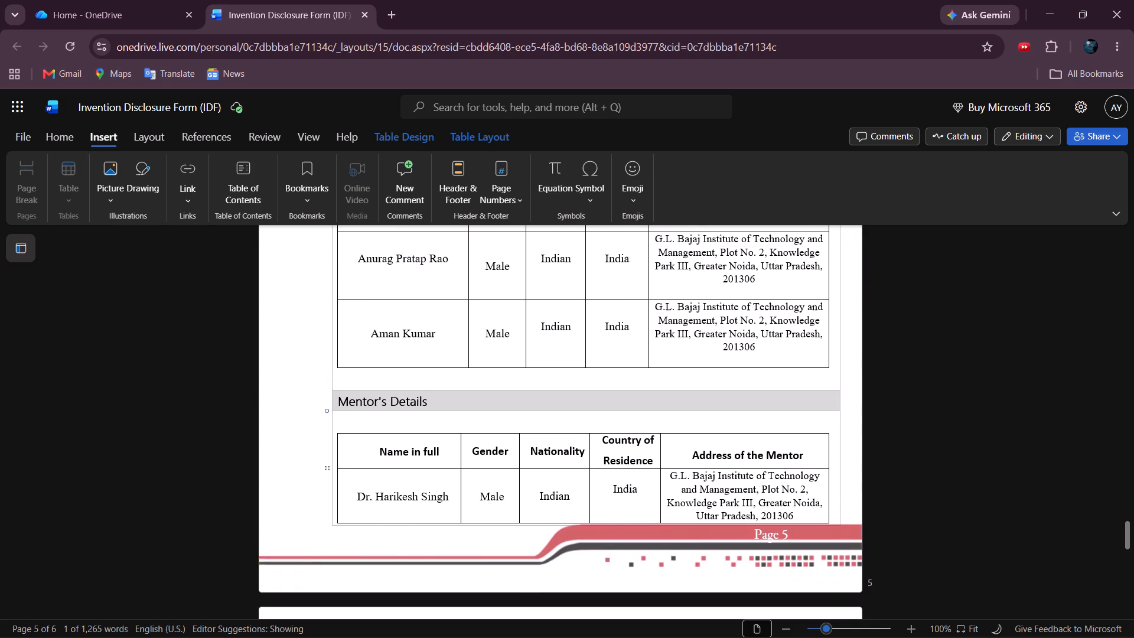
pyautogui.scroll(1, 730, 430)
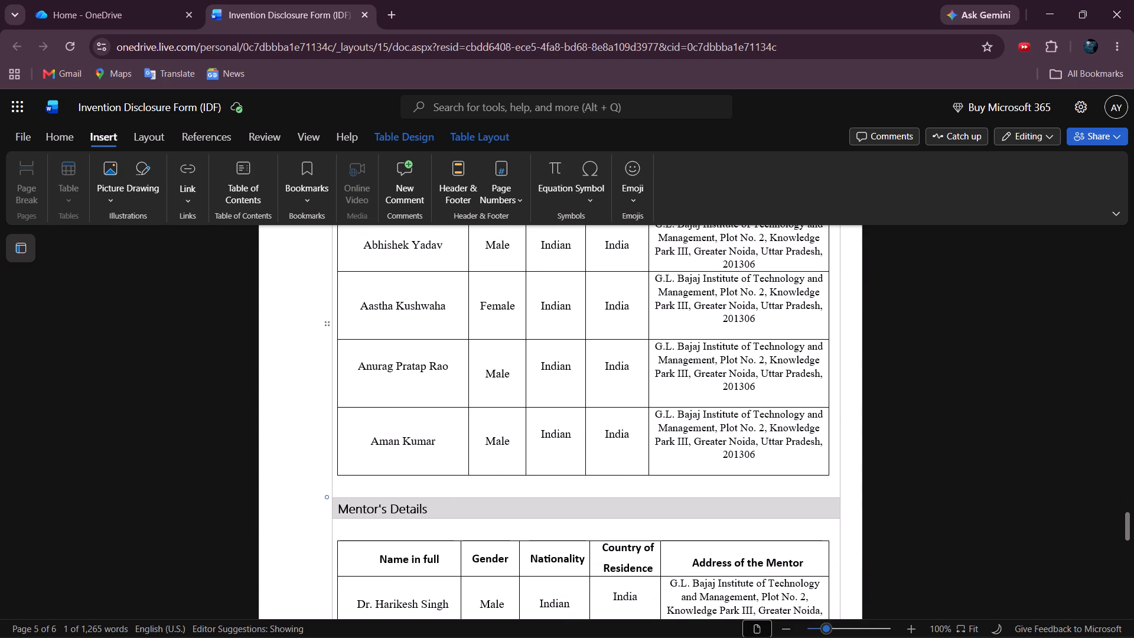
pyautogui.click(439, 487)
pyautogui.press('Return')
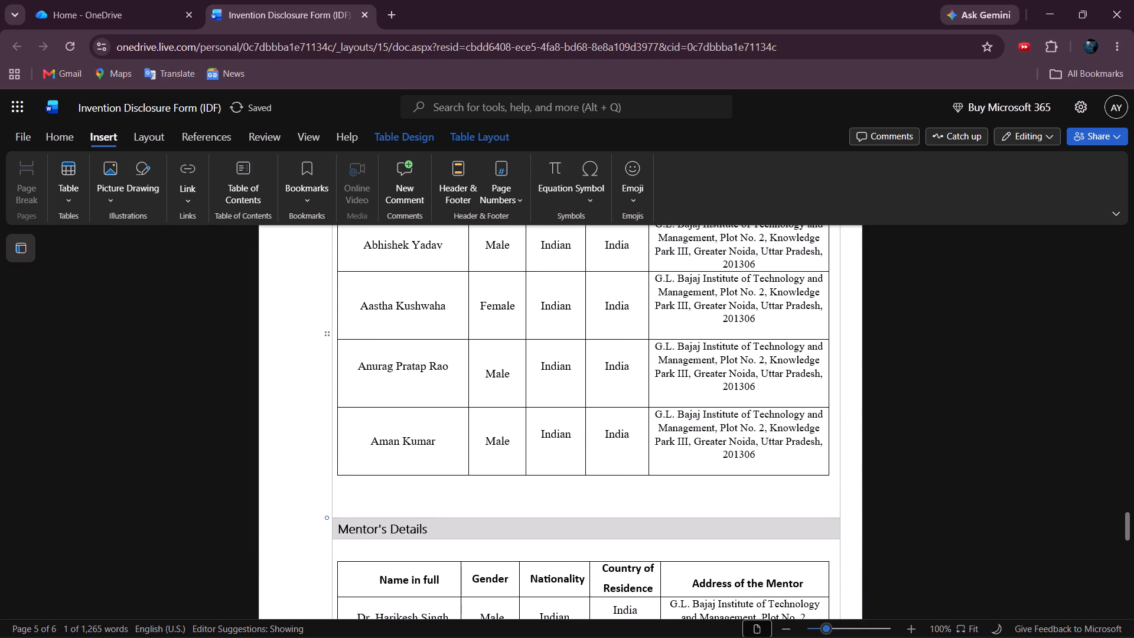
# Set the Mentor's Details heading text to the Calibri font, keeping it bold.
pyautogui.moveTo(435, 526); pyautogui.dragTo(337, 529)
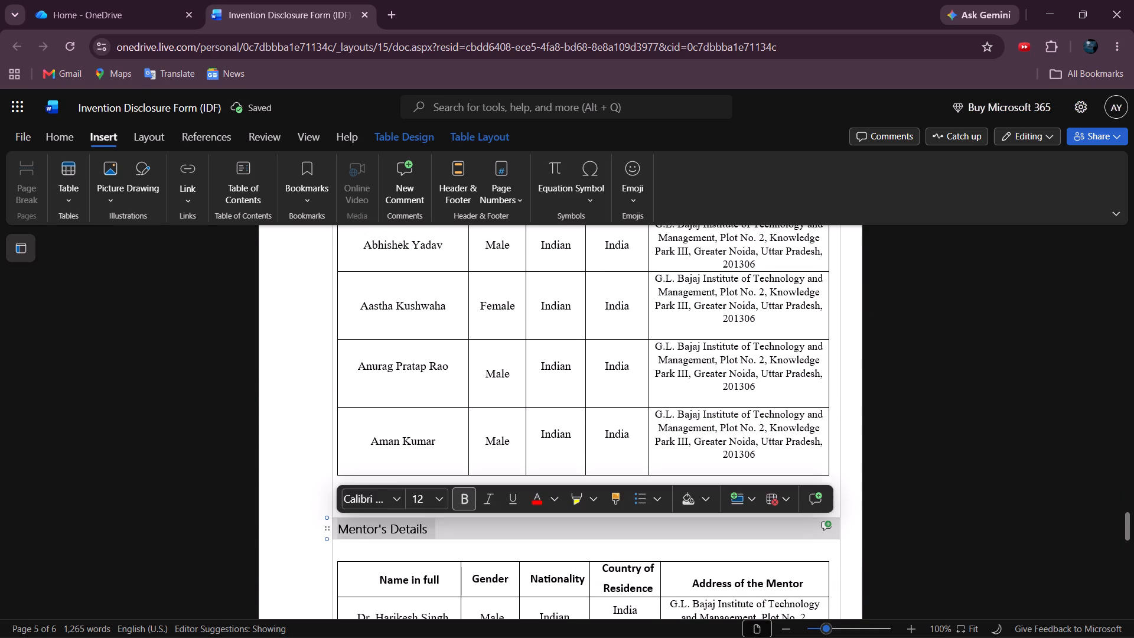
pyautogui.click(468, 500)
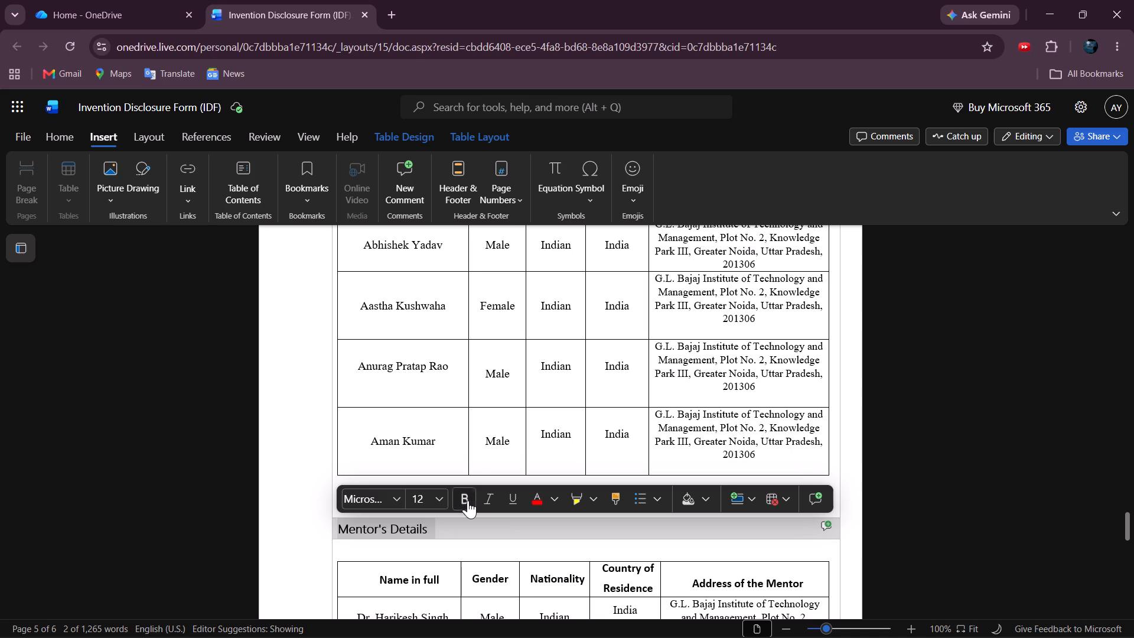
pyautogui.click(468, 500)
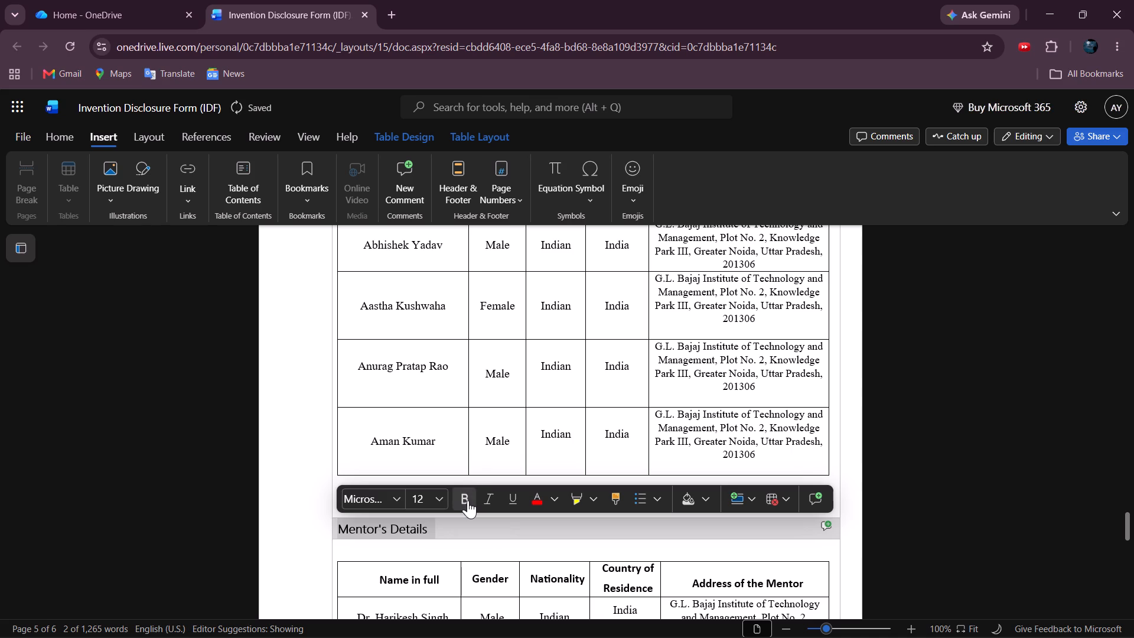
pyautogui.click(399, 505)
pyautogui.click(460, 154)
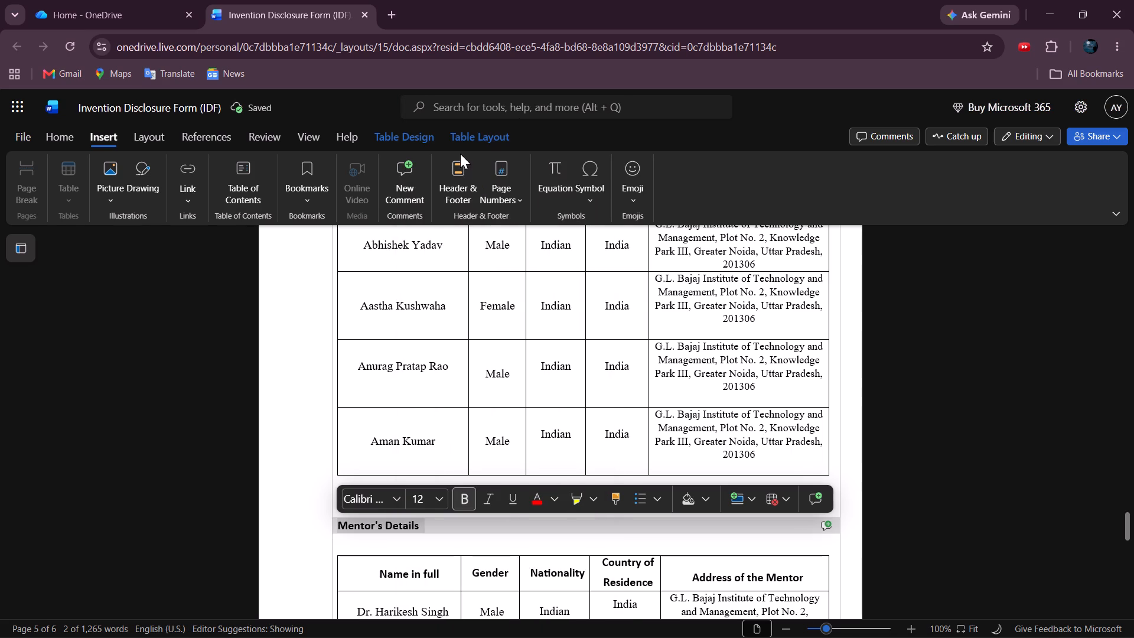
# Check the font formatting of the TECHNICAL ADVANTAGES heading on page 4.
pyautogui.scroll(9, 483, 282)
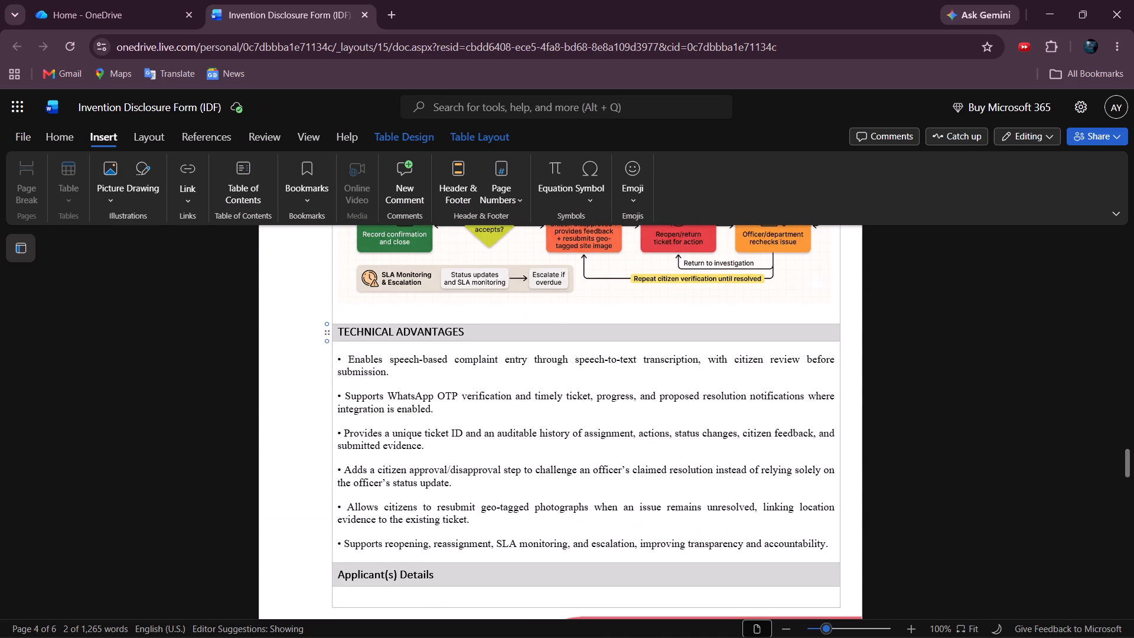
pyautogui.moveTo(475, 336); pyautogui.dragTo(410, 329)
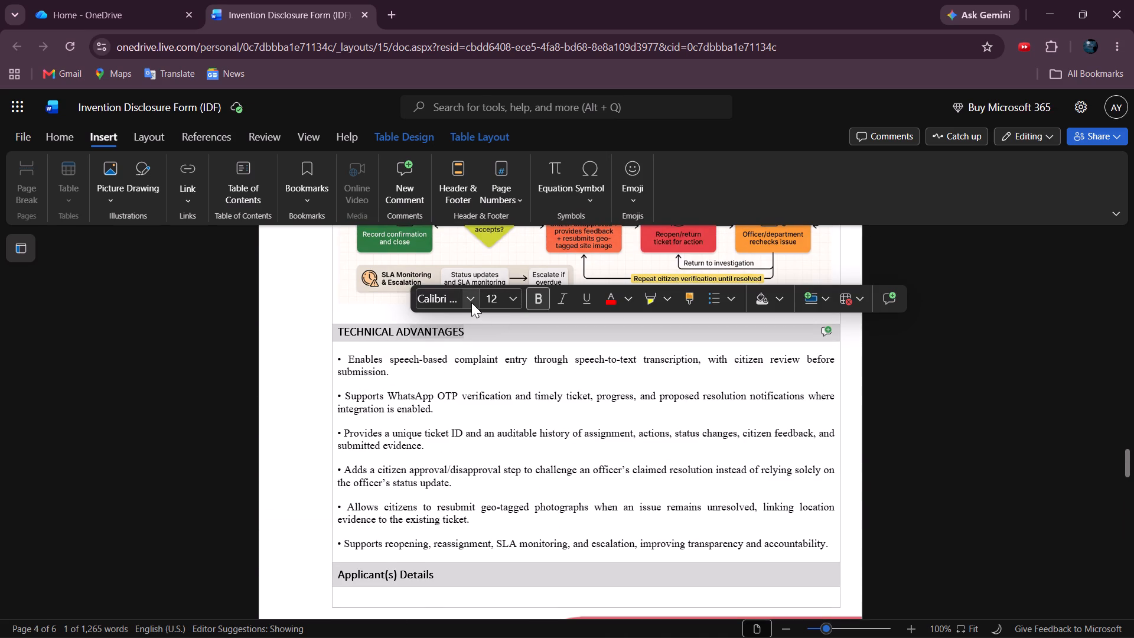
pyautogui.click(484, 330)
# Set the entire Inventor(s) Details heading text on page 5 to the Calibri (Body) font.
pyautogui.scroll(-4, 484, 330)
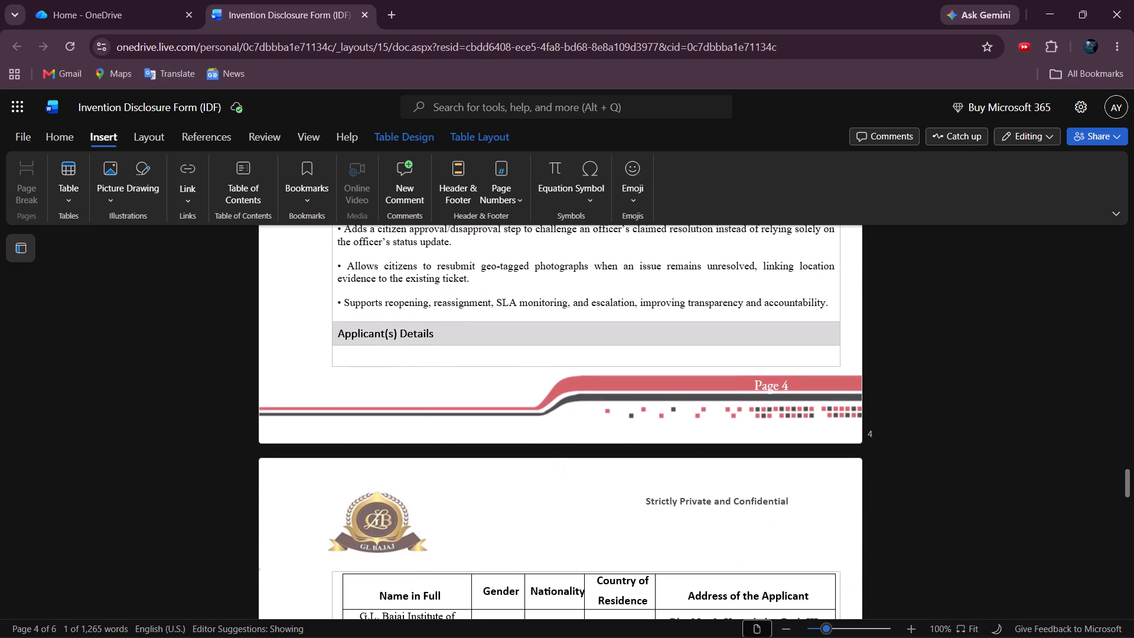
pyautogui.scroll(-3, 484, 330)
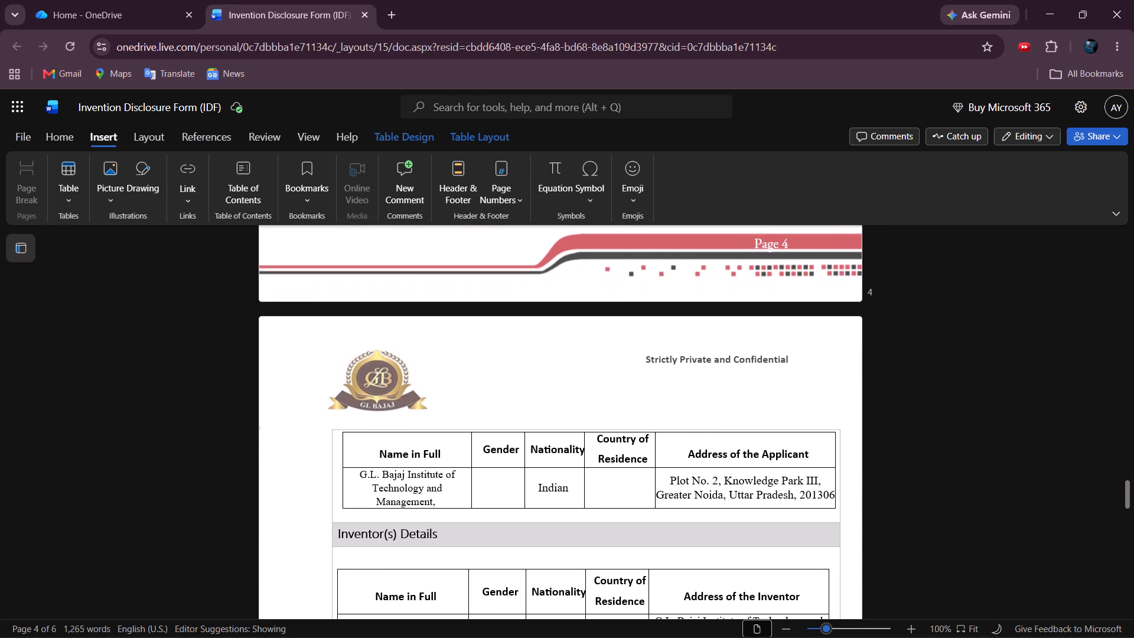
pyautogui.moveTo(449, 528); pyautogui.dragTo(366, 536)
pyautogui.moveTo(366, 536); pyautogui.dragTo(340, 533)
pyautogui.click(404, 504)
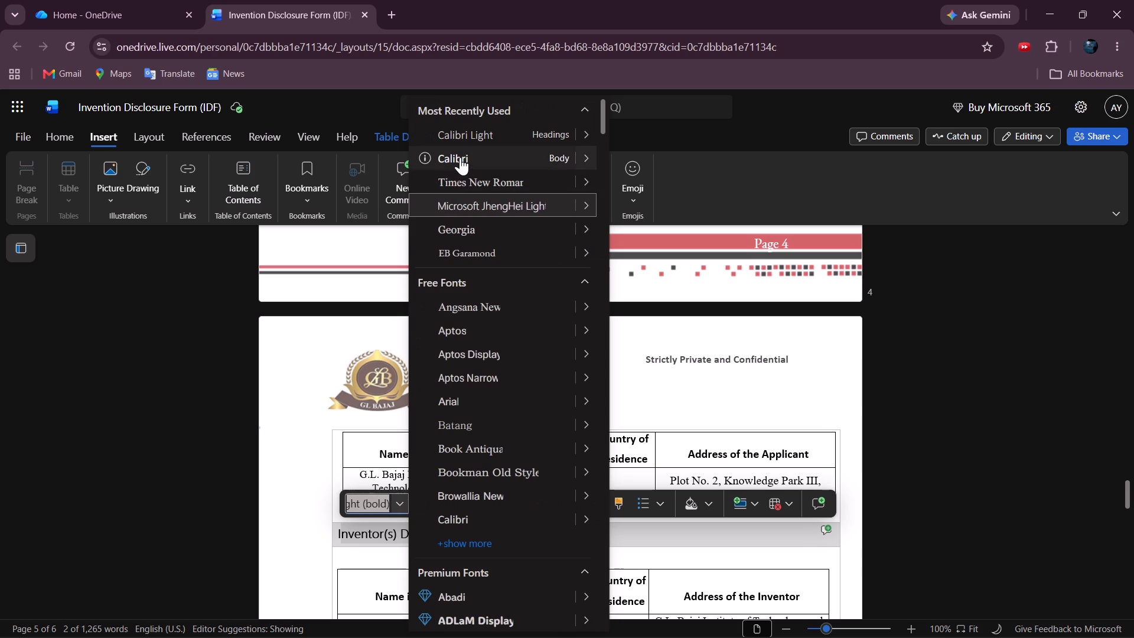
pyautogui.click(460, 157)
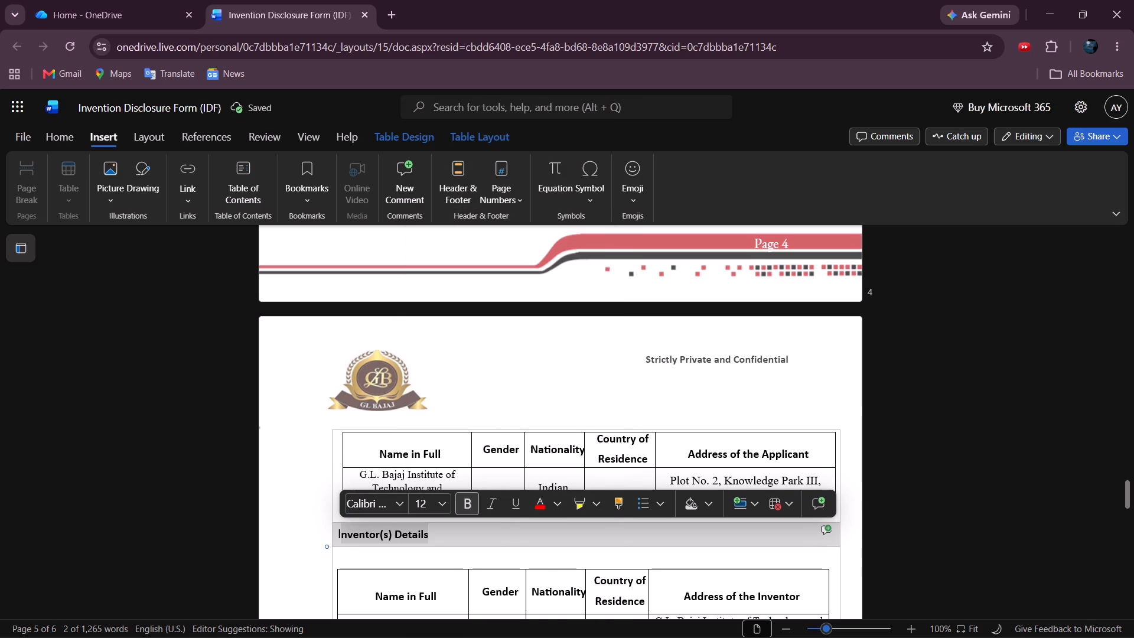
# Set the leading character of the Inventor(s) Details heading on page 5 to Calibri to match the rest of the heading.
pyautogui.click(345, 535)
pyautogui.moveTo(345, 535); pyautogui.dragTo(337, 534)
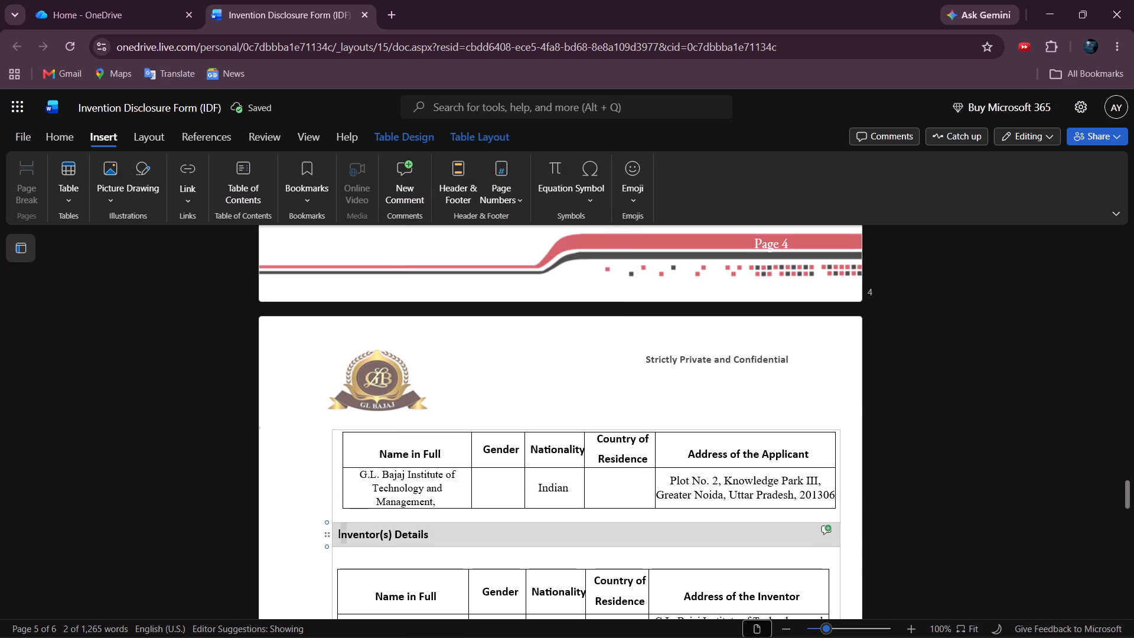
pyautogui.moveTo(337, 534); pyautogui.dragTo(337, 533)
pyautogui.click(402, 504)
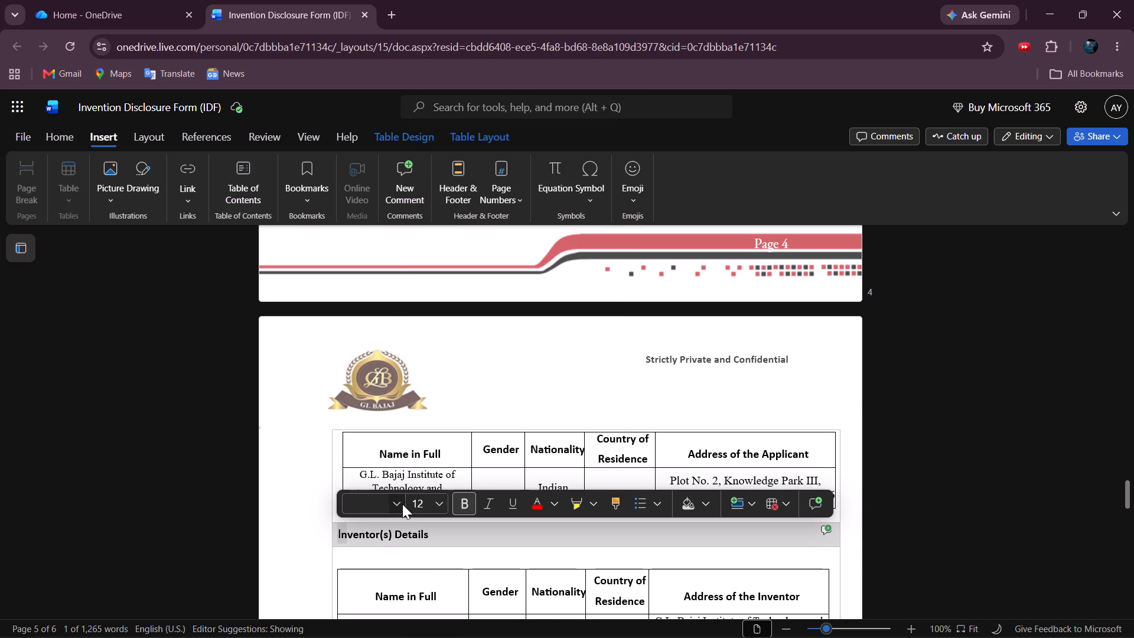
pyautogui.click(474, 157)
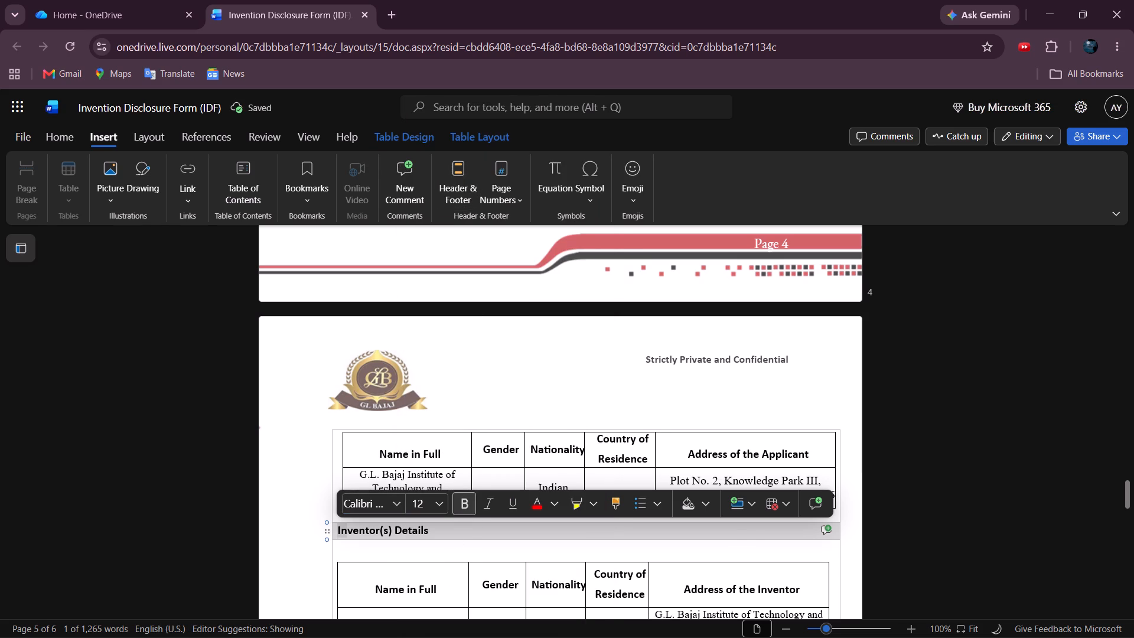
pyautogui.click(456, 536)
pyautogui.moveTo(456, 536); pyautogui.dragTo(374, 533)
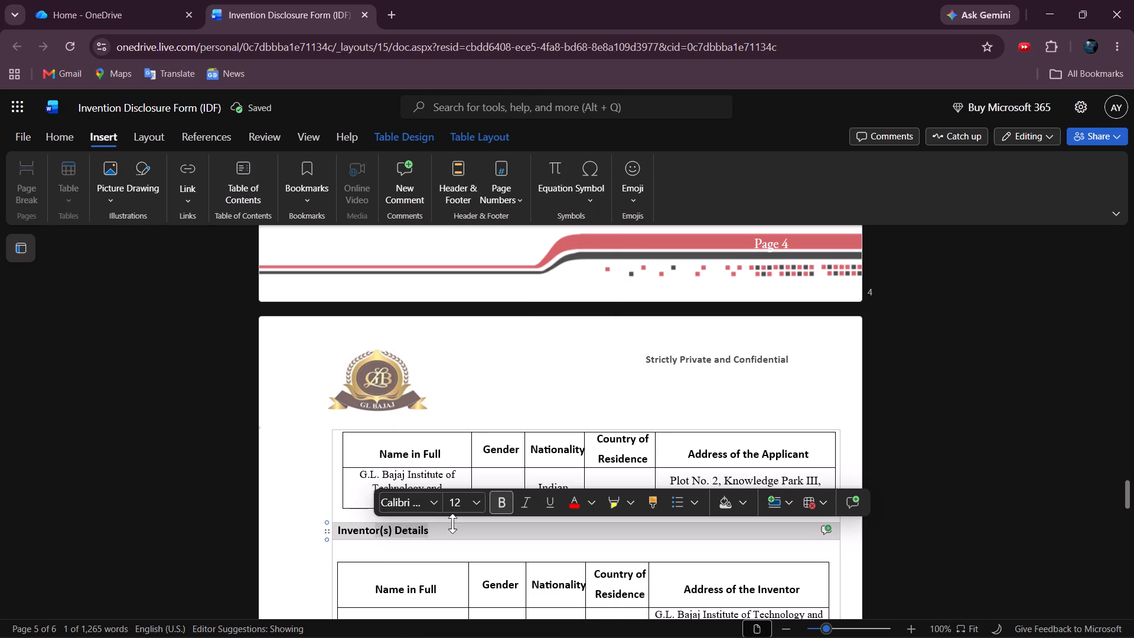
pyautogui.click(501, 529)
# Add two blank lines after the last TECHNICAL ADVANTAGES bullet on page 4 to push the Applicant(s) Details heading onto the following page.
pyautogui.scroll(-3, 501, 529)
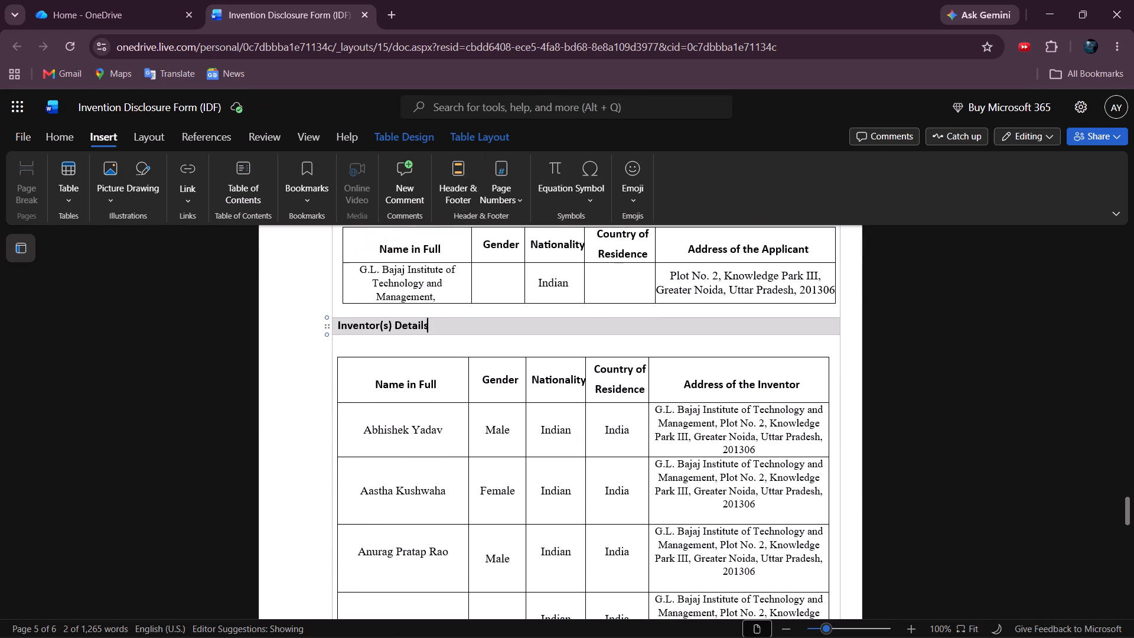
pyautogui.scroll(-5, 501, 529)
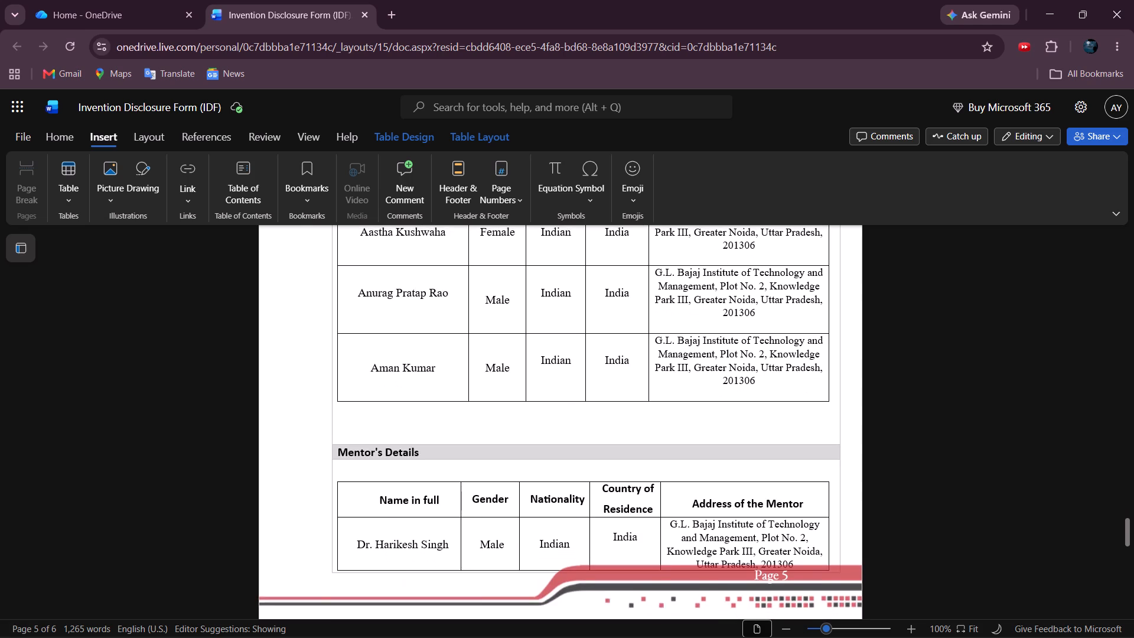
pyautogui.scroll(-5, 501, 529)
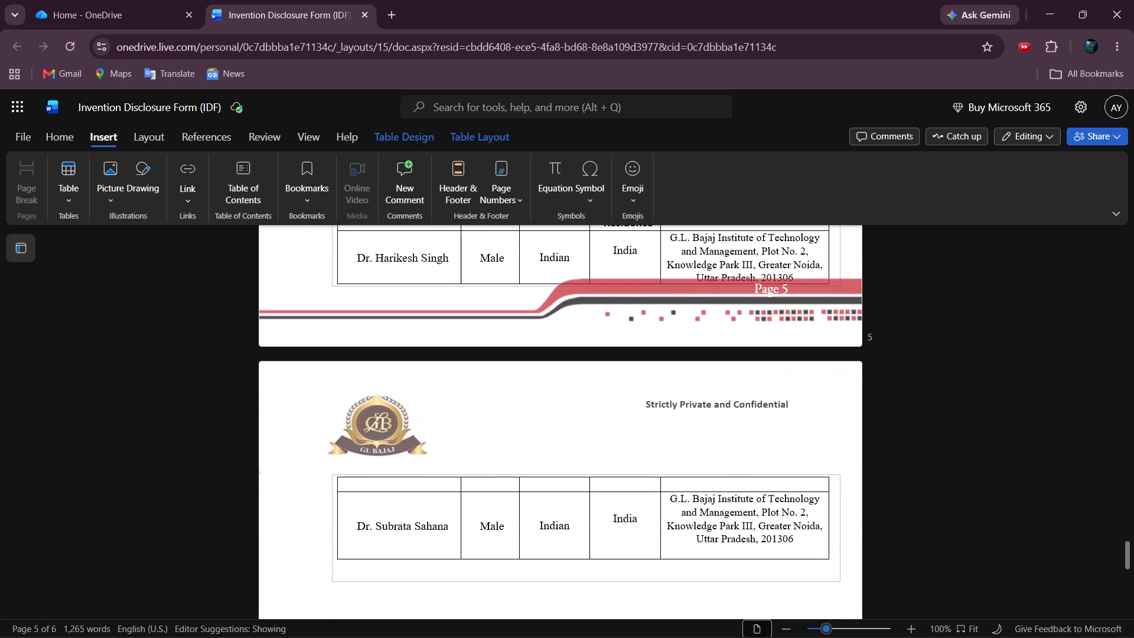
pyautogui.scroll(1, 501, 529)
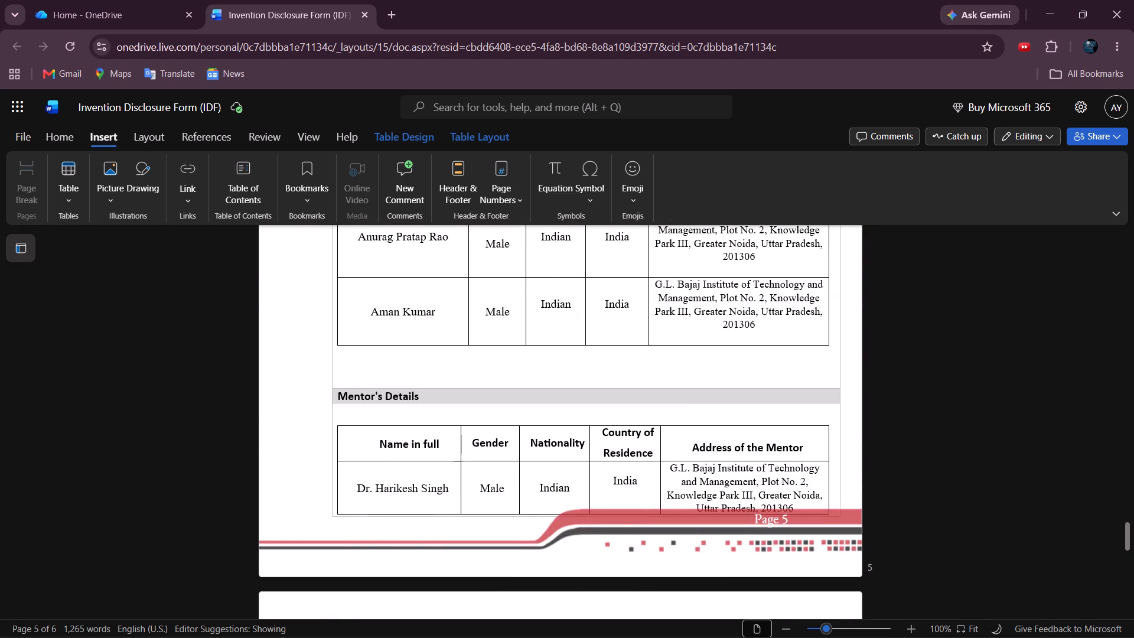
pyautogui.scroll(6, 501, 529)
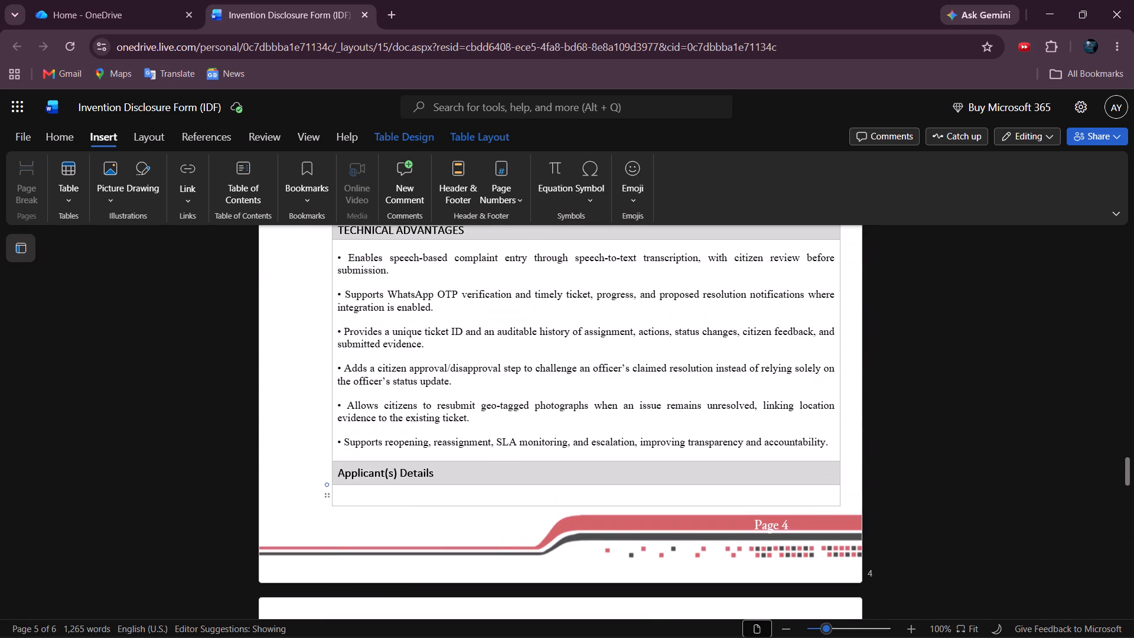
pyautogui.click(353, 449)
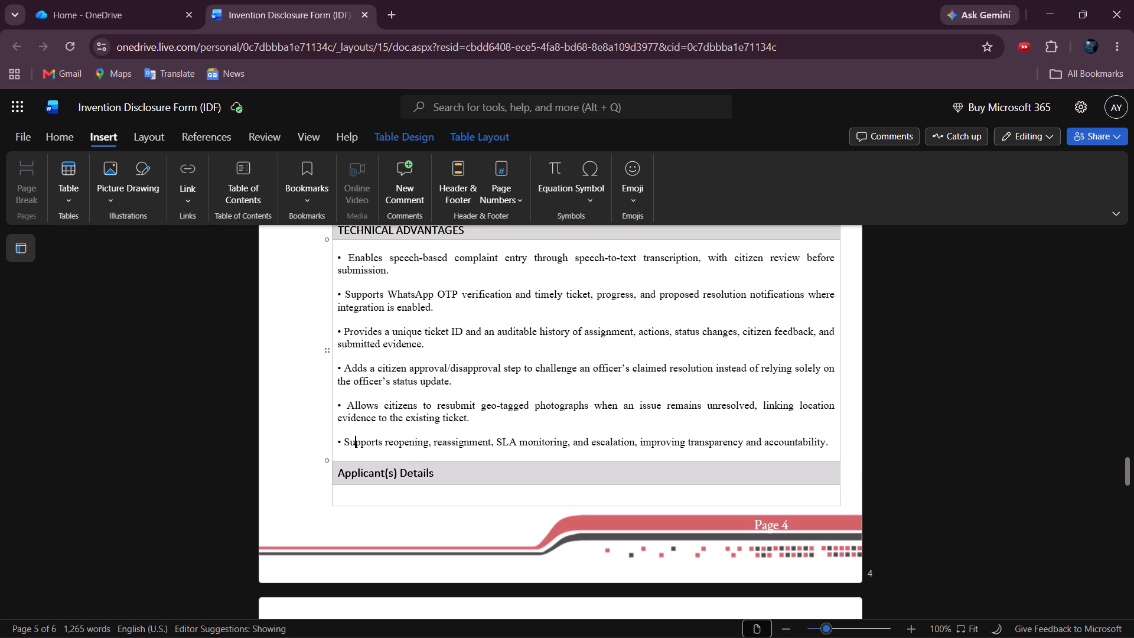
pyautogui.click(825, 441)
pyautogui.press('Right')
pyautogui.press('Return')
pyautogui.press('Return')
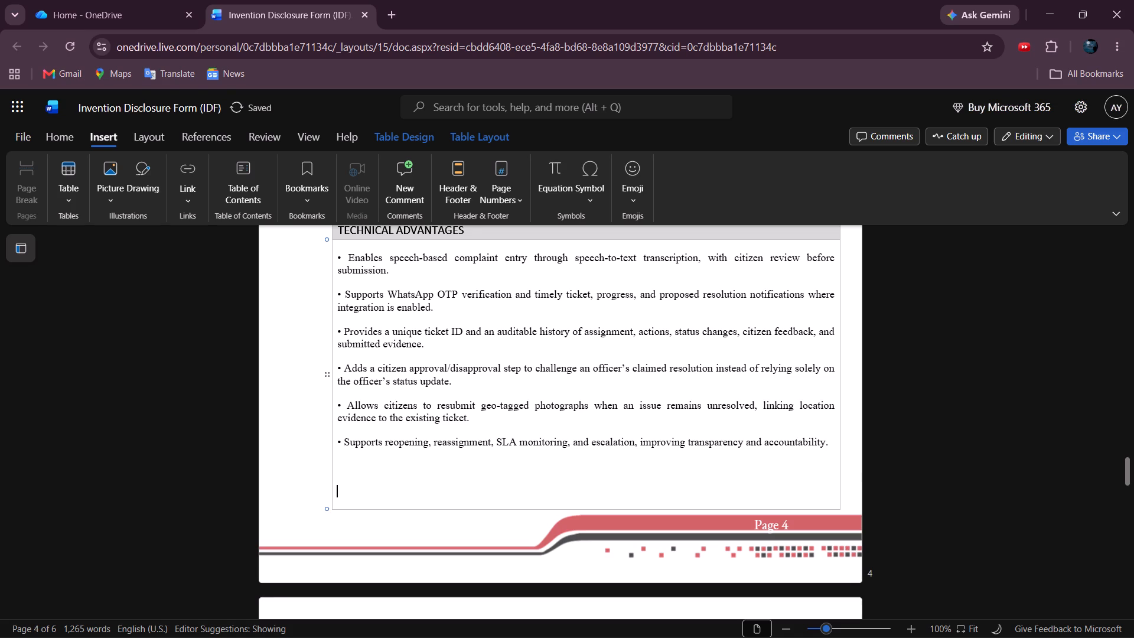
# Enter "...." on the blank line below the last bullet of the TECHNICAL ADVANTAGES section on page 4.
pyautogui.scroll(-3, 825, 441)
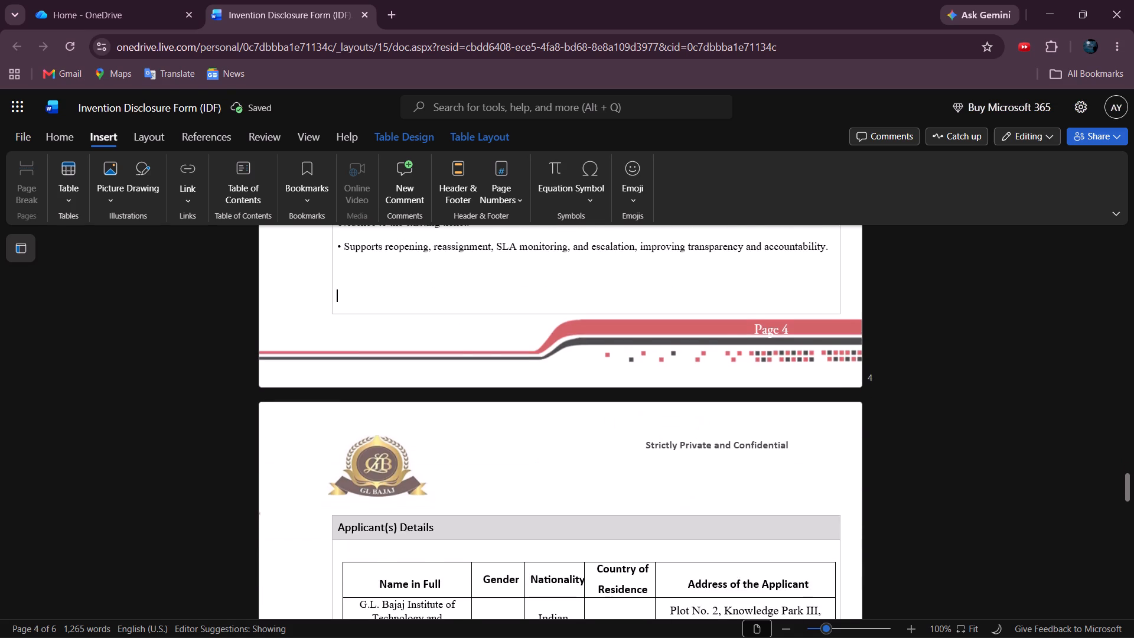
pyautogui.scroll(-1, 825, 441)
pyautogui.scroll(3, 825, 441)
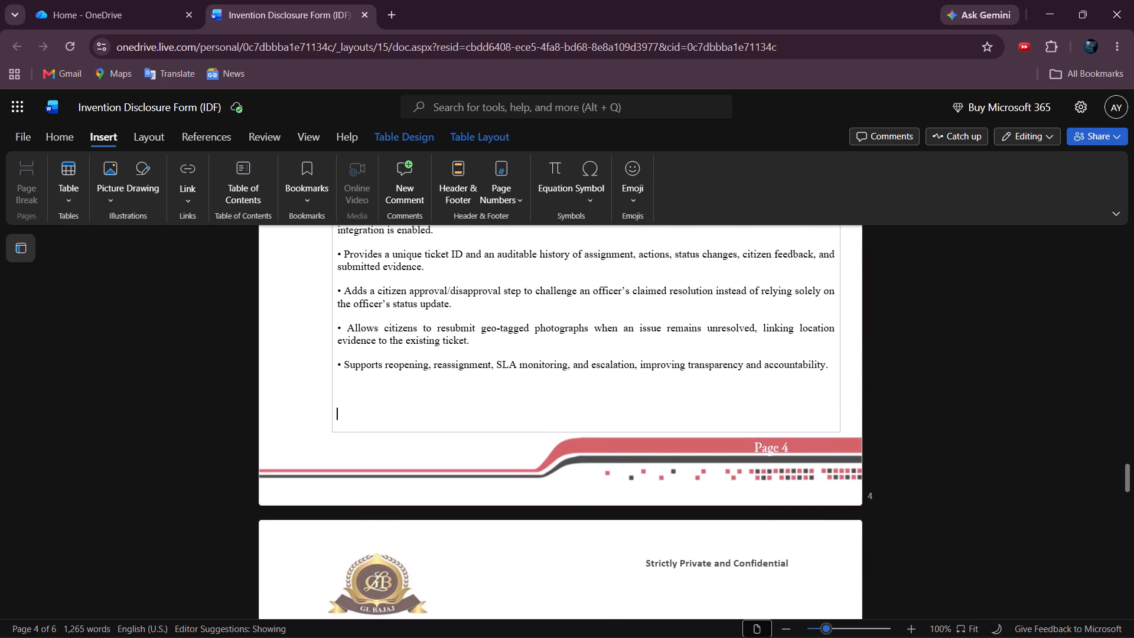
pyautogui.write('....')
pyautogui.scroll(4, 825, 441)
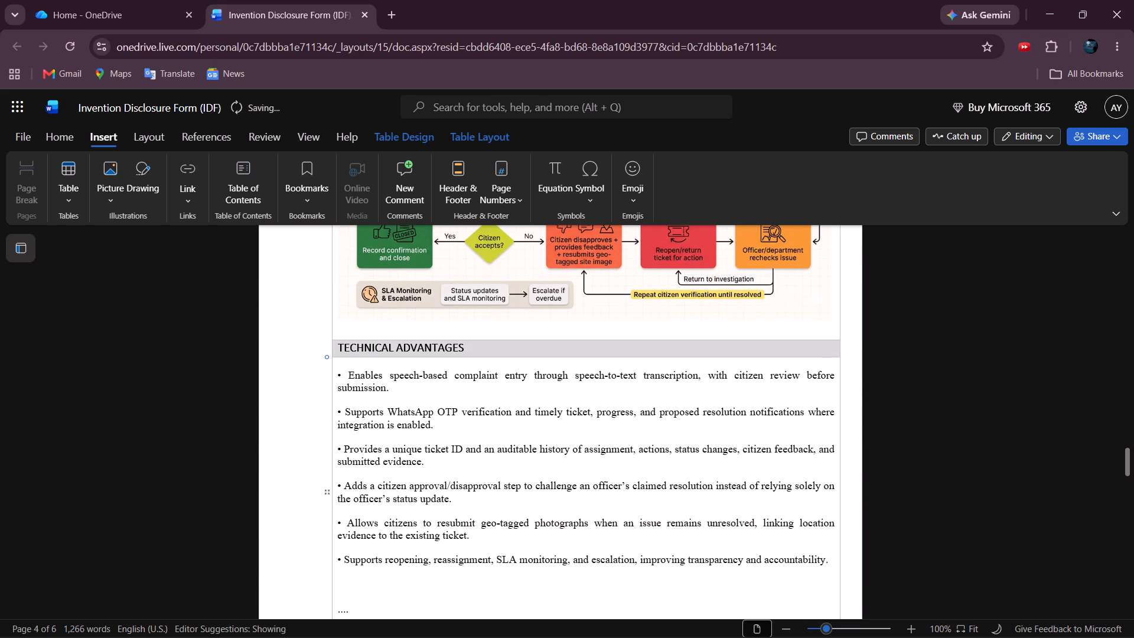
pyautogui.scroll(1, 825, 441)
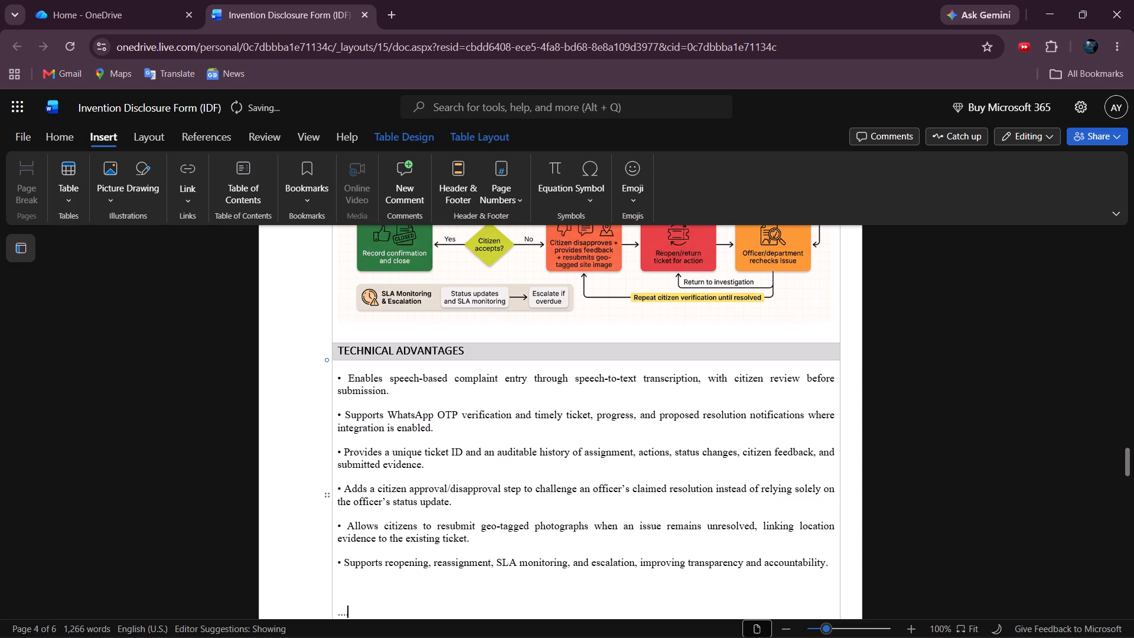
# Examine the page breaks, section headings and tables throughout the form in the print preview, and close it without saving a PDF.
pyautogui.hotkey('ctrl', 'p')
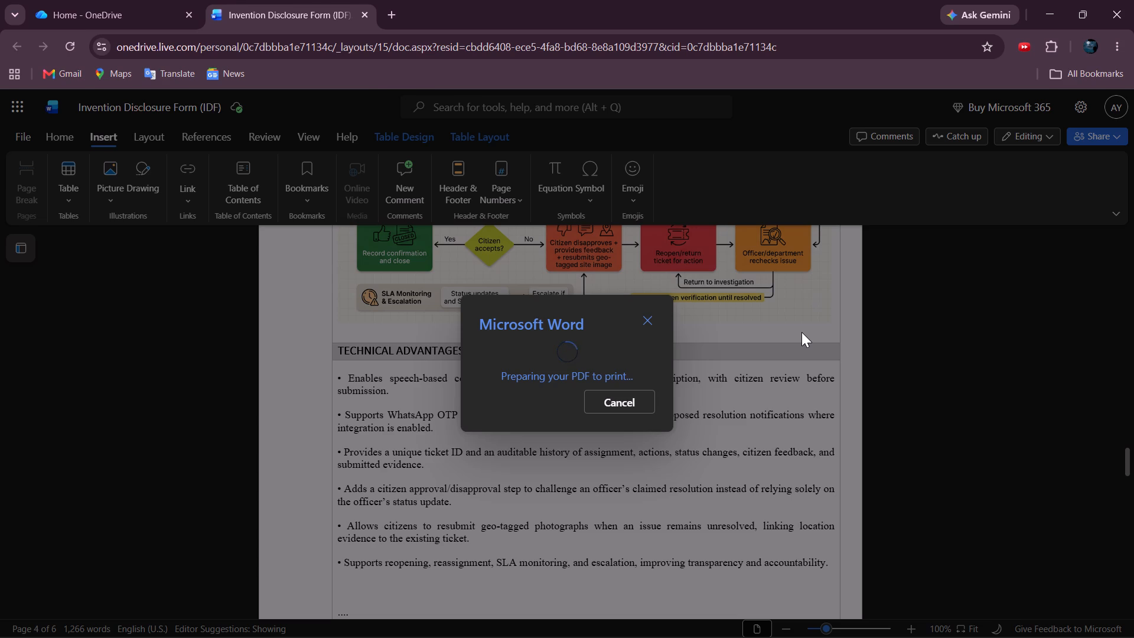
pyautogui.scroll(-2, 546, 393)
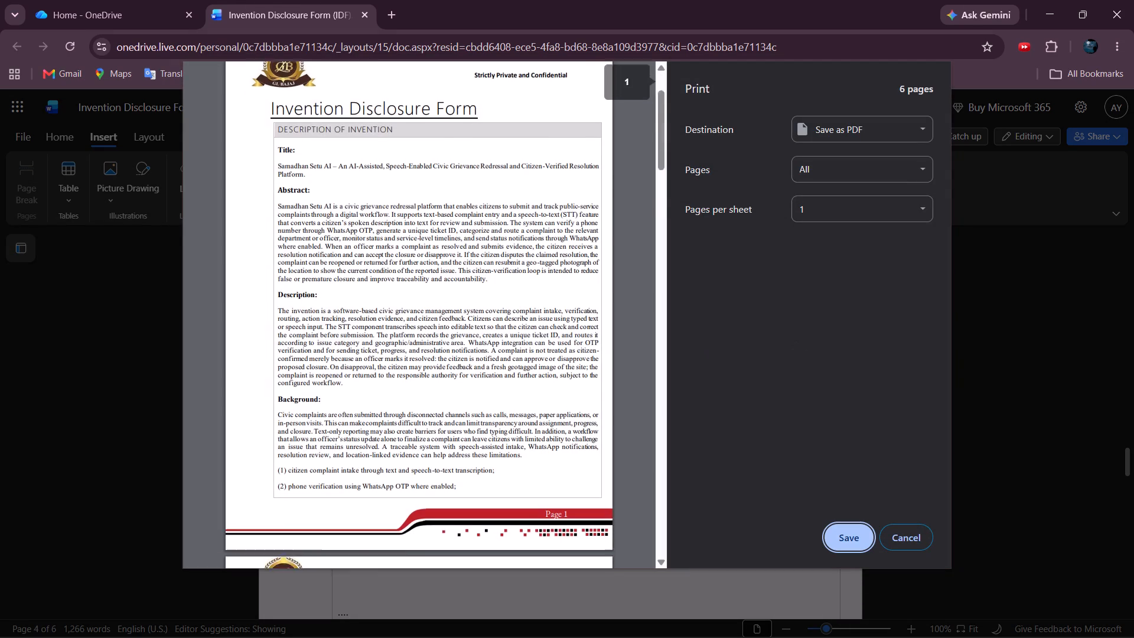
pyautogui.scroll(-8, 546, 393)
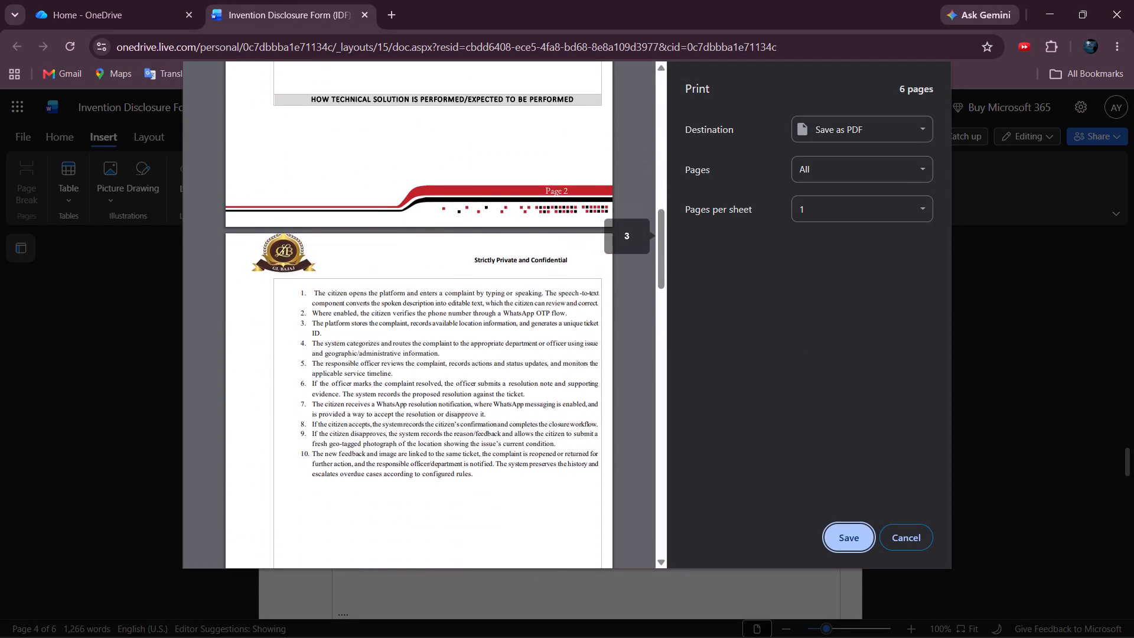
pyautogui.scroll(-7, 546, 393)
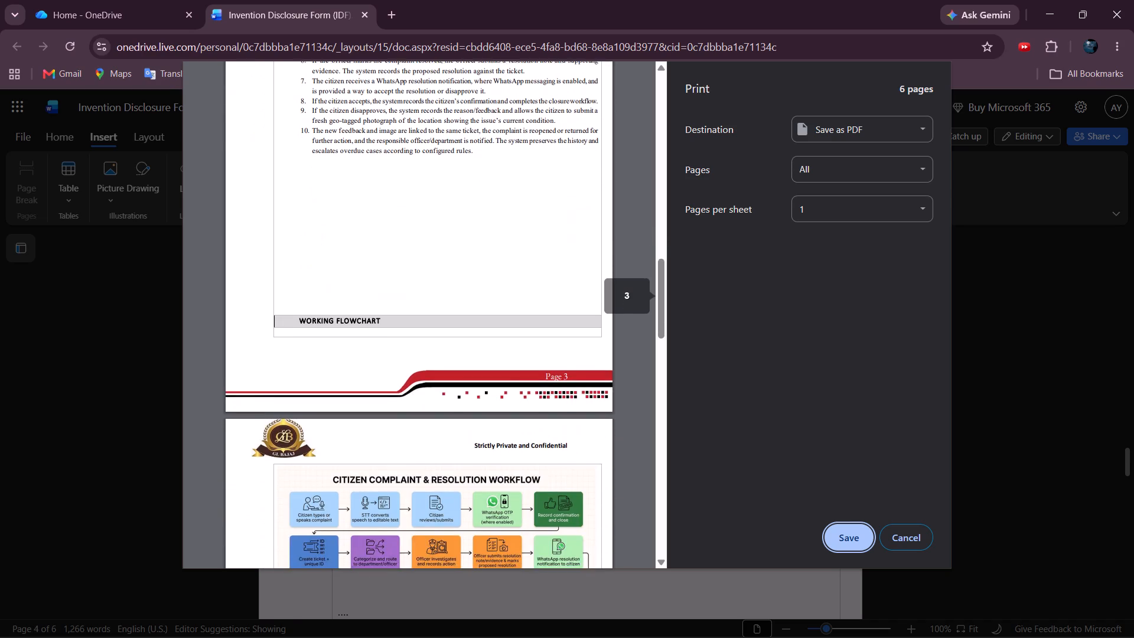
pyautogui.scroll(-5, 546, 393)
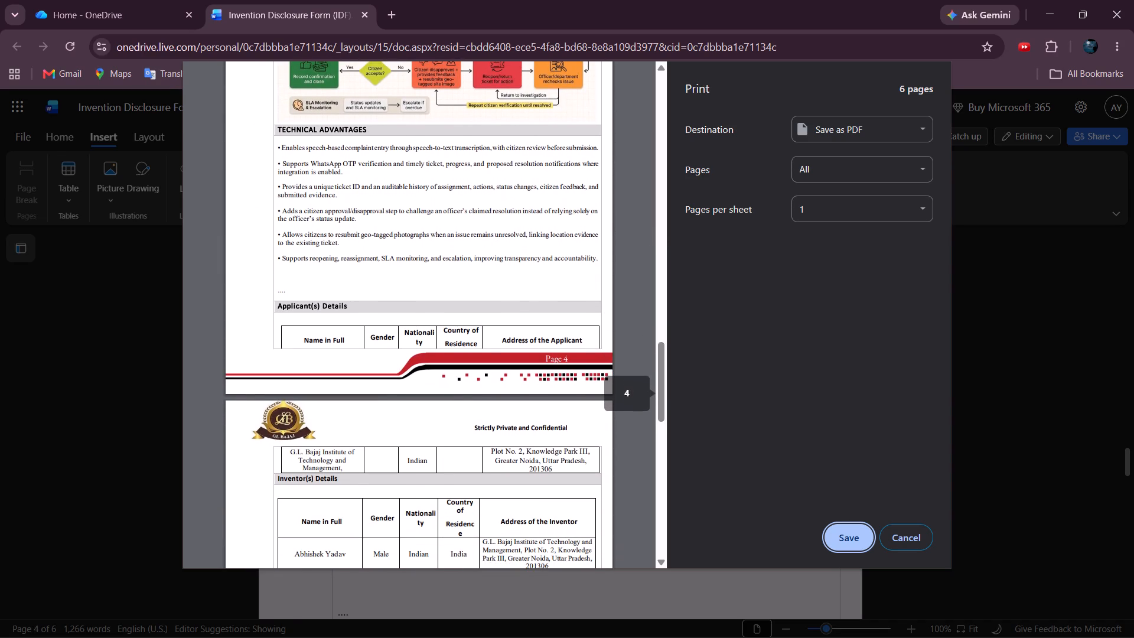
pyautogui.scroll(5, 546, 393)
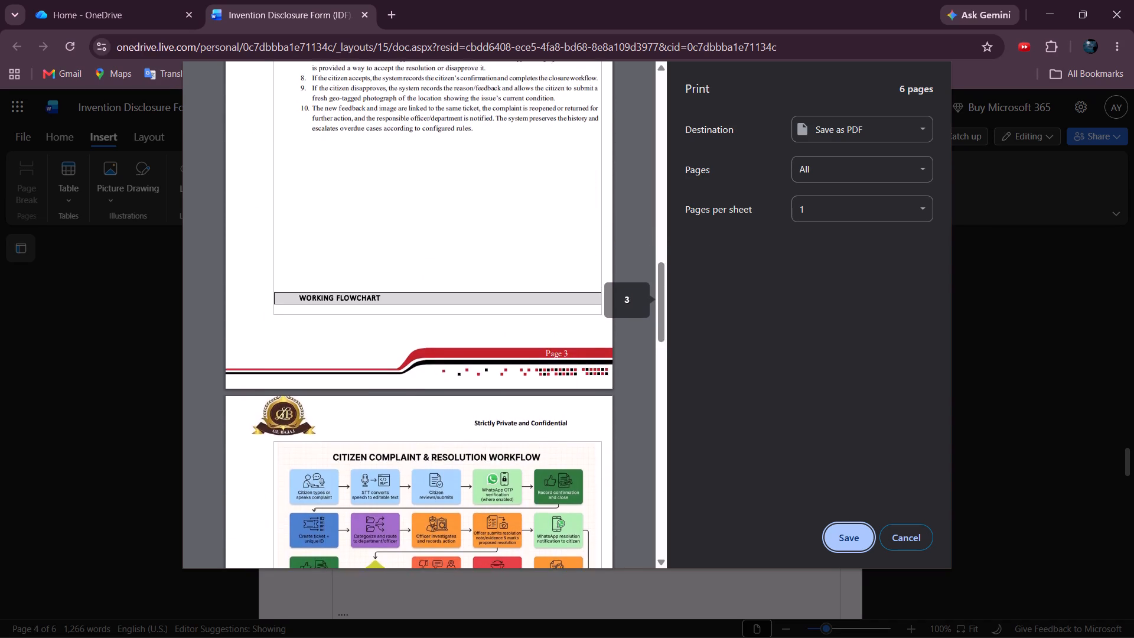
pyautogui.scroll(6, 546, 393)
pyautogui.scroll(-4, 546, 393)
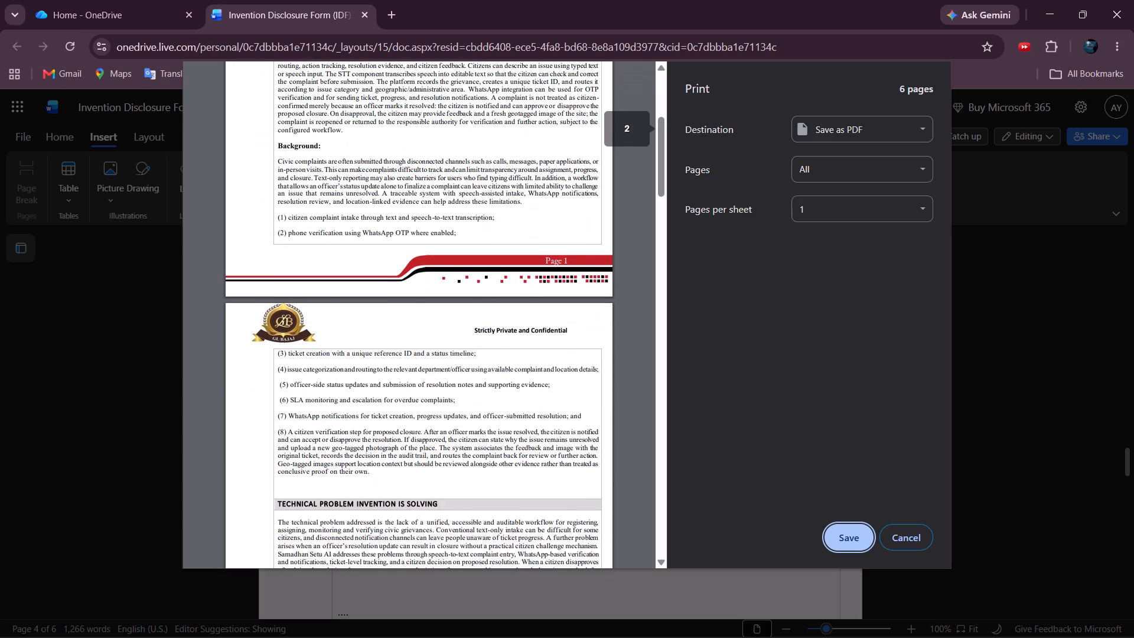
pyautogui.scroll(-15, 546, 393)
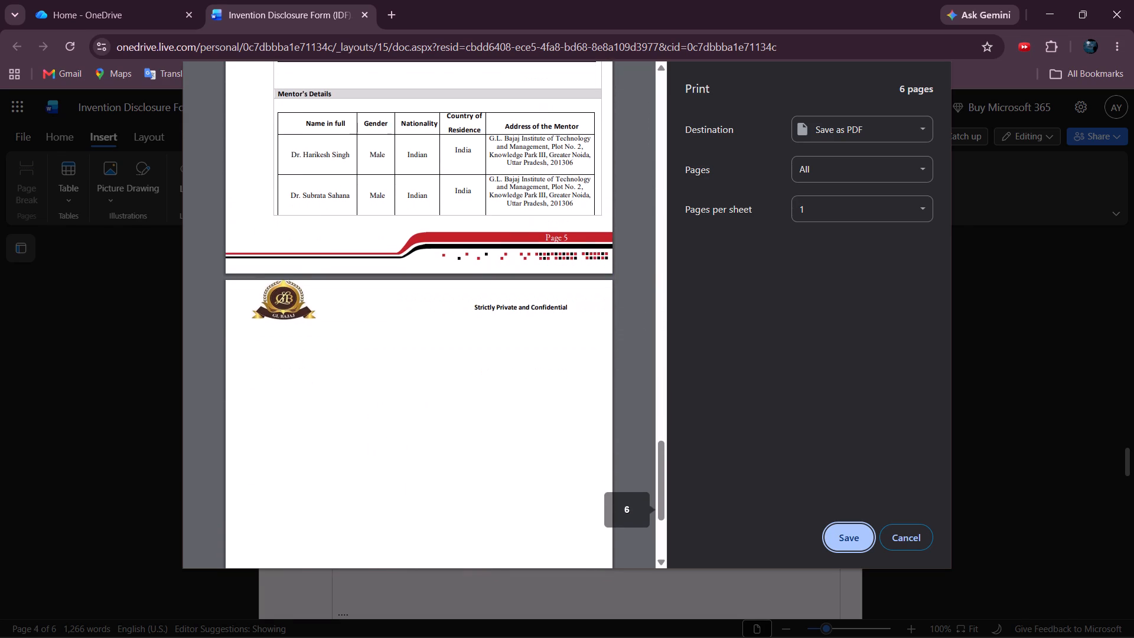
pyautogui.scroll(7, 546, 393)
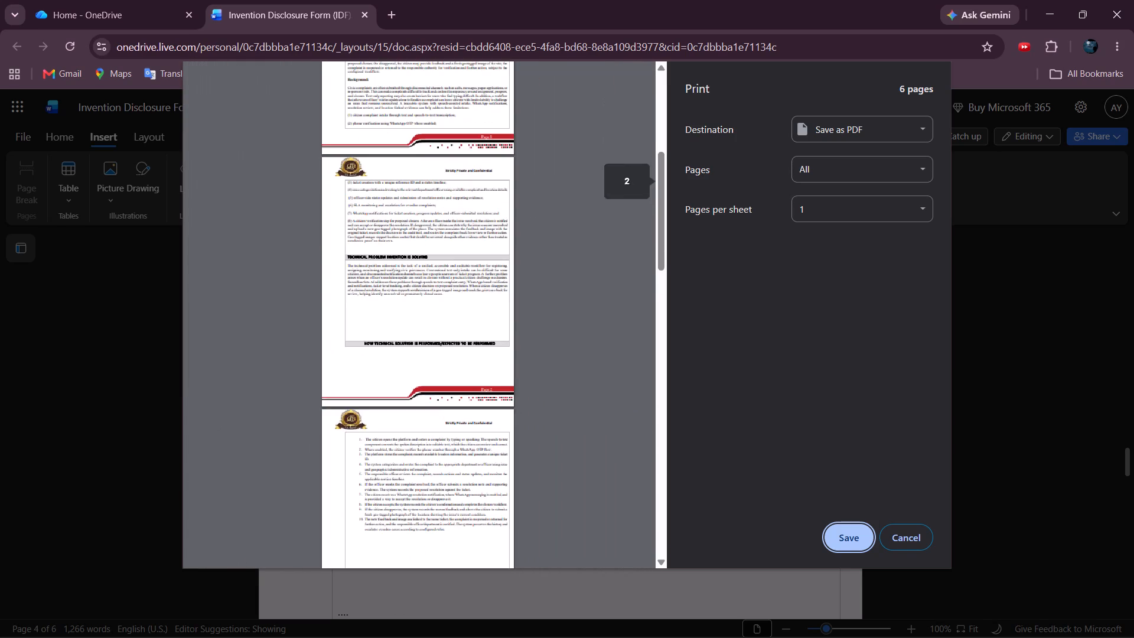
pyautogui.click(906, 534)
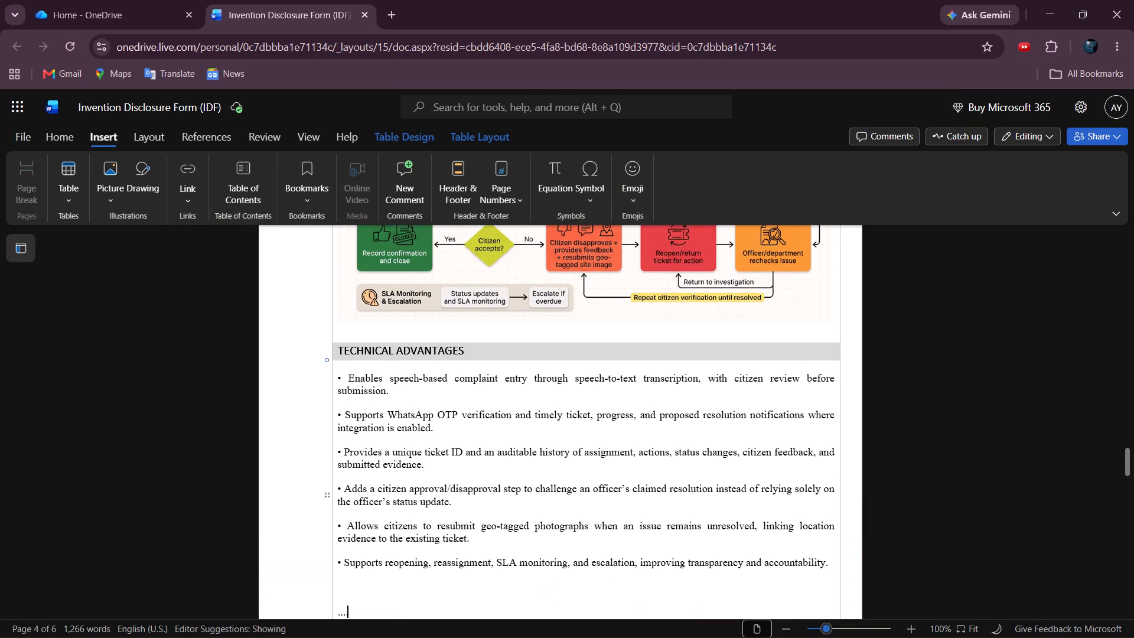
# Delete the four dots and one blank line below the last TECHNICAL ADVANTAGES bullet.
pyautogui.press('BackSpace')
pyautogui.press('BackSpace')
pyautogui.press('BackSpace')
pyautogui.press('BackSpace')
pyautogui.press('BackSpace')
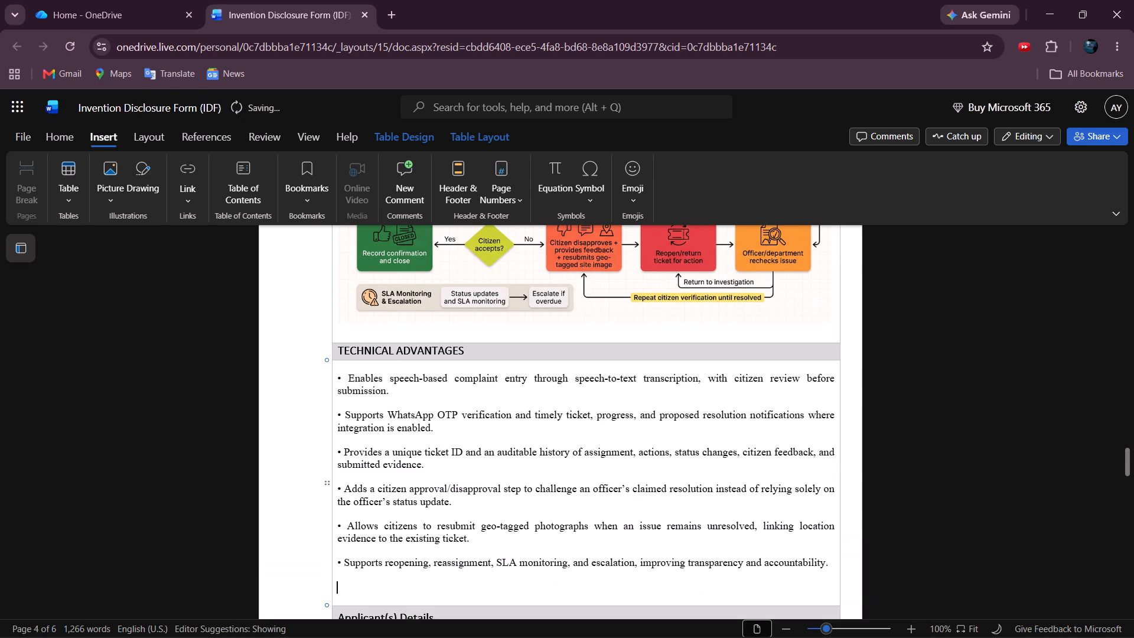
# Check the document's save status and file location.
pyautogui.scroll(3, 652, 331)
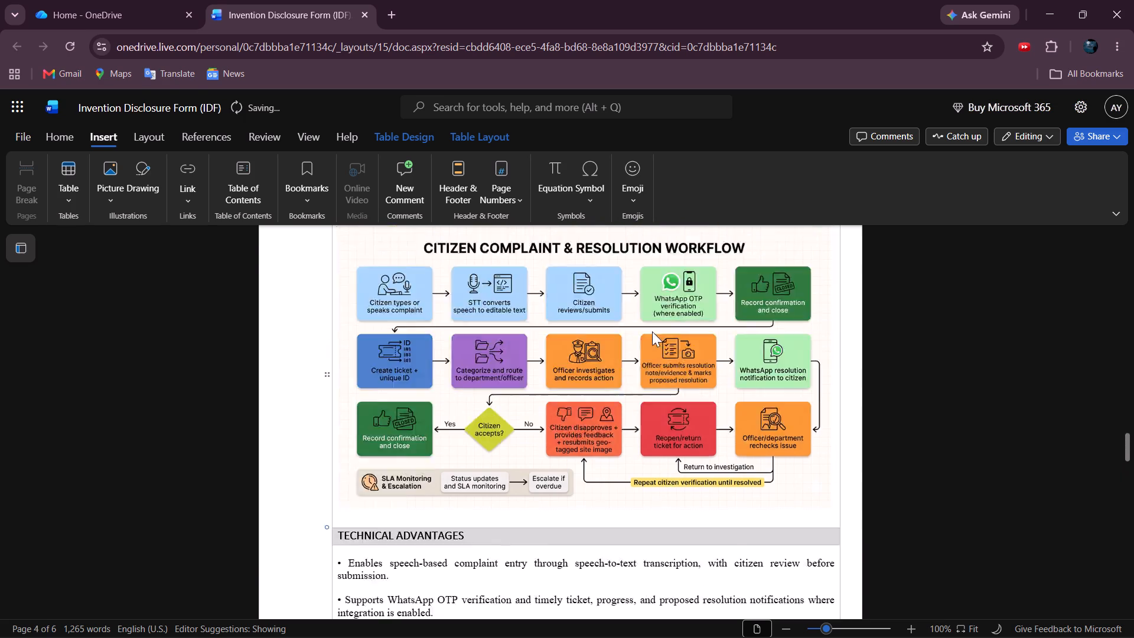
pyautogui.scroll(7, 652, 331)
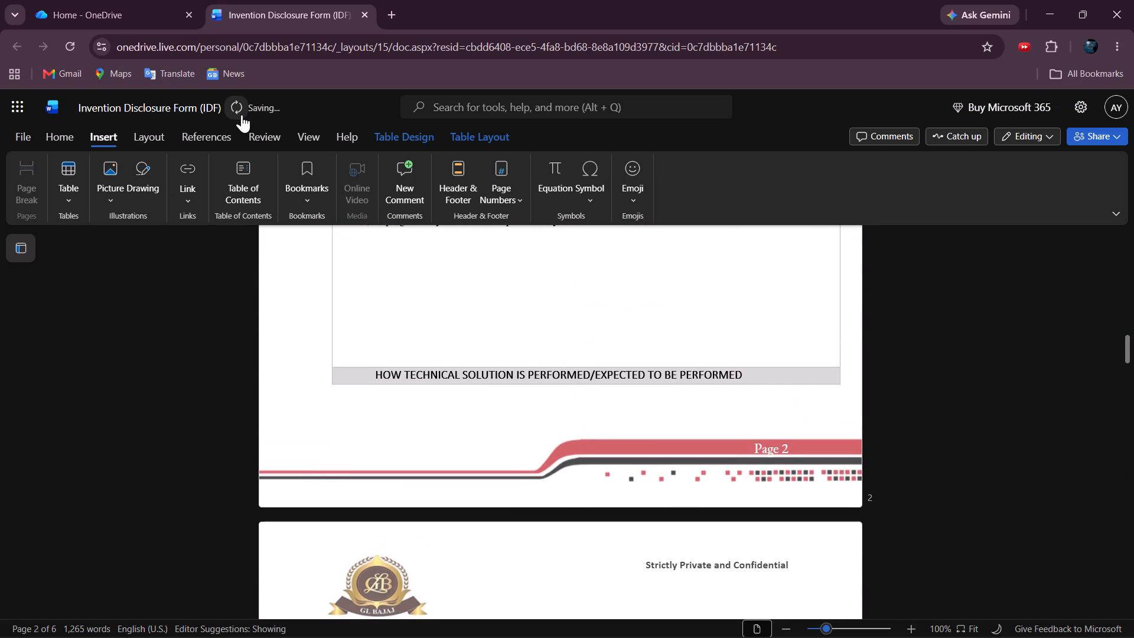
pyautogui.click(242, 115)
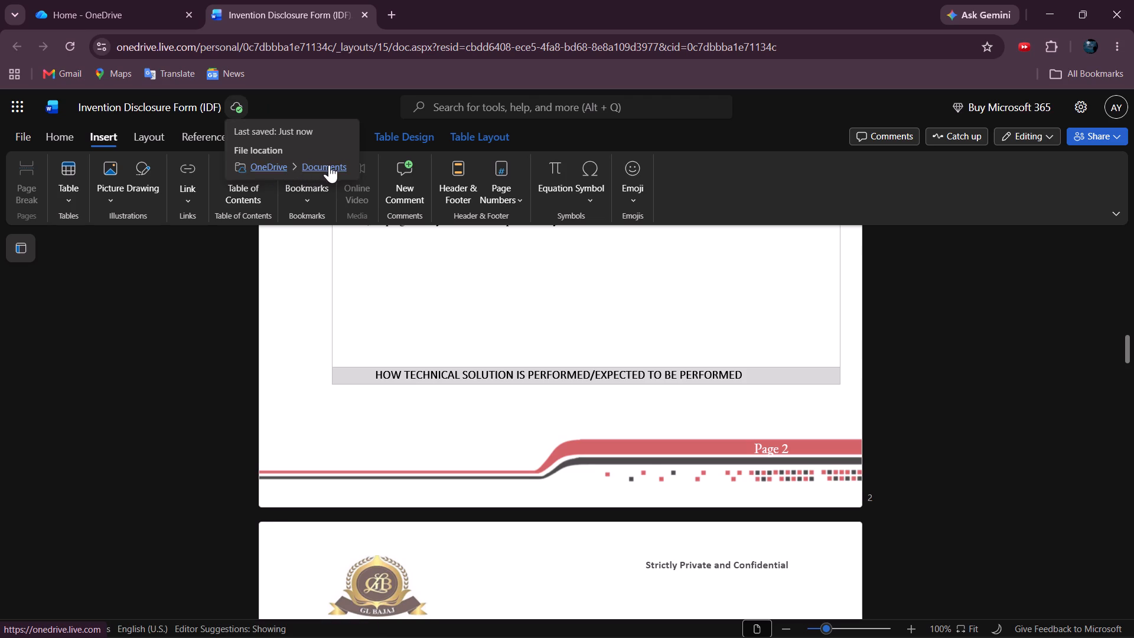
pyautogui.click(162, 295)
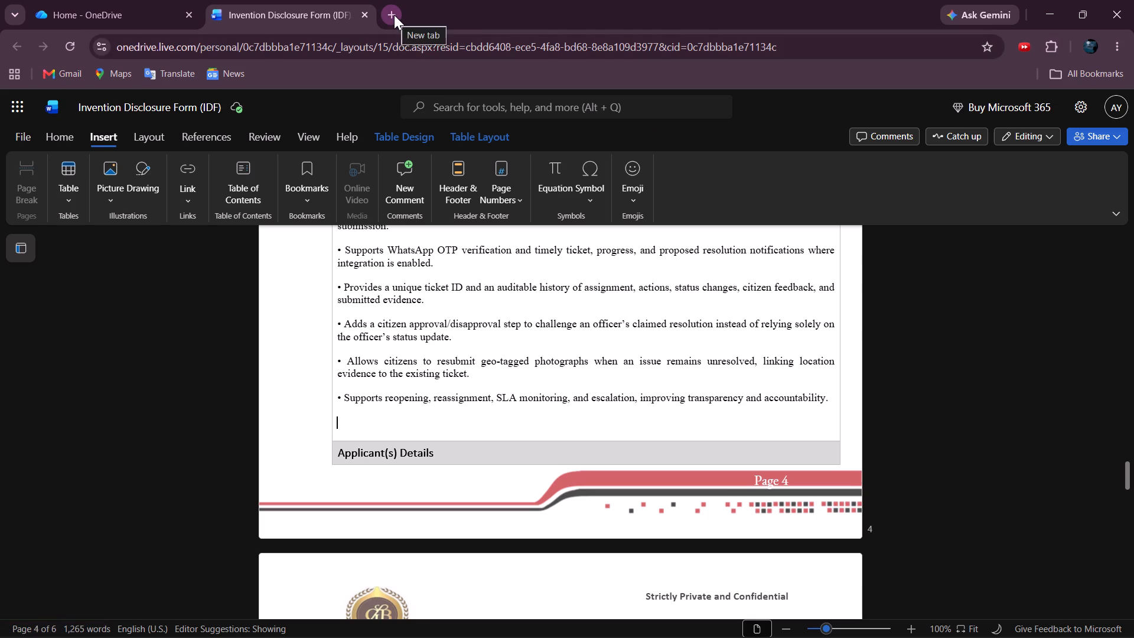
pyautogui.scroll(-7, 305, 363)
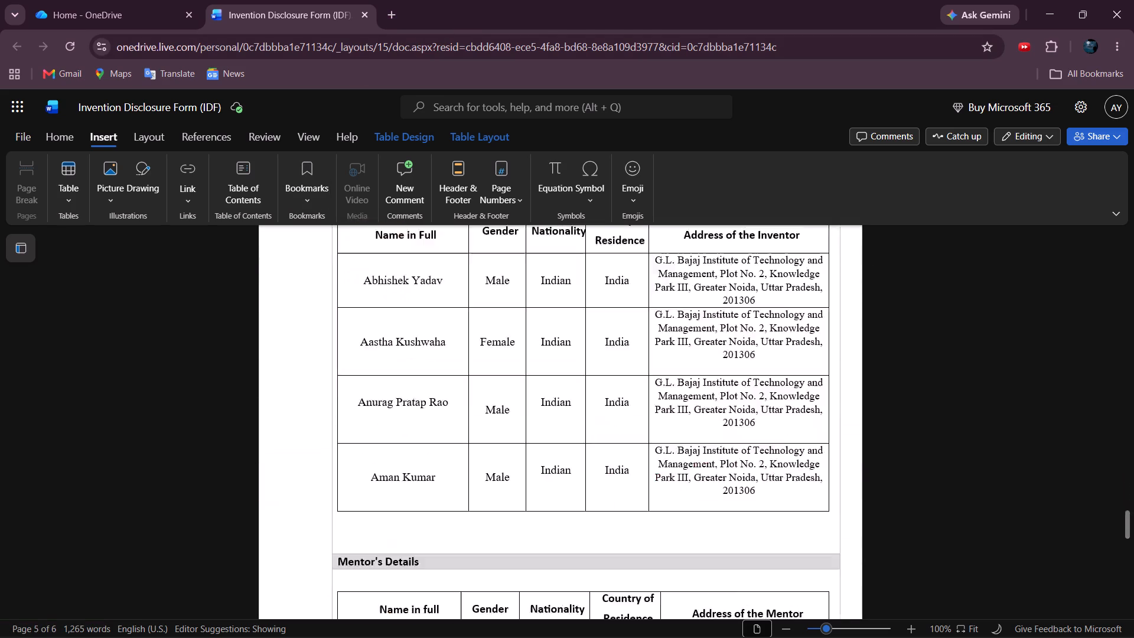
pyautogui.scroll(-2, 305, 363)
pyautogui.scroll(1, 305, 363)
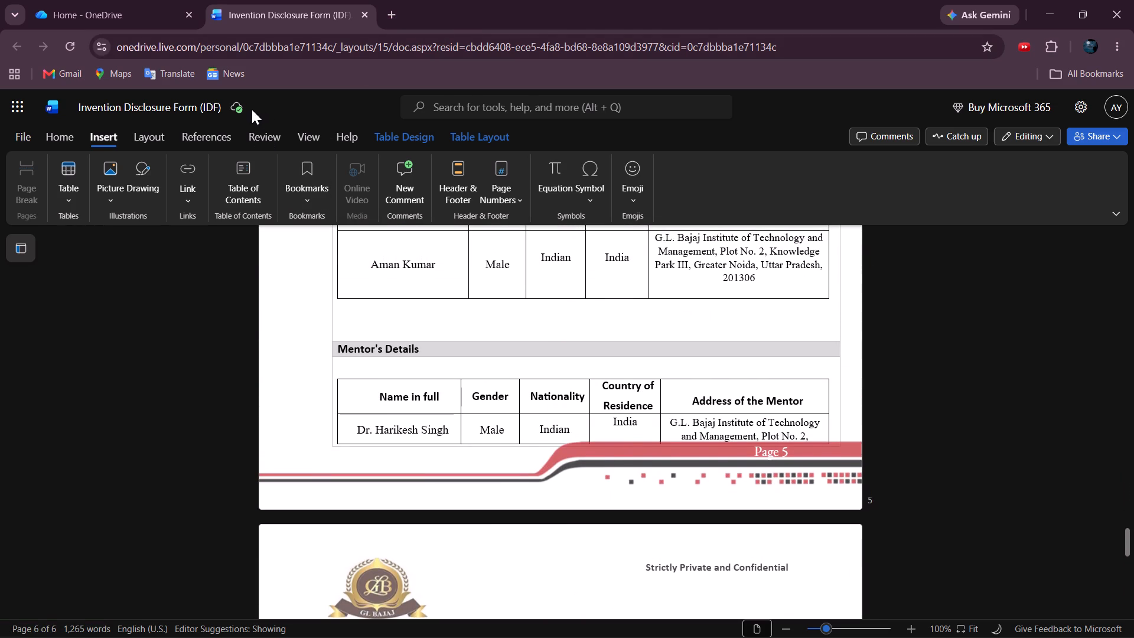
# Switch to File Explorer, look for the Invention Disclosure Form file in the OneDrive Documents folder, and return to the document in the browser.
pyautogui.click(1051, 6)
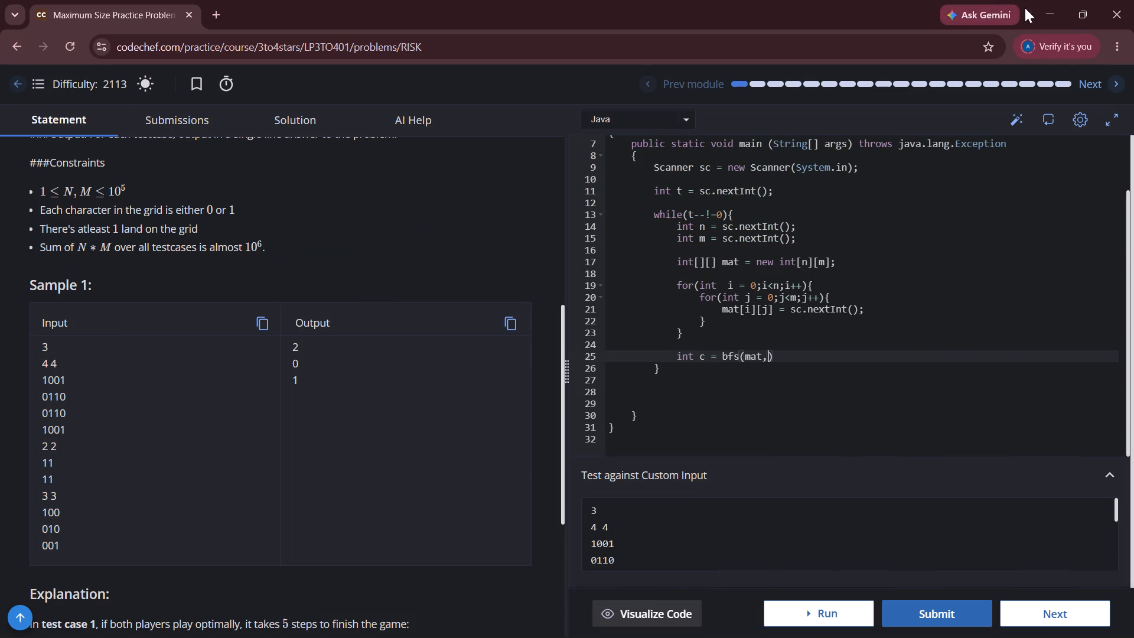
pyautogui.click(1050, 11)
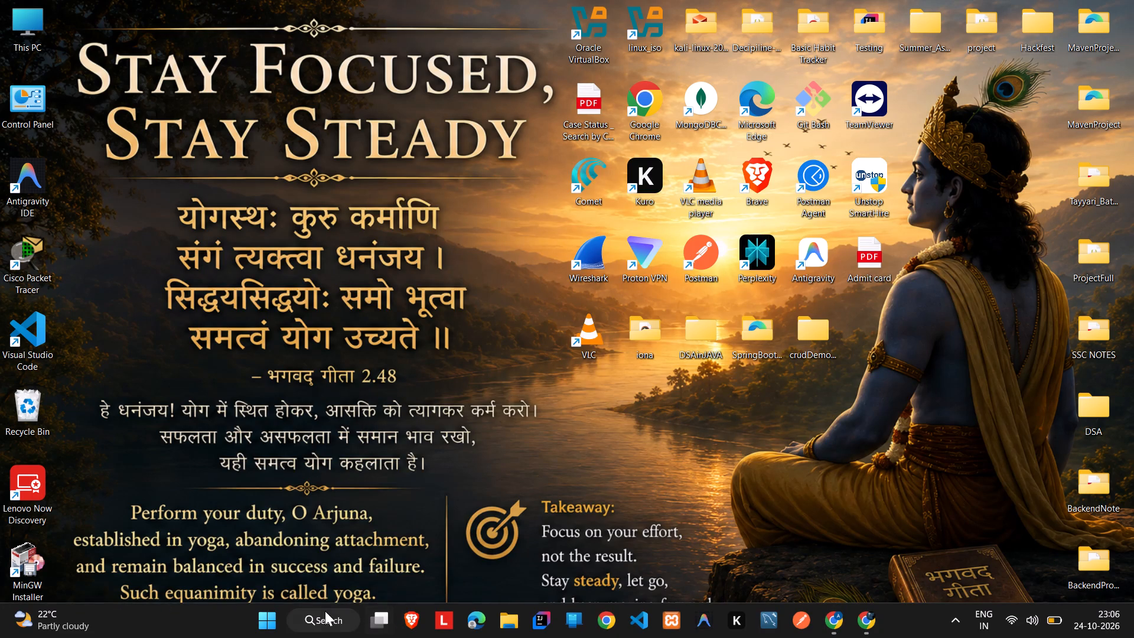
pyautogui.click(513, 623)
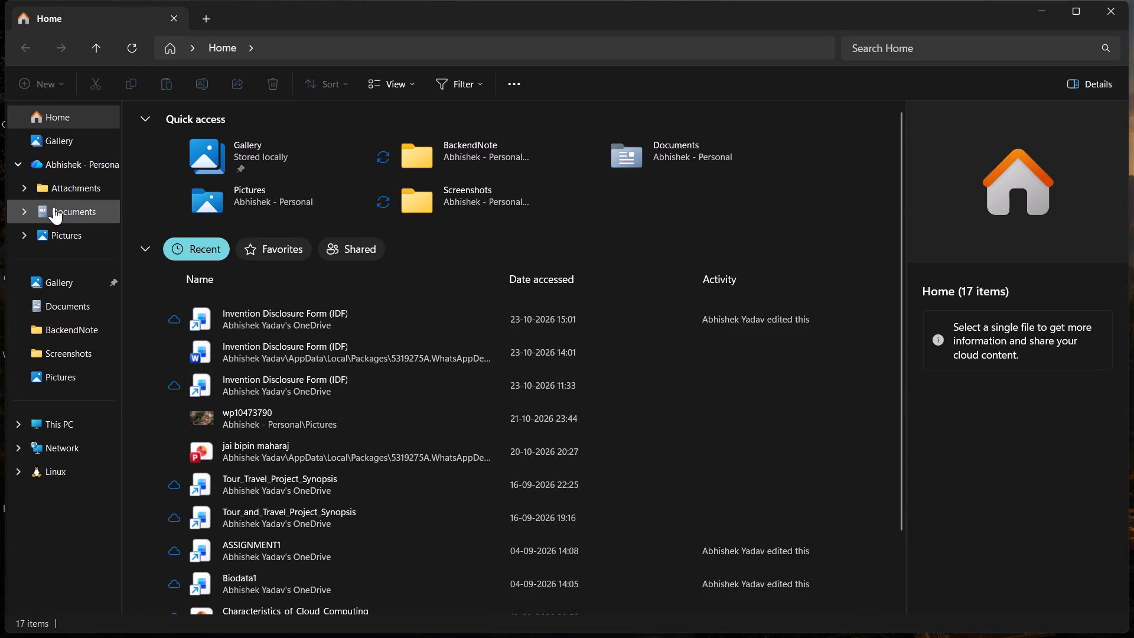
pyautogui.click(54, 209)
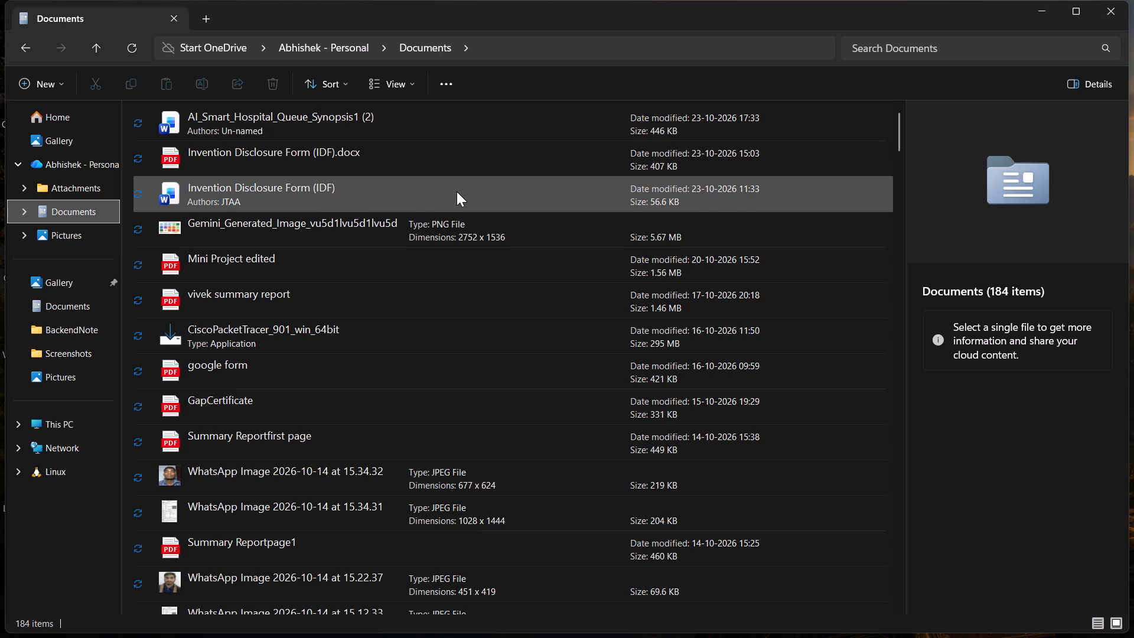
pyautogui.click(1034, 6)
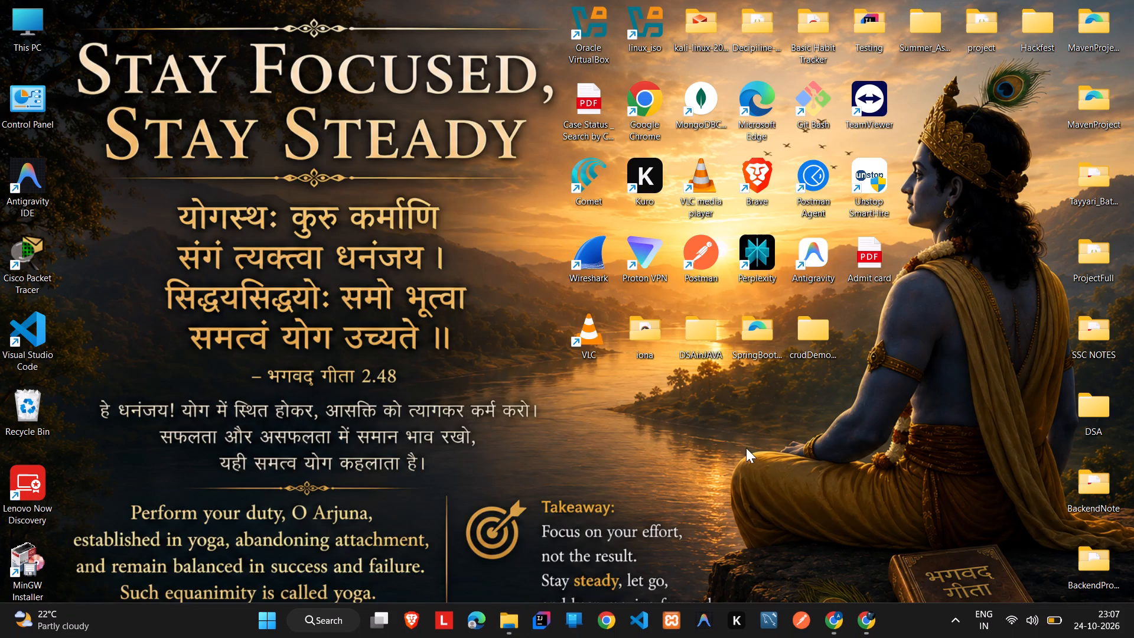
pyautogui.click(876, 630)
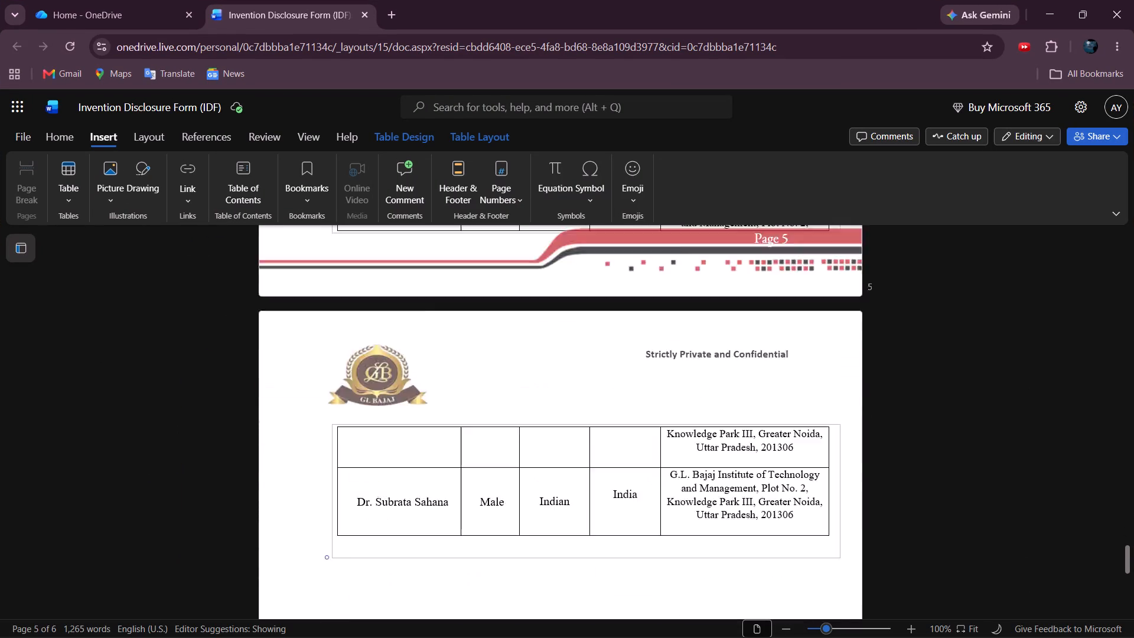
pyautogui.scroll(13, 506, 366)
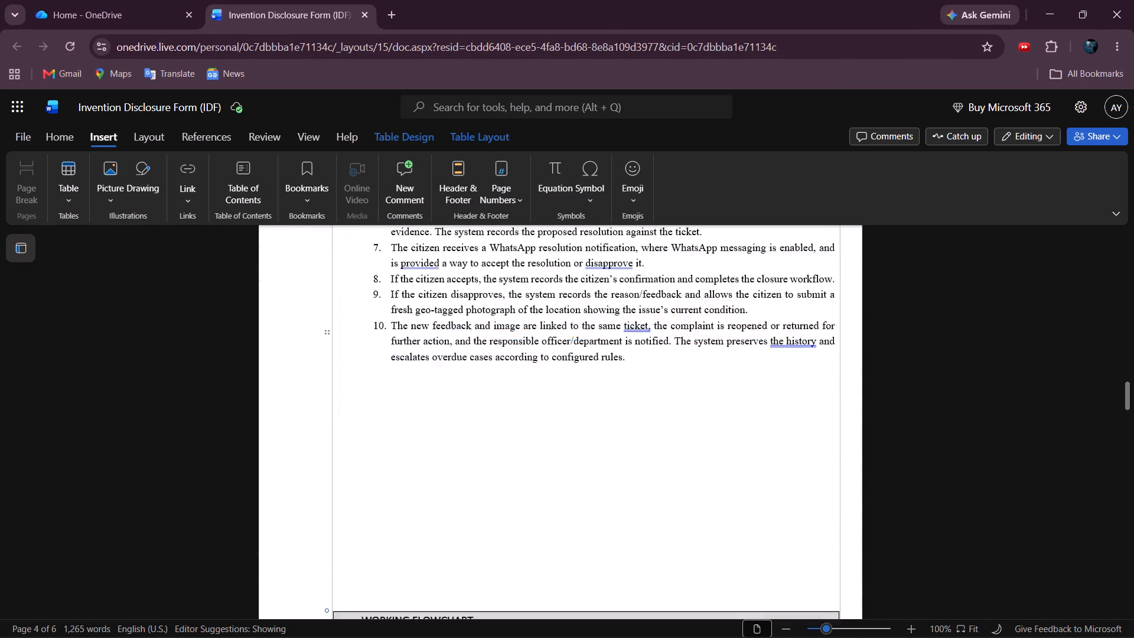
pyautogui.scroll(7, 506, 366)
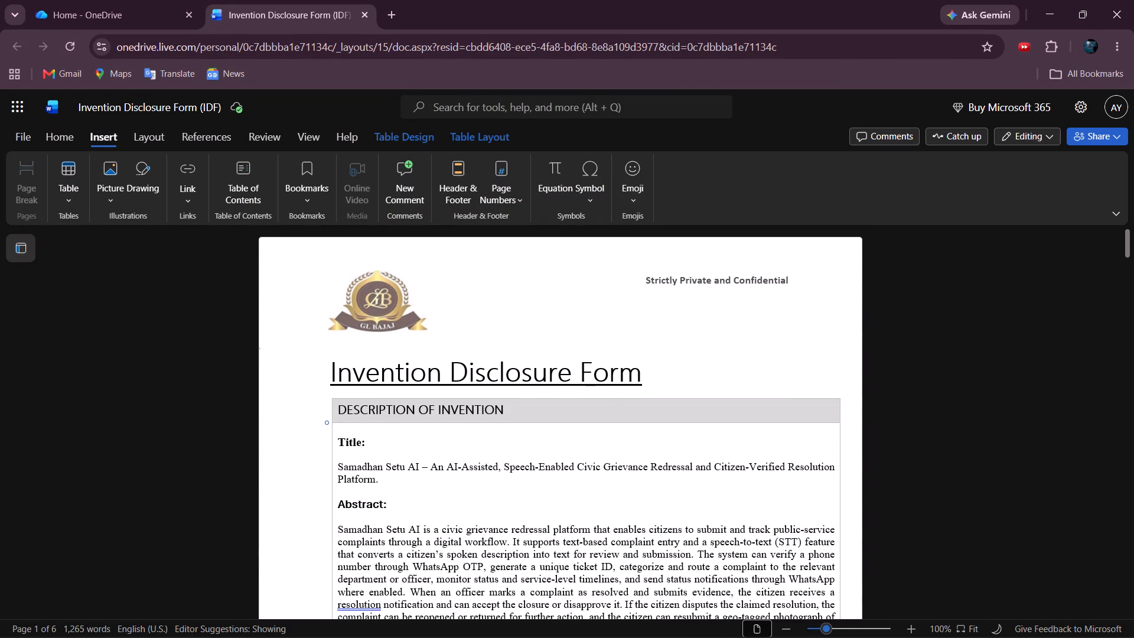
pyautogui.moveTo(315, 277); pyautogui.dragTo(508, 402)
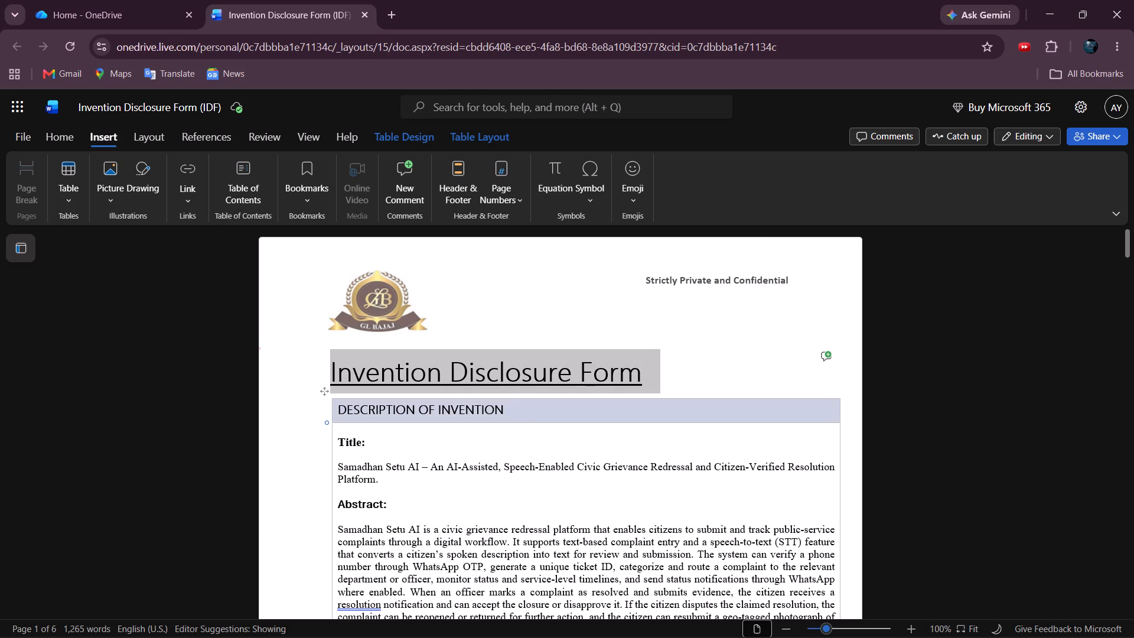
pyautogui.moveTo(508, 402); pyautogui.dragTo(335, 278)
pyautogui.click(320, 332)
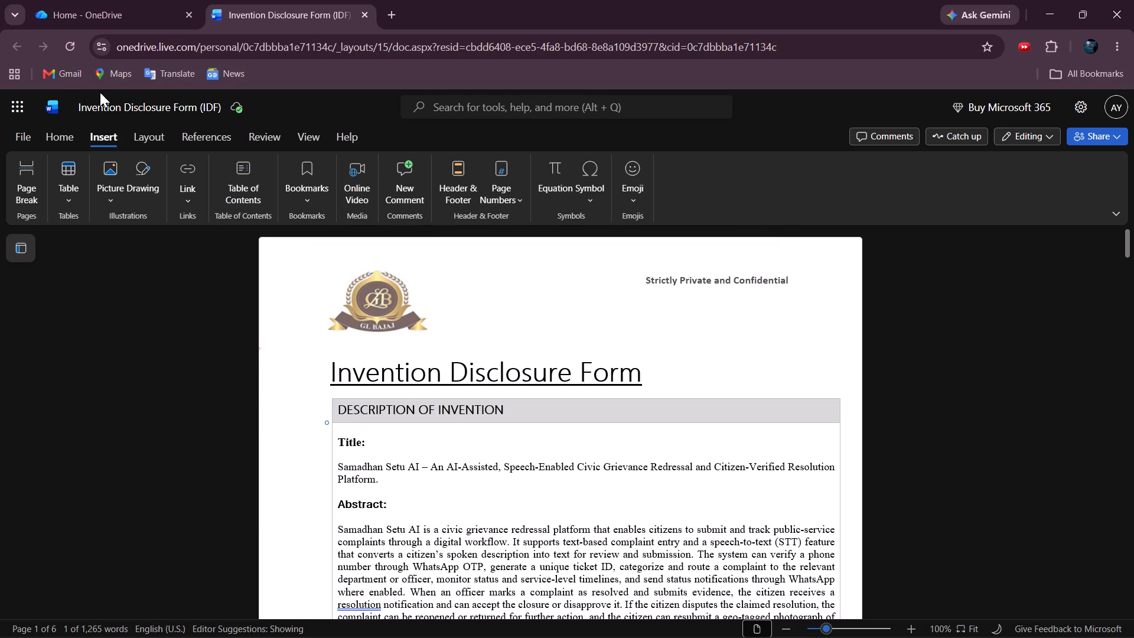
# Open Word's start page from the Microsoft 365 apps and return to the Invention Disclosure Form document.
pyautogui.click(21, 105)
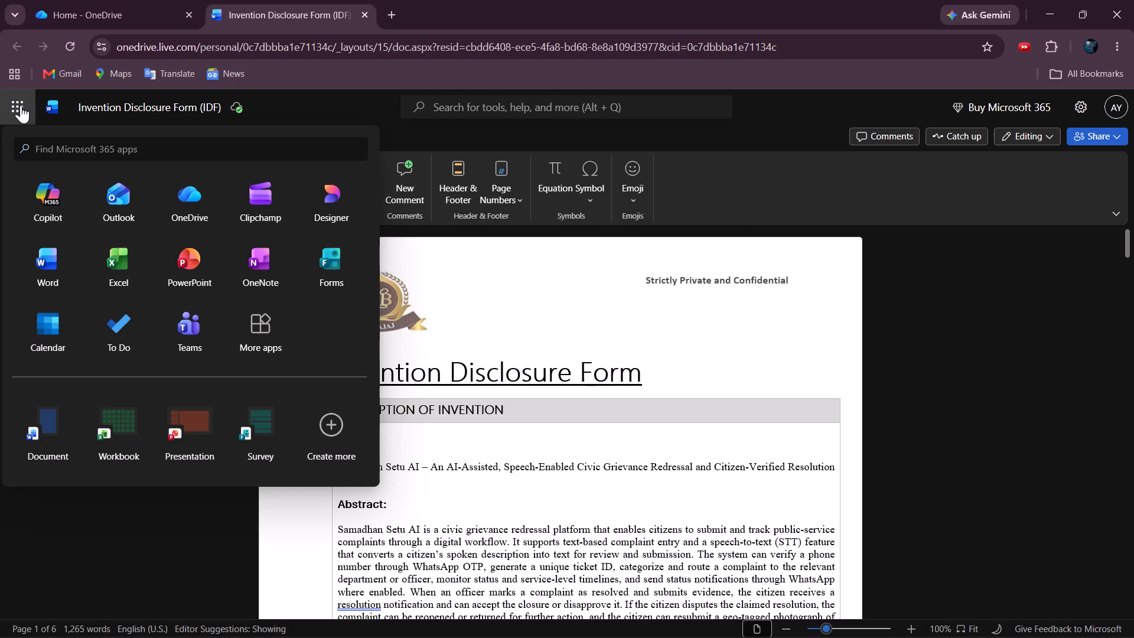
pyautogui.click(53, 263)
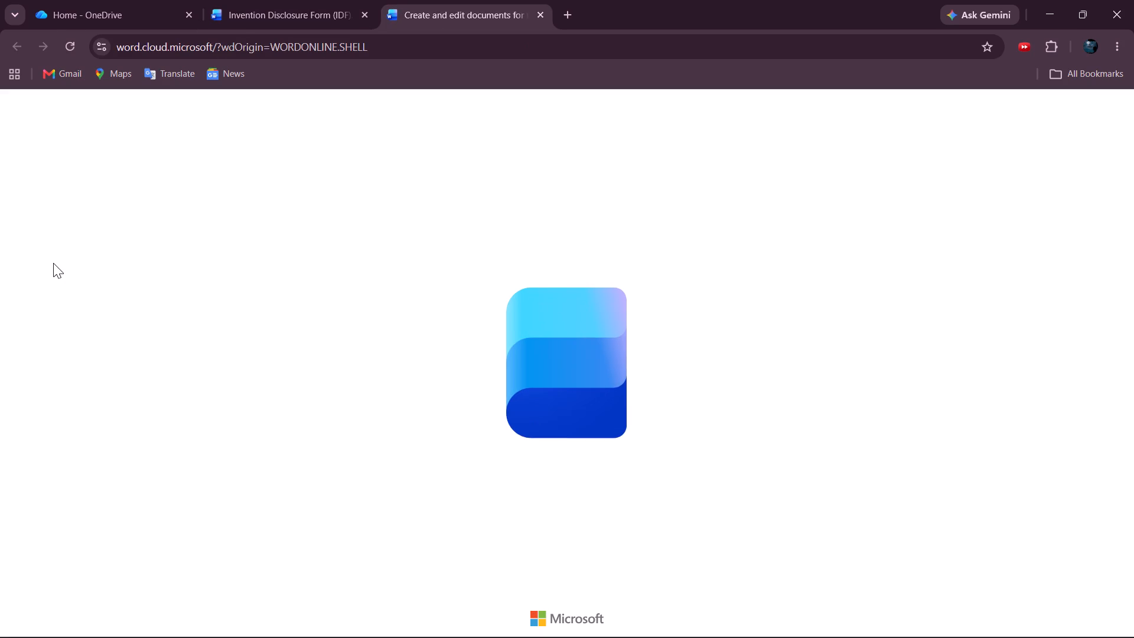
pyautogui.click(286, 19)
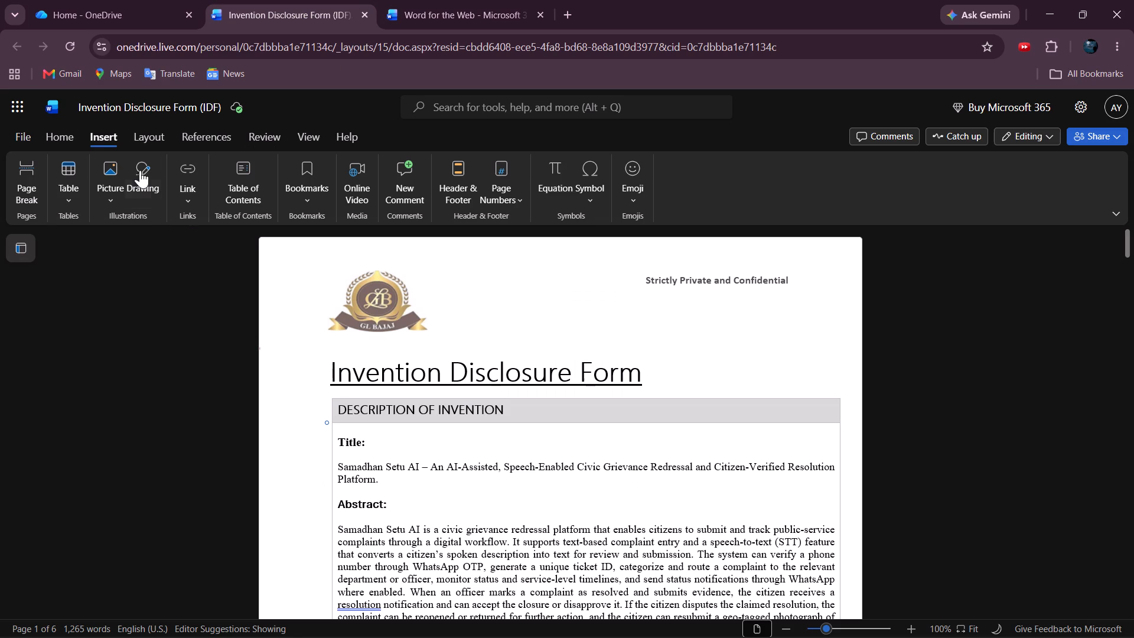
# Open the document's Documents location in OneDrive, dismiss the photos notice, and locate Invention Disclosure Form (IDF).docx under My files.
pyautogui.click(153, 110)
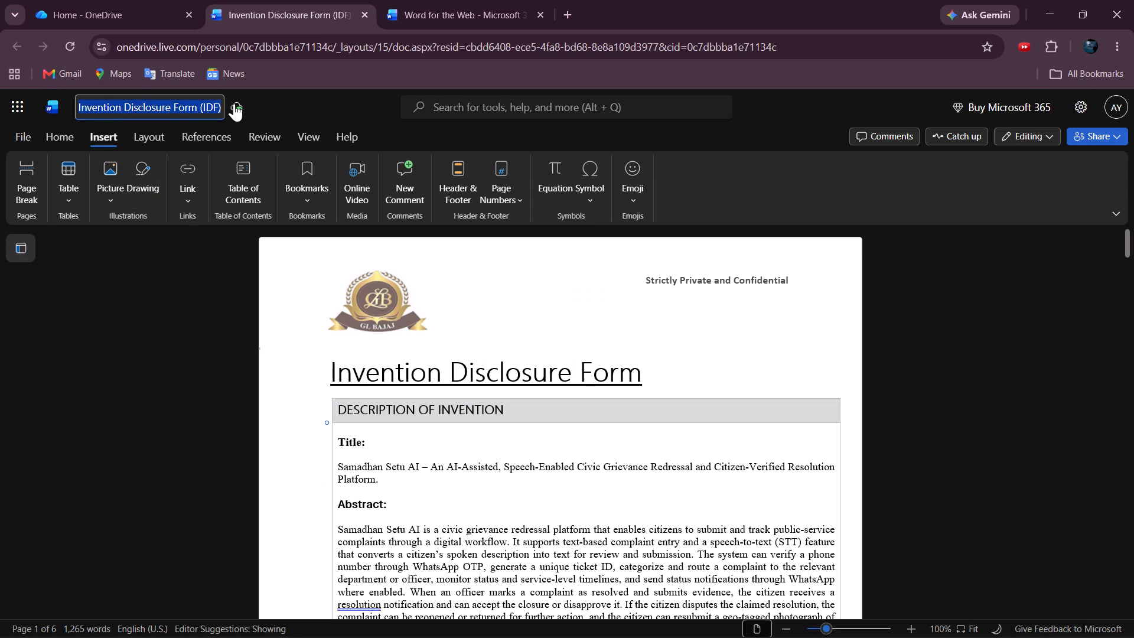
pyautogui.click(233, 108)
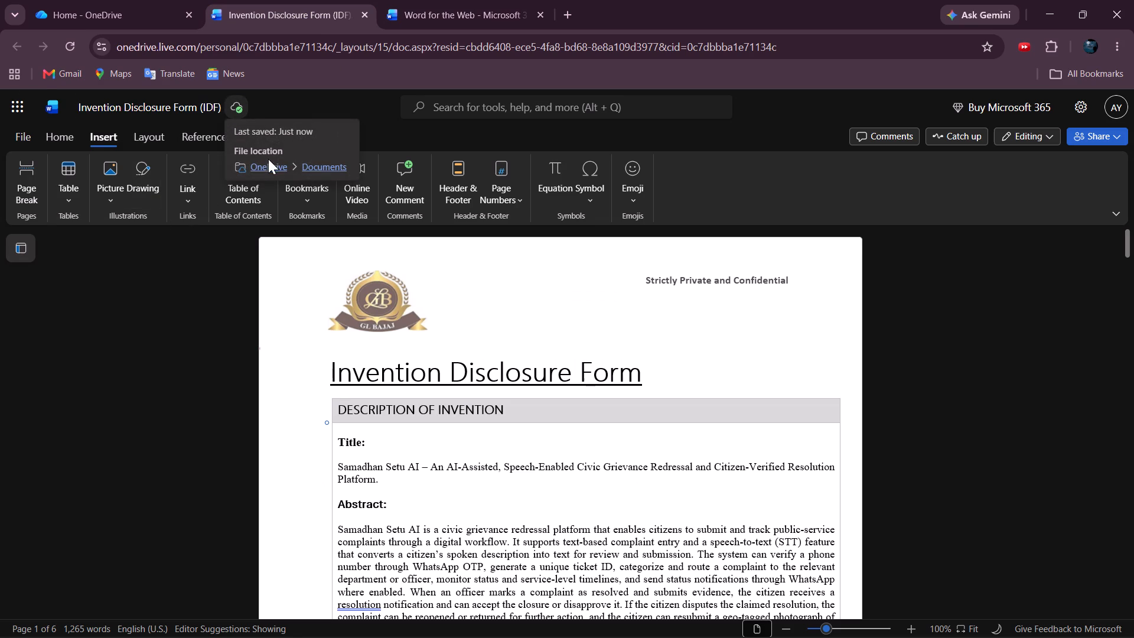
pyautogui.moveTo(306, 134); pyautogui.dragTo(249, 126)
pyautogui.click(316, 170)
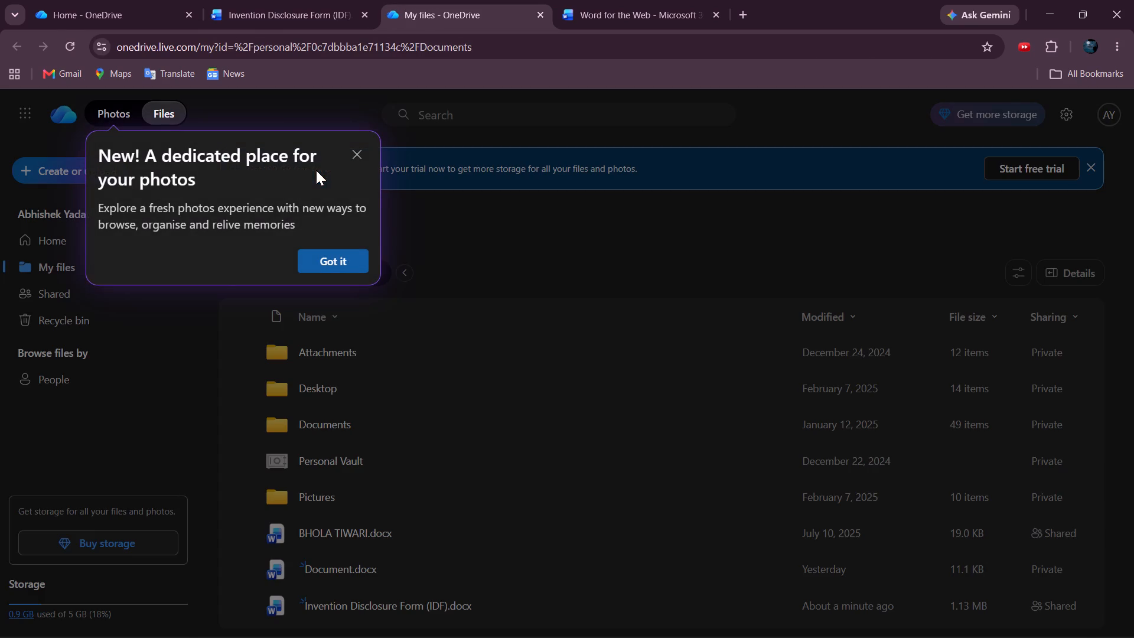
pyautogui.click(360, 154)
pyautogui.scroll(-1, 405, 461)
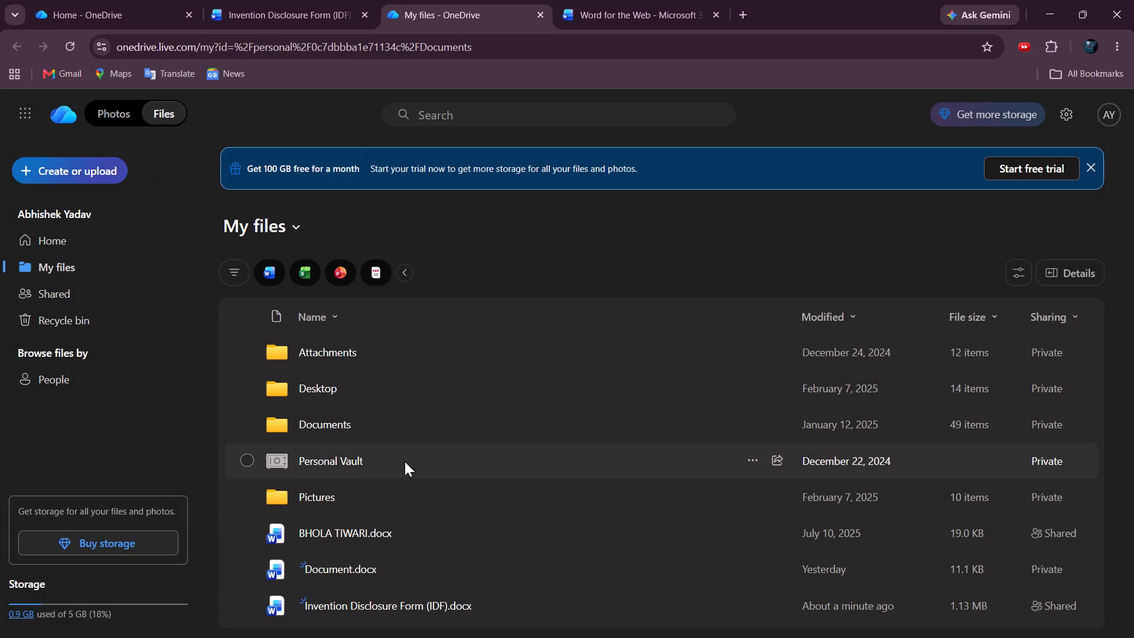
pyautogui.scroll(-2, 405, 461)
pyautogui.click(448, 604)
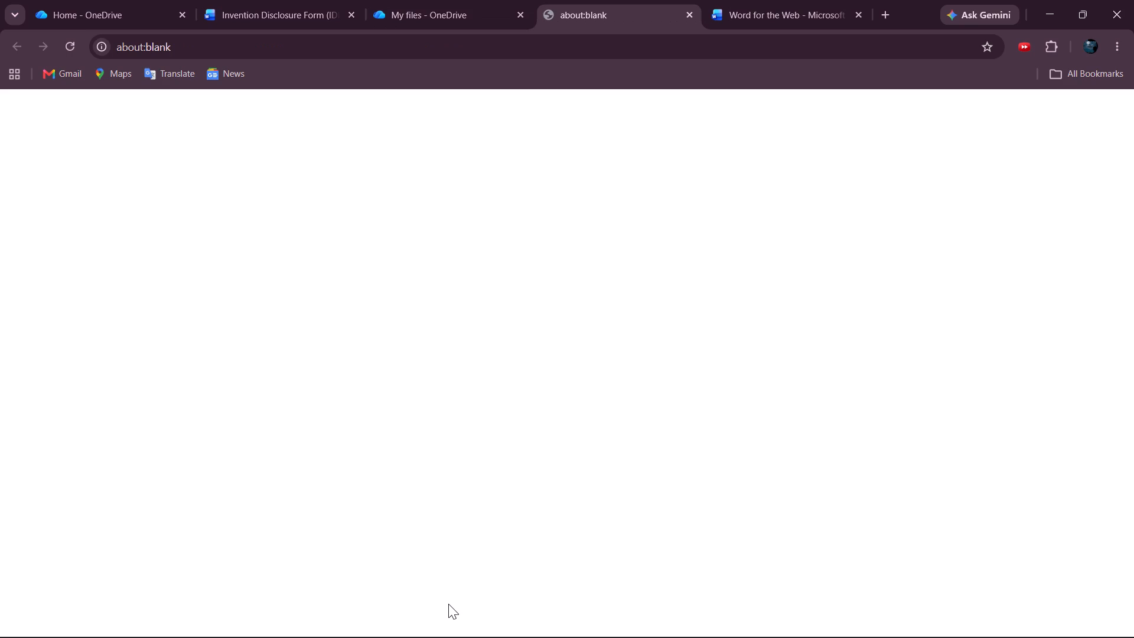
pyautogui.click(452, 18)
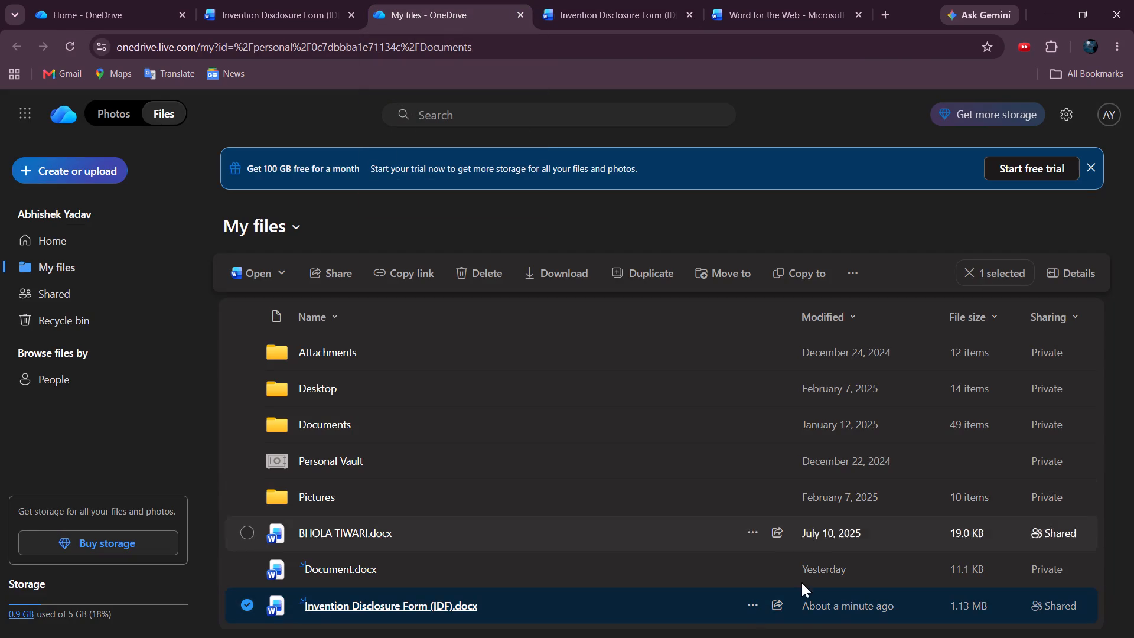
# Download Invention Disclosure Form (IDF).docx from OneDrive and save it as a Word document in the Desktop folder under Documents.
pyautogui.click(758, 607)
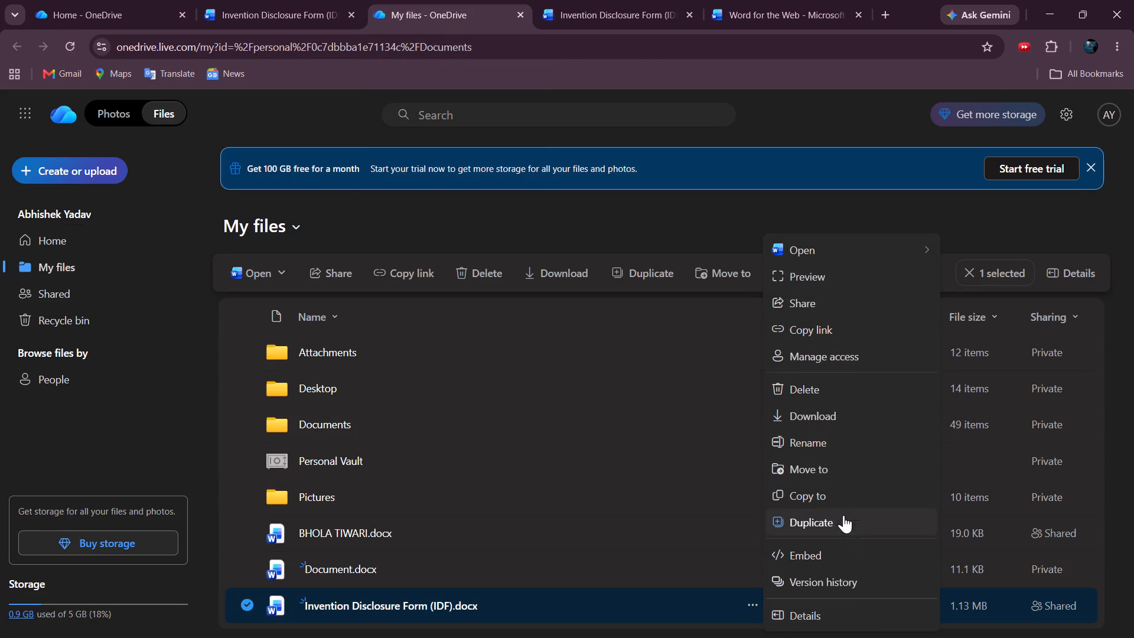
pyautogui.click(813, 408)
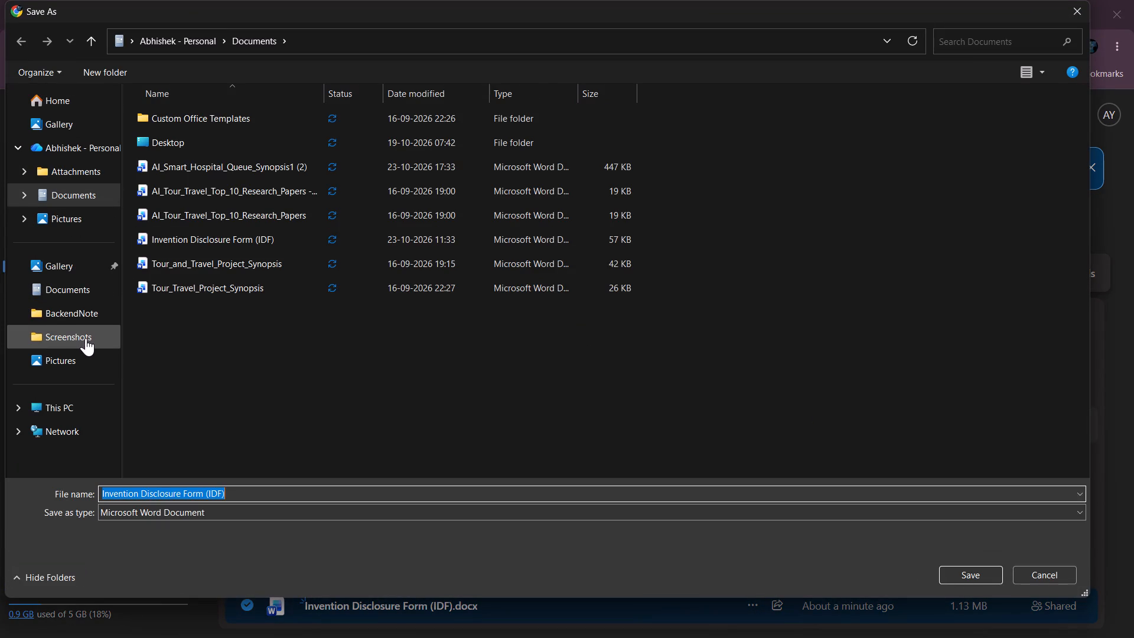
pyautogui.click(75, 281)
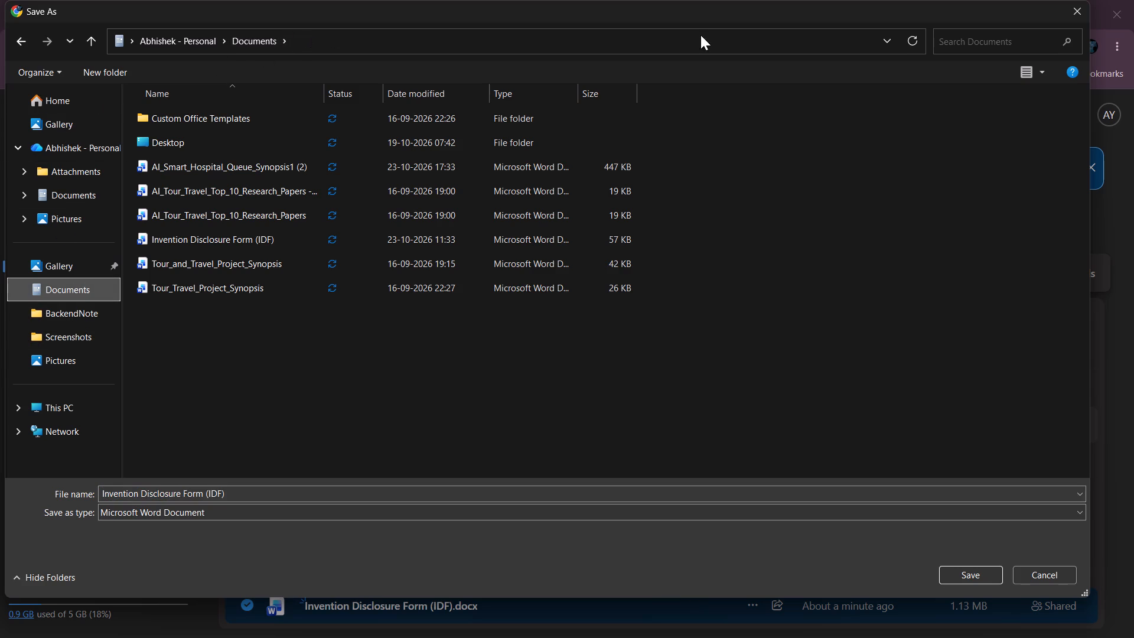
pyautogui.click(886, 41)
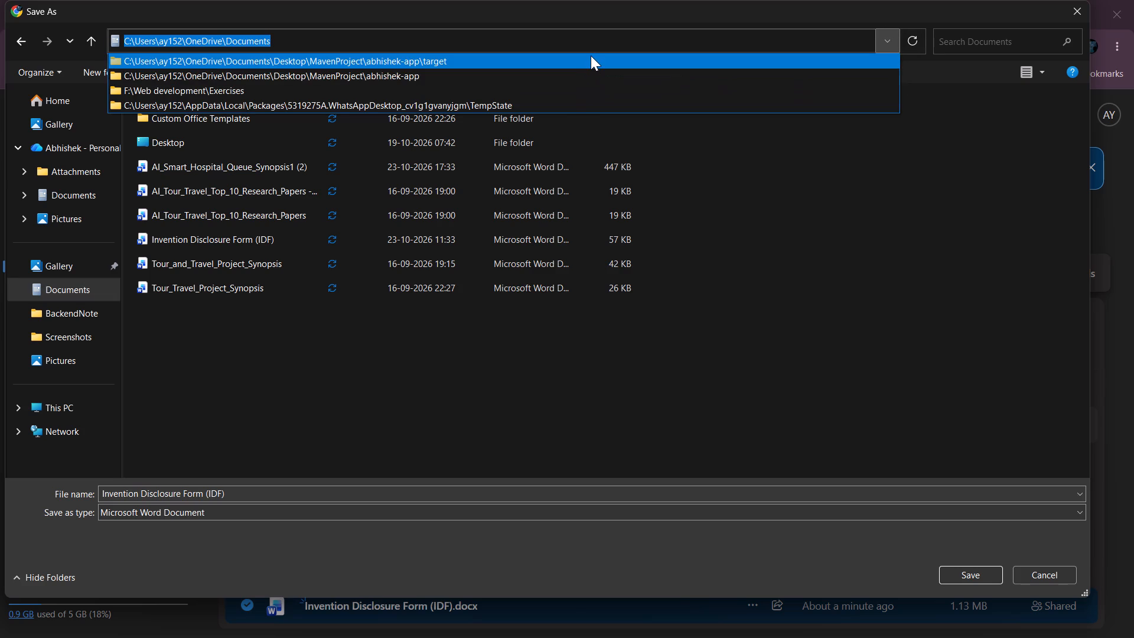
pyautogui.scroll(-2, 610, 96)
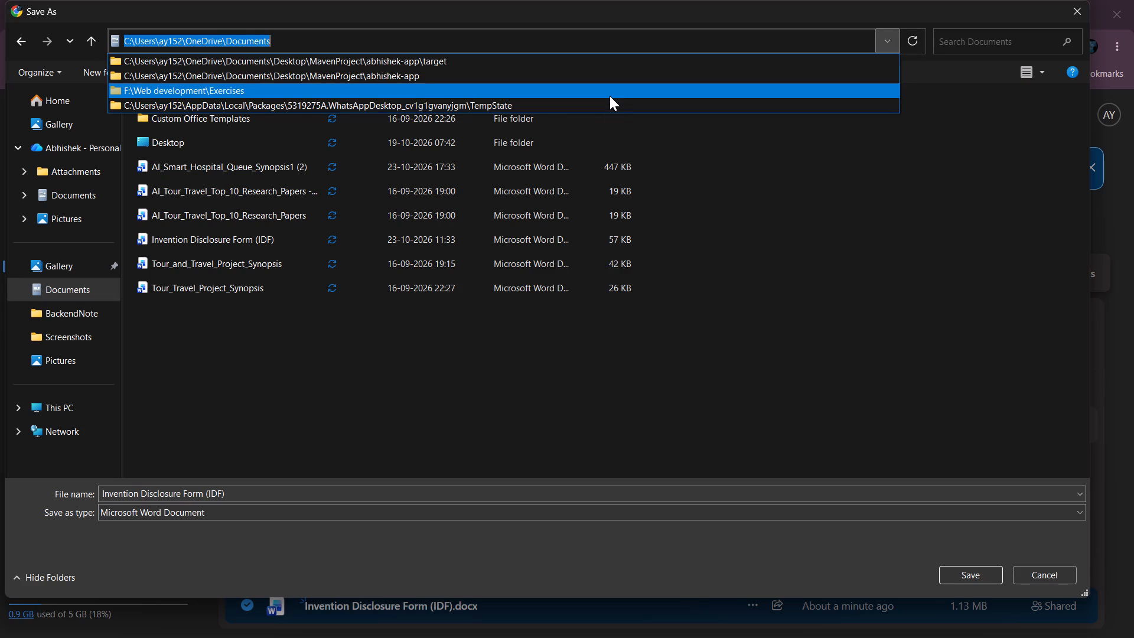
pyautogui.scroll(2, 610, 96)
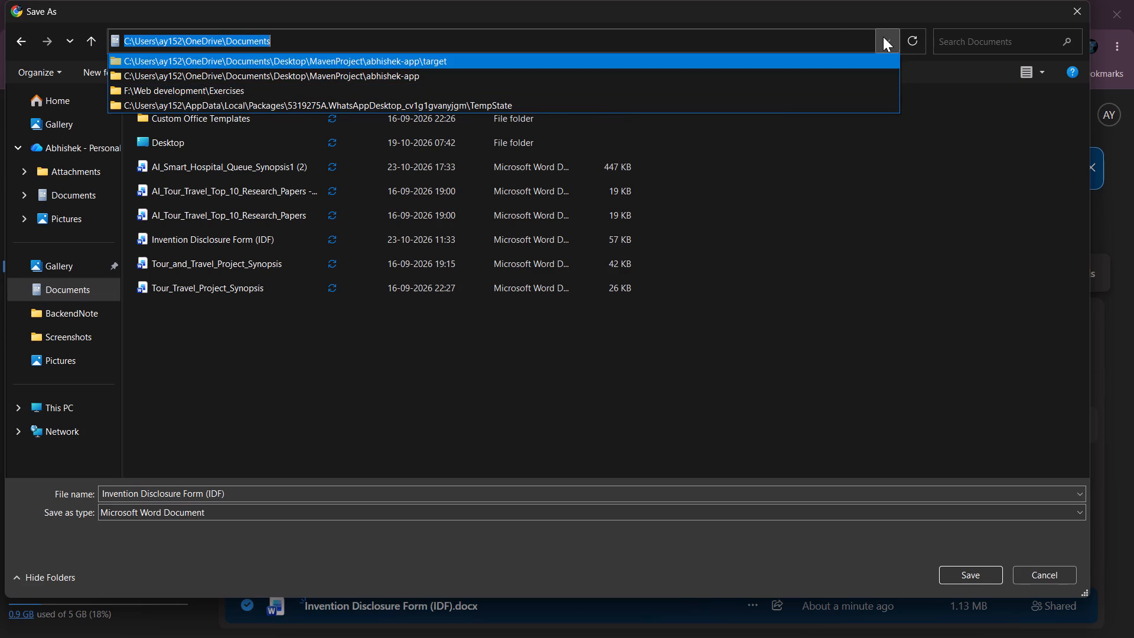
pyautogui.click(883, 37)
pyautogui.click(71, 96)
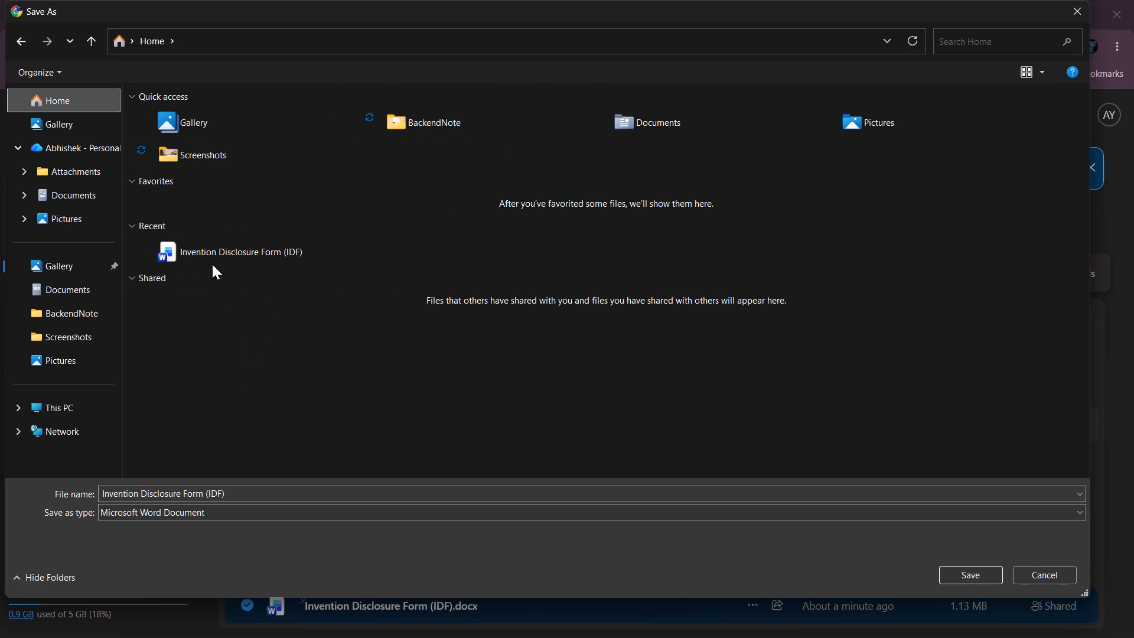
pyautogui.click(73, 125)
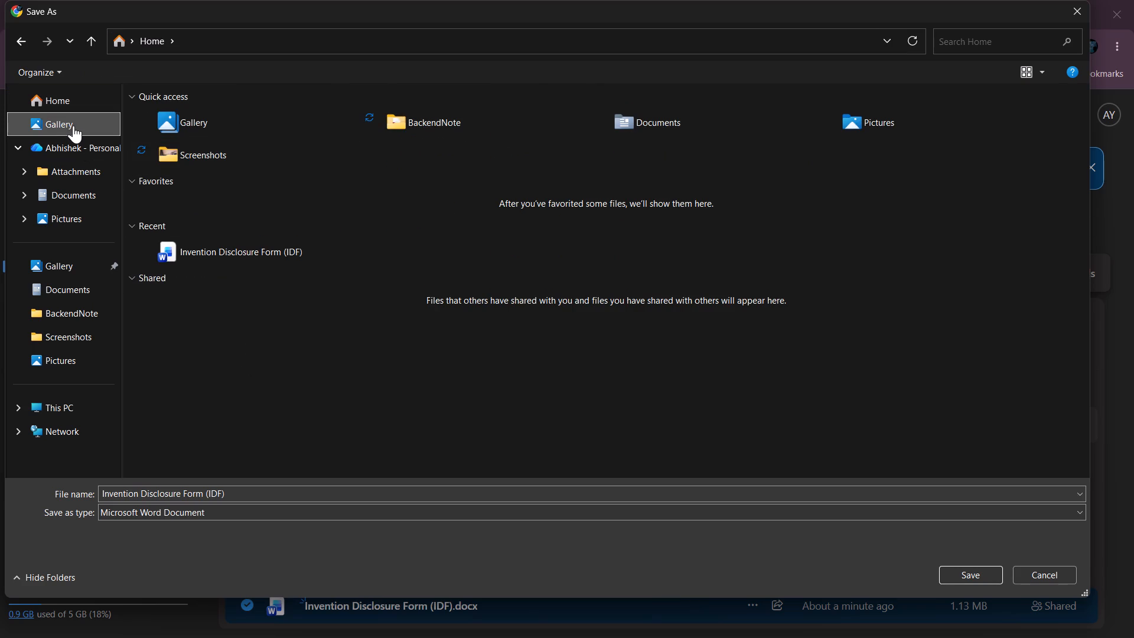
pyautogui.click(76, 147)
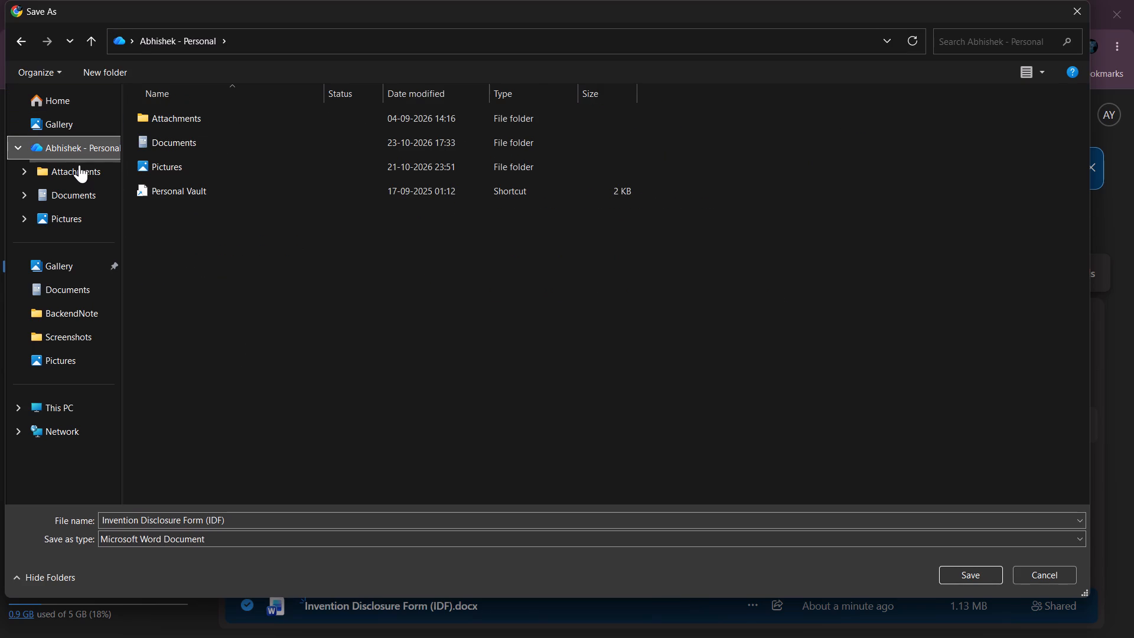
pyautogui.click(80, 170)
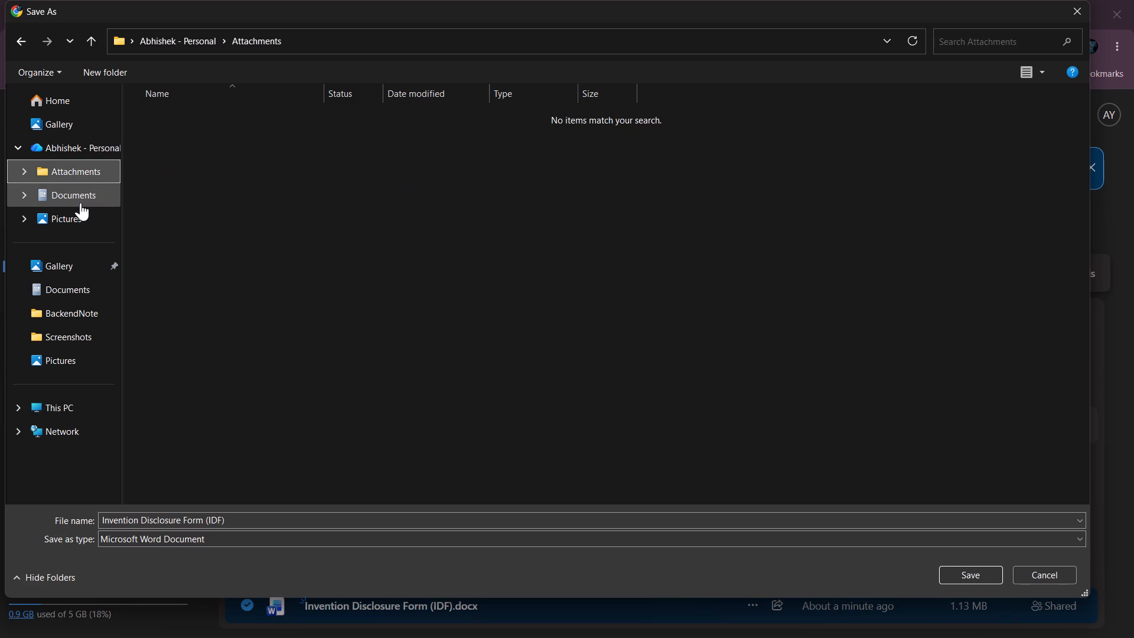
pyautogui.click(80, 197)
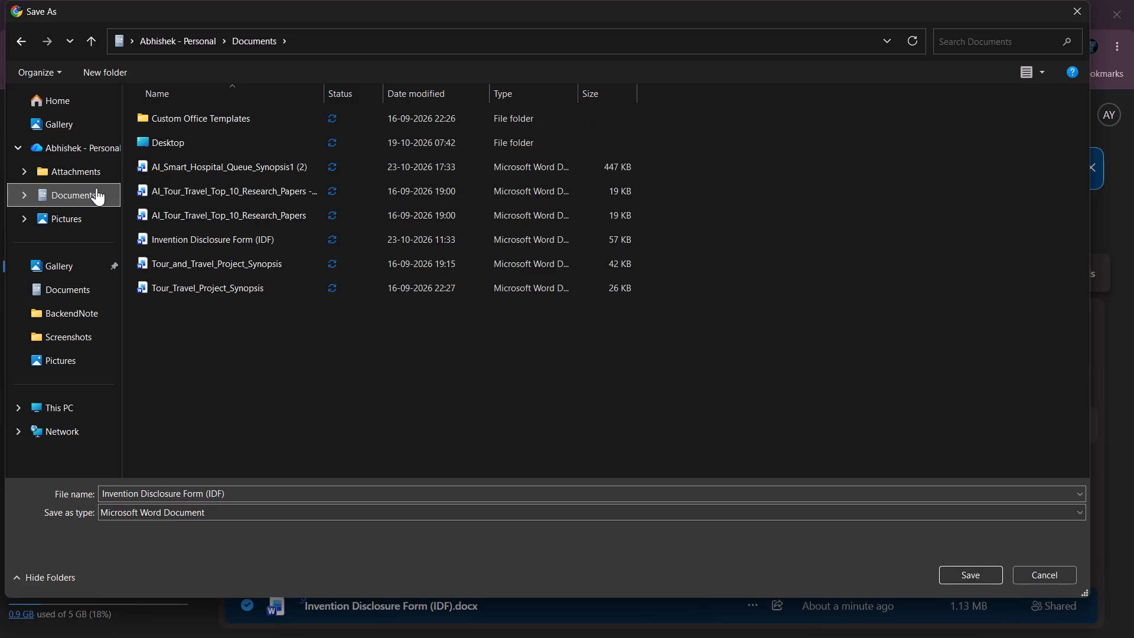
pyautogui.doubleClick(190, 136)
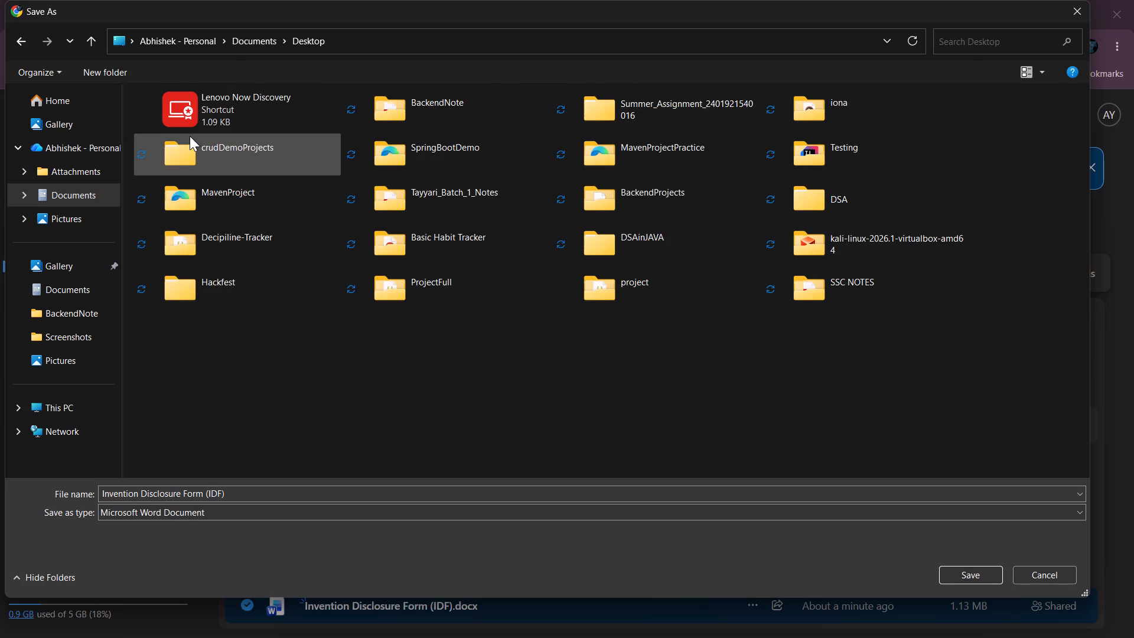
pyautogui.click(969, 576)
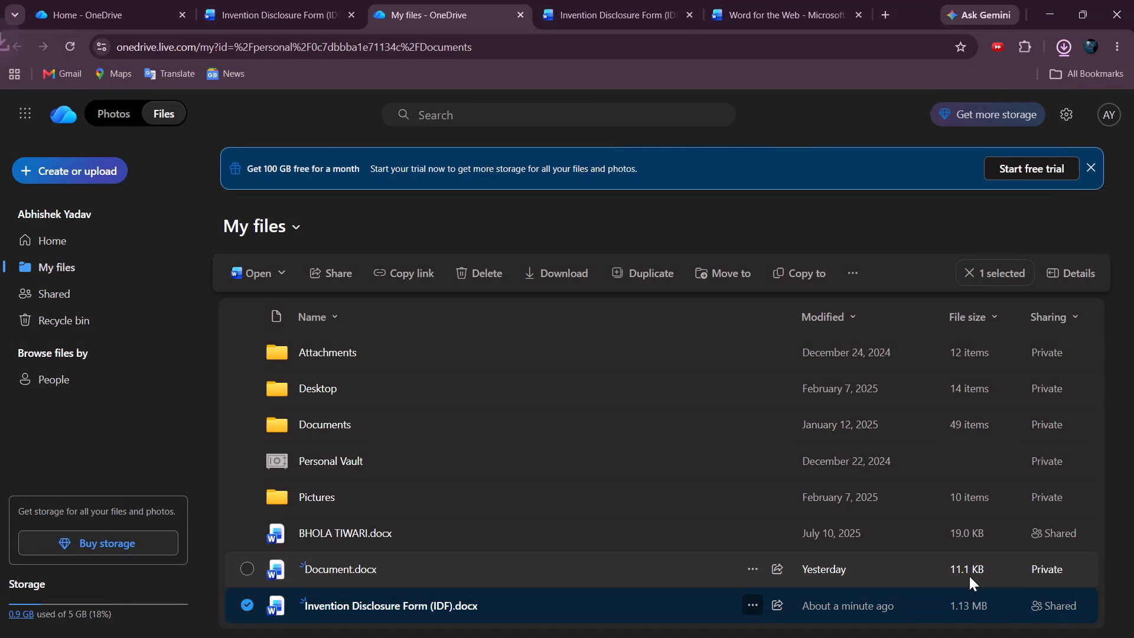
# Open a new browser tab.
pyautogui.click(890, 14)
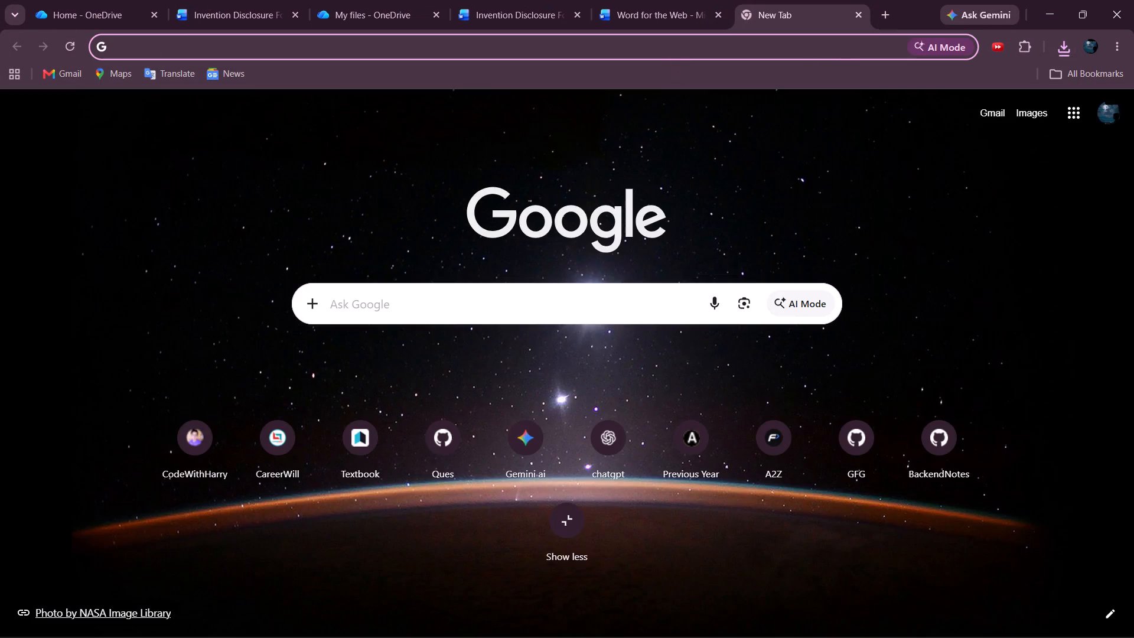
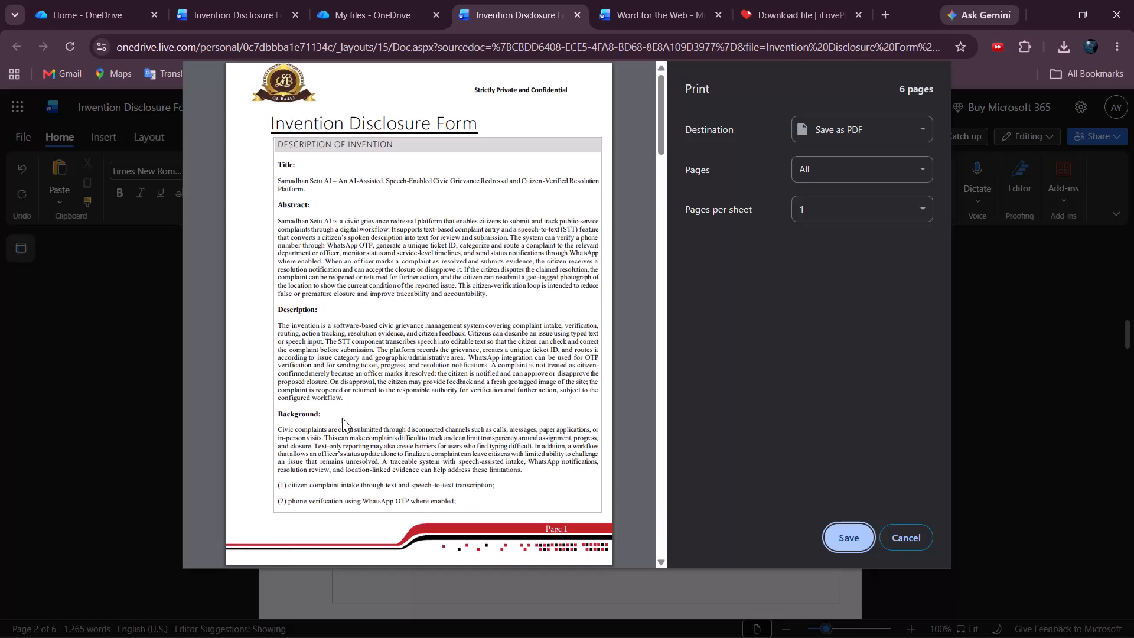
# Examine the page layout of the Invention Disclosure Form in the print preview, from the first page through the Applicant(s), Inventor(s) and Mentor's Details tables.
pyautogui.scroll(-6, 342, 418)
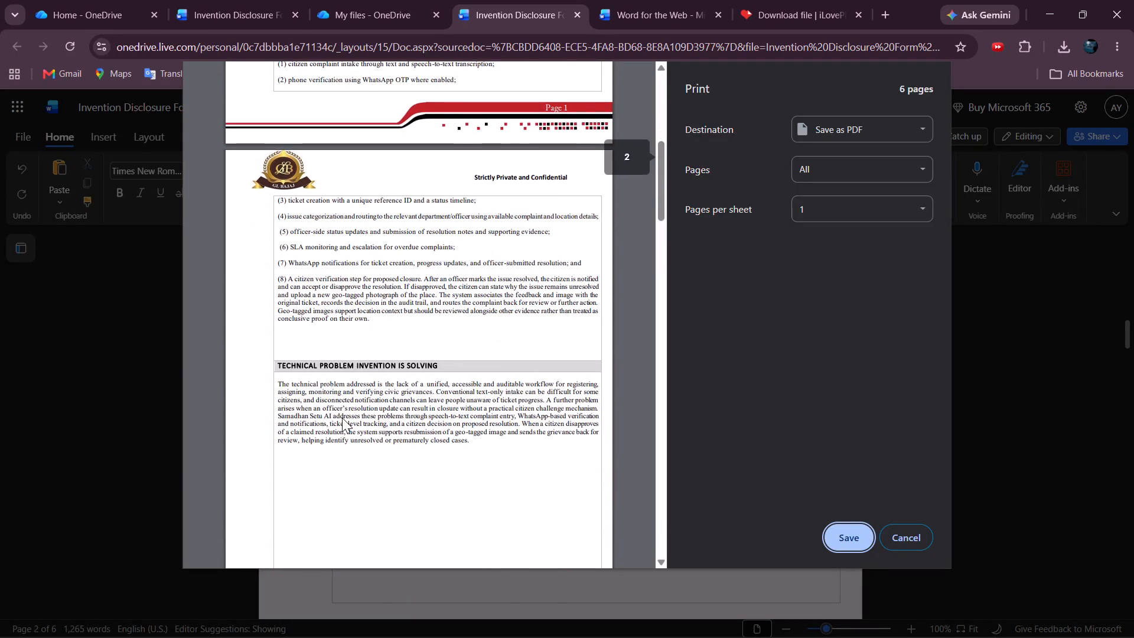
pyautogui.scroll(-3, 342, 418)
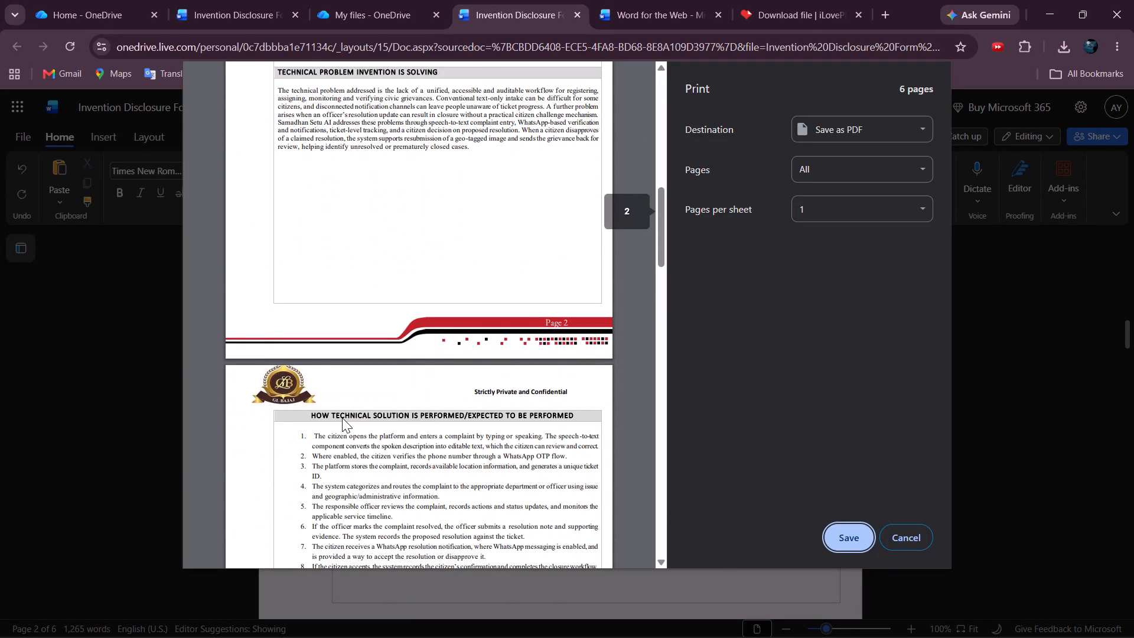
pyautogui.scroll(-5, 342, 418)
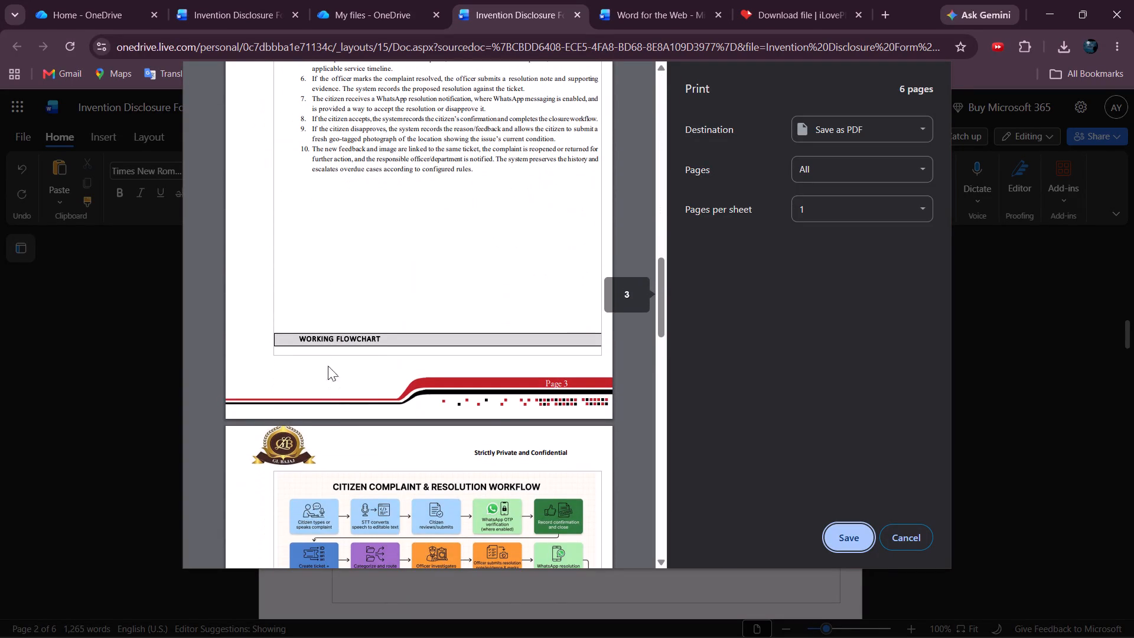
pyautogui.scroll(4, 354, 258)
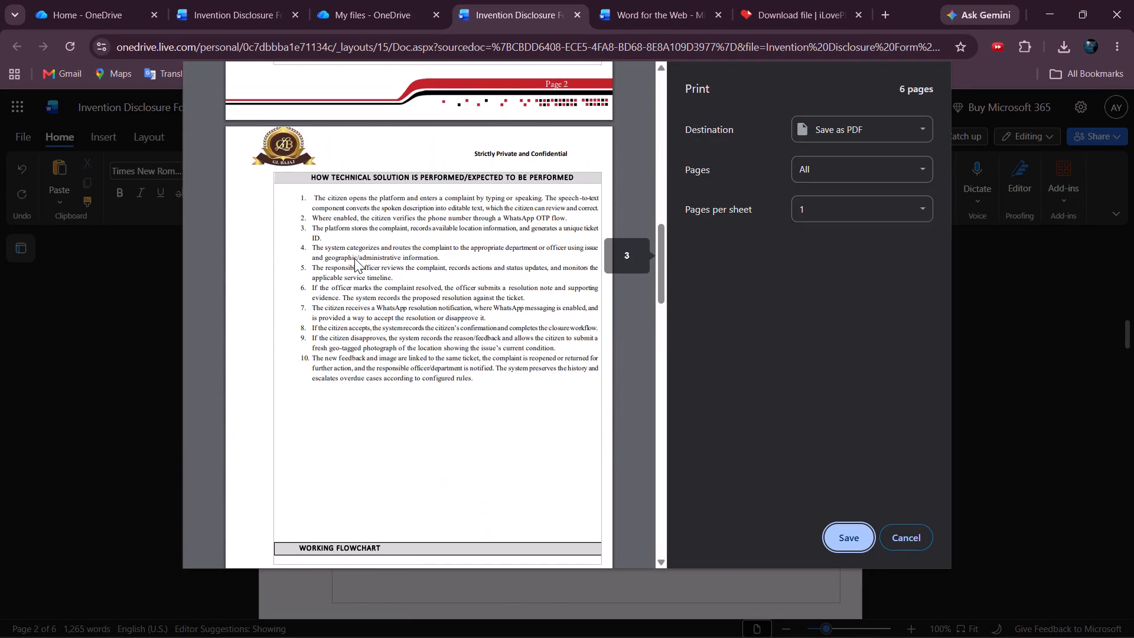
pyautogui.scroll(1, 354, 258)
pyautogui.scroll(-3, 354, 258)
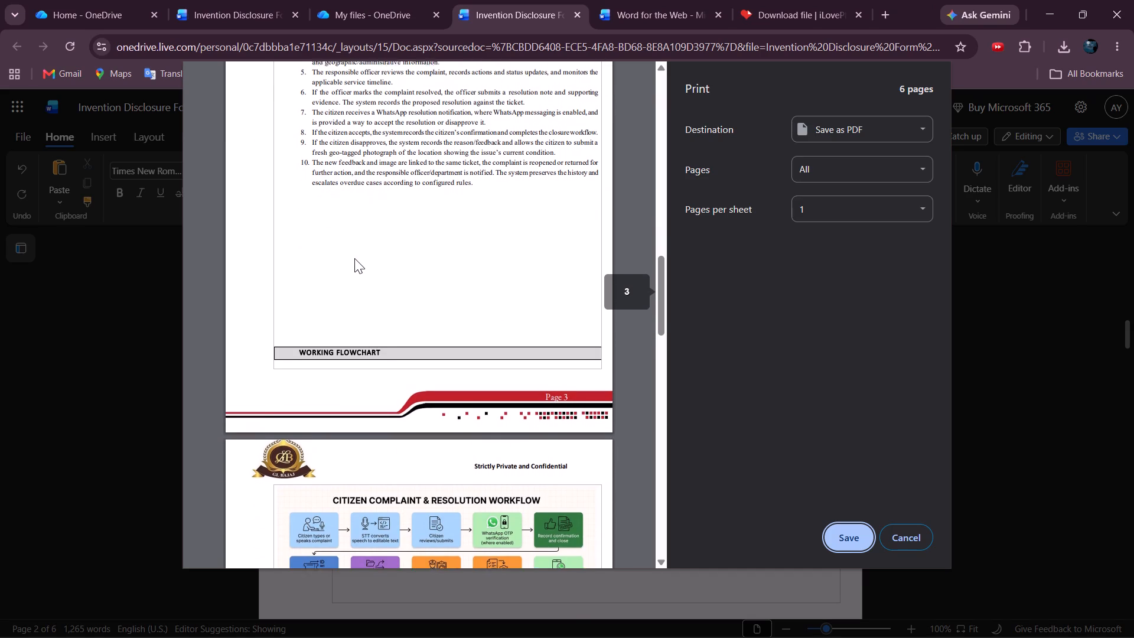
pyautogui.scroll(-4, 354, 258)
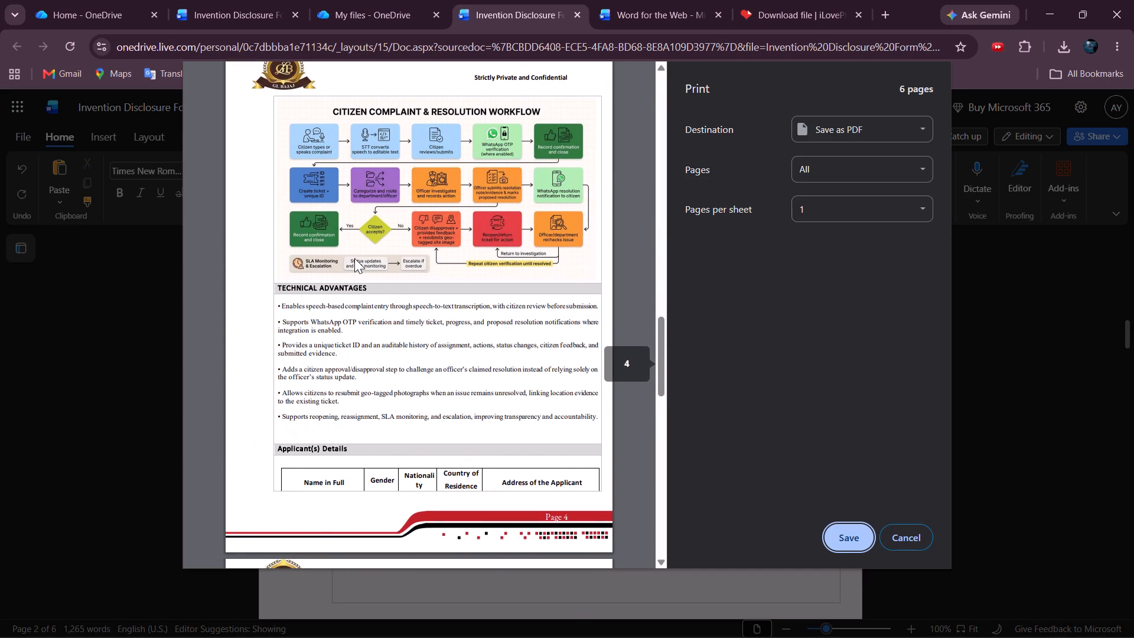
pyautogui.scroll(-1, 354, 258)
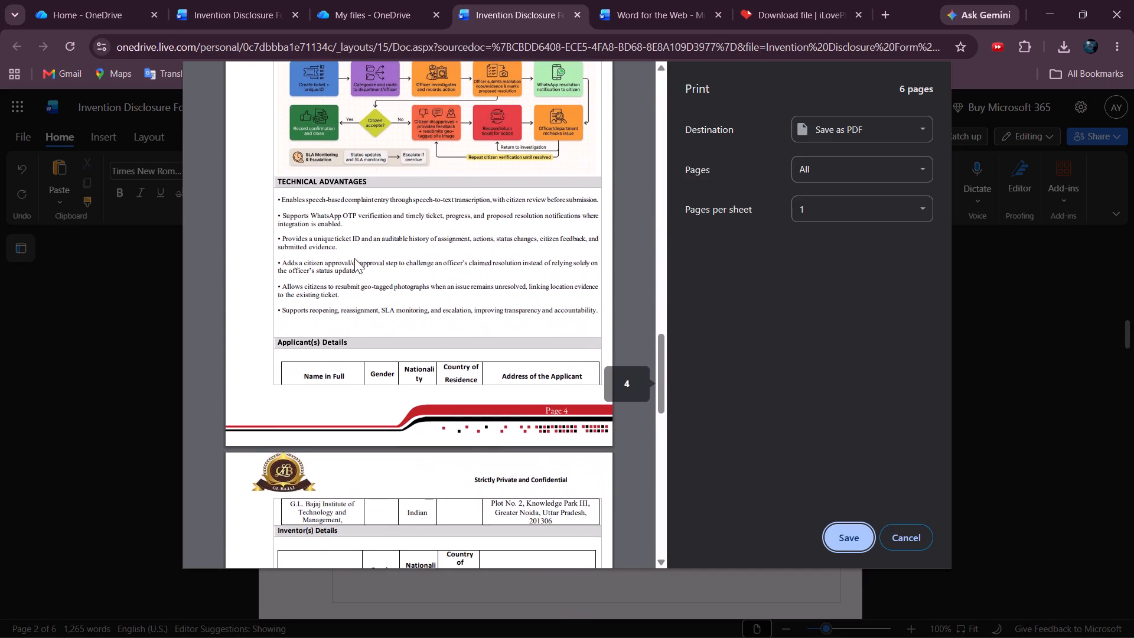
pyautogui.scroll(-2, 354, 258)
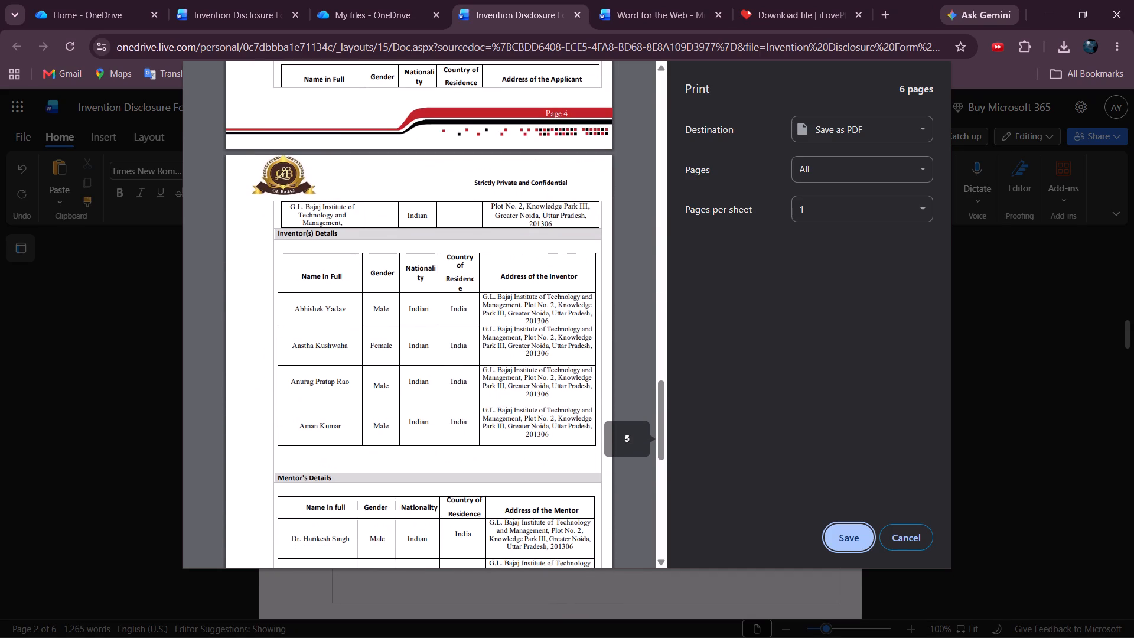
pyautogui.scroll(2, 348, 212)
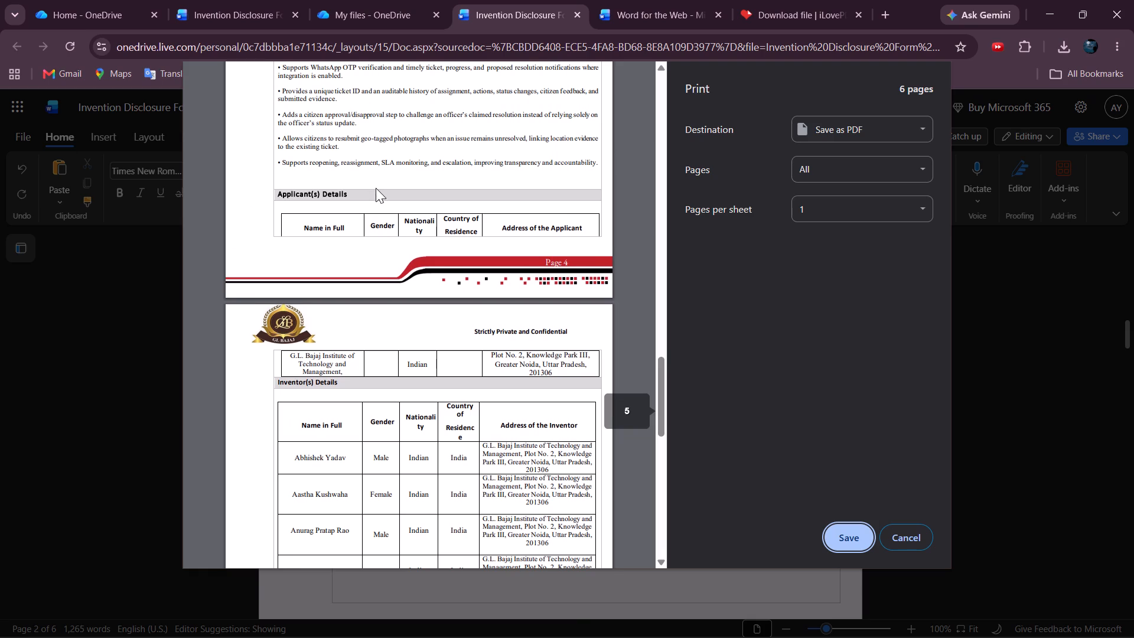
pyautogui.moveTo(376, 188); pyautogui.dragTo(298, 193)
pyautogui.click(376, 209)
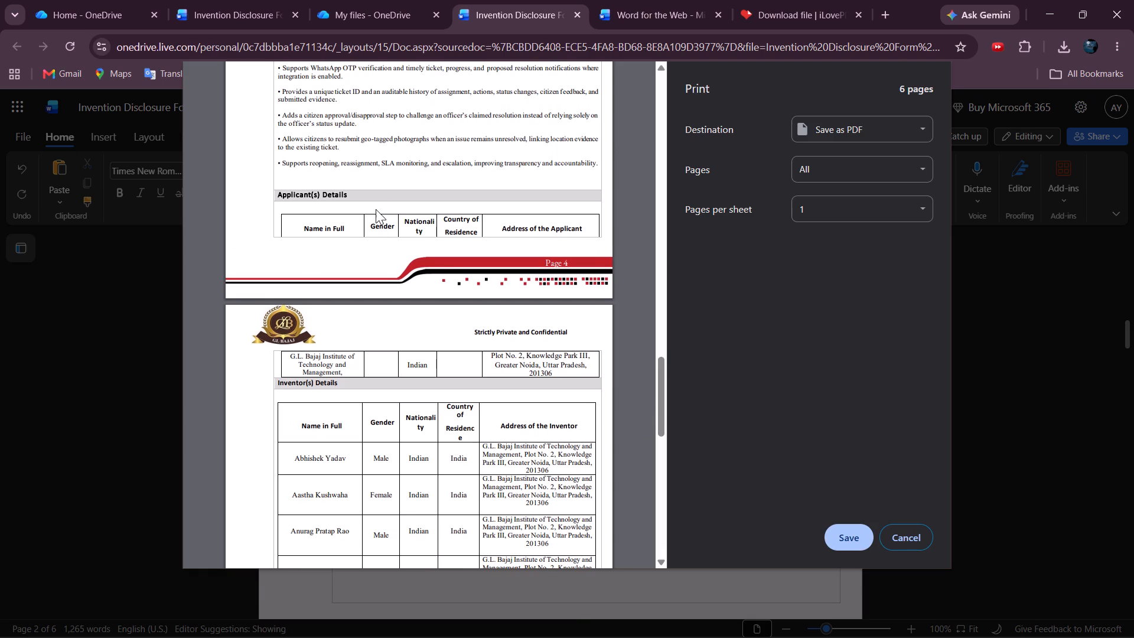
# Recheck the print preview's page breaks and empty spaces from the Applicant(s) Details back to page 1, then close the preview without saving a PDF.
pyautogui.scroll(4, 376, 209)
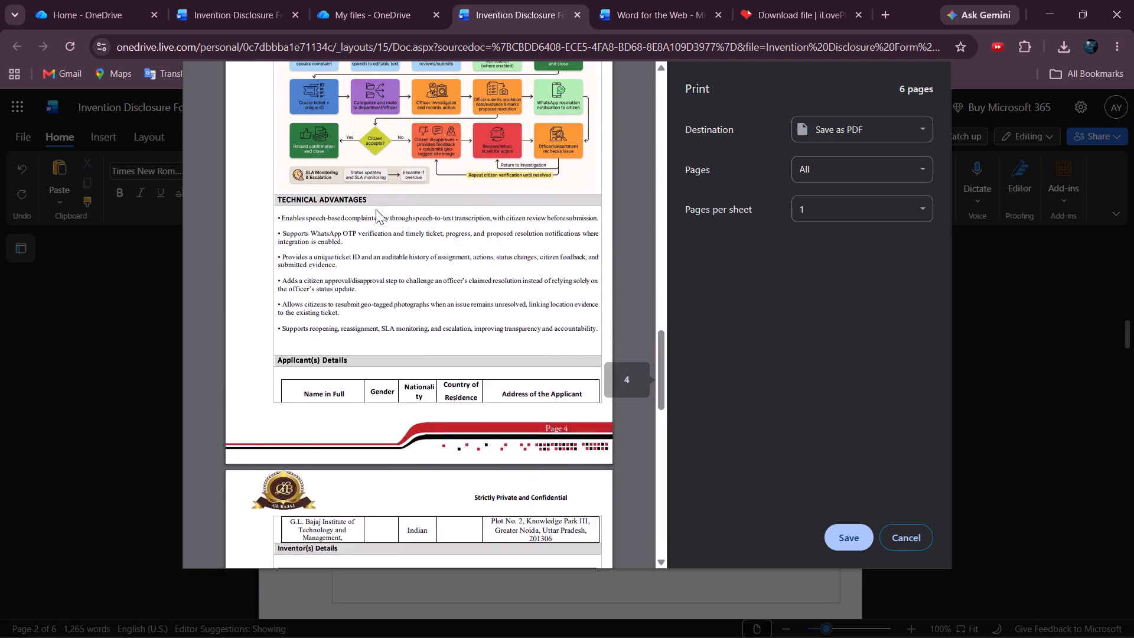
pyautogui.scroll(2, 376, 209)
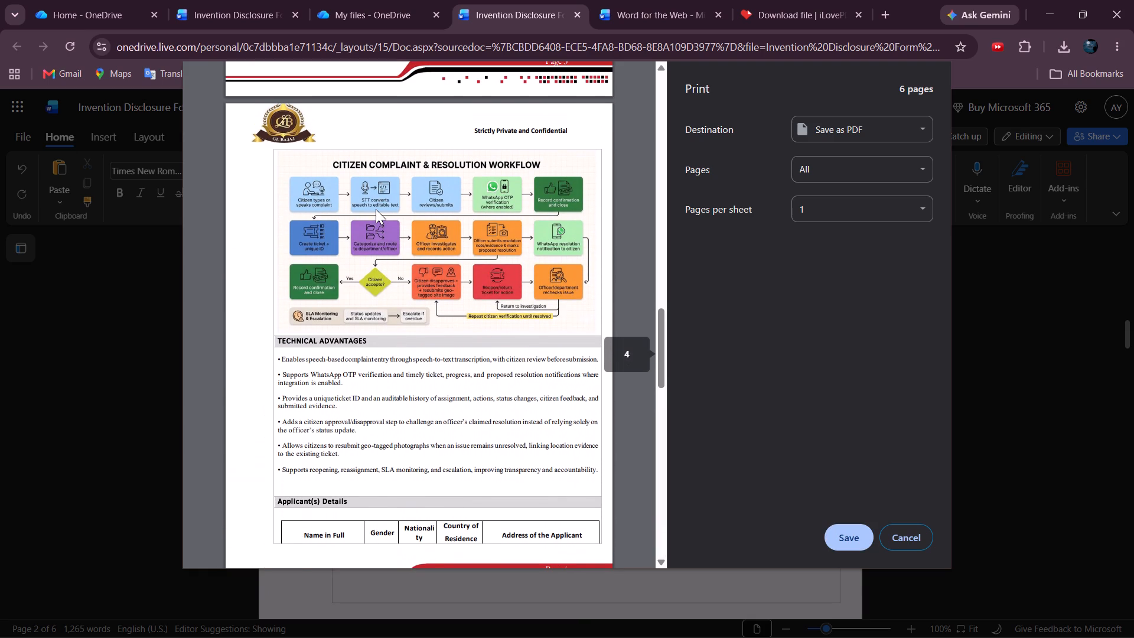
pyautogui.scroll(4, 376, 209)
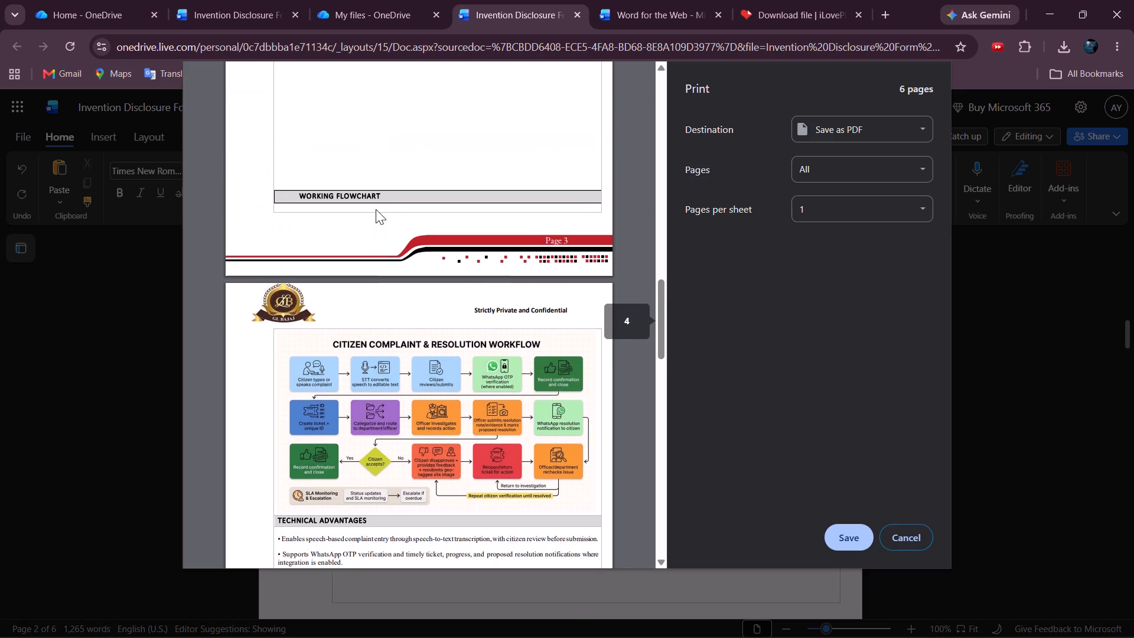
pyautogui.scroll(4, 376, 209)
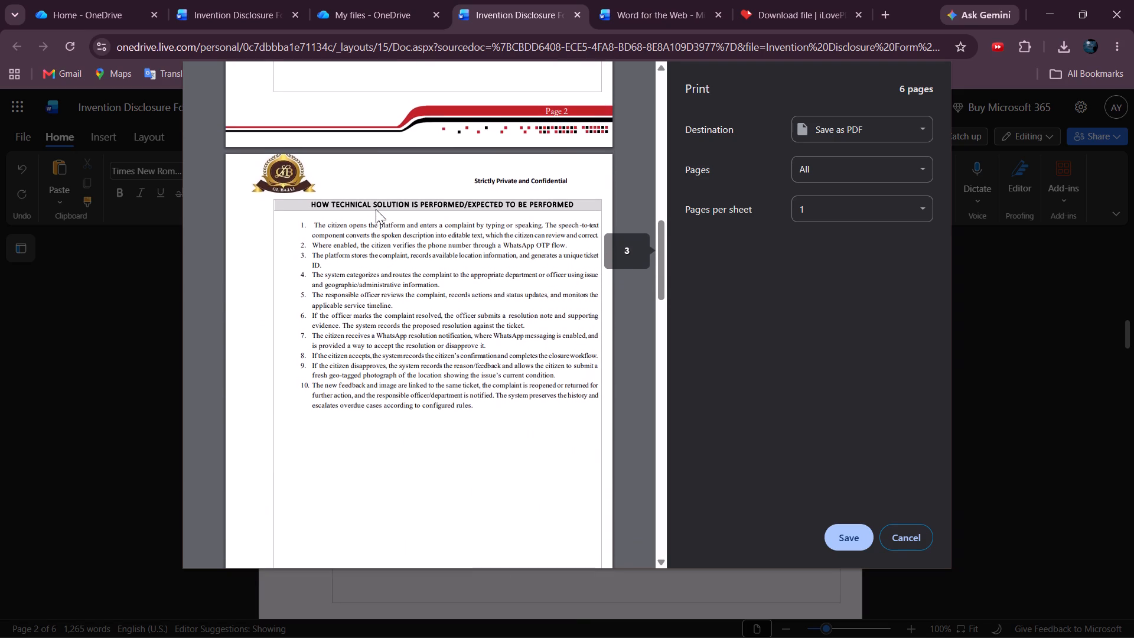
pyautogui.scroll(4, 376, 209)
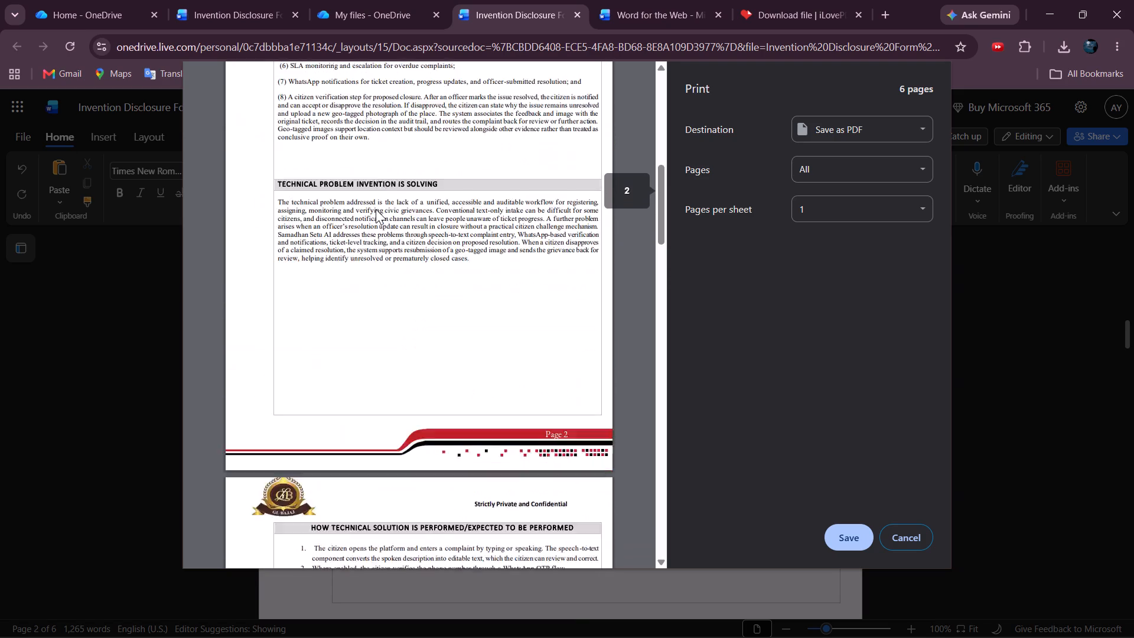
pyautogui.scroll(3, 376, 209)
pyautogui.scroll(-1, 376, 209)
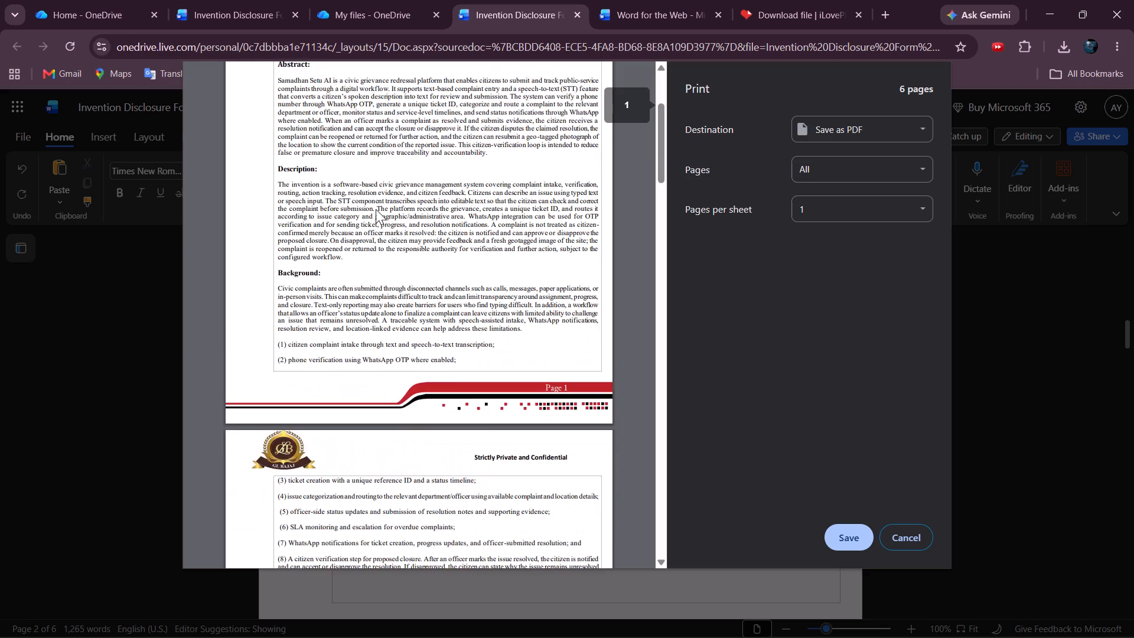
pyautogui.scroll(-1, 376, 209)
pyautogui.scroll(-4, 465, 365)
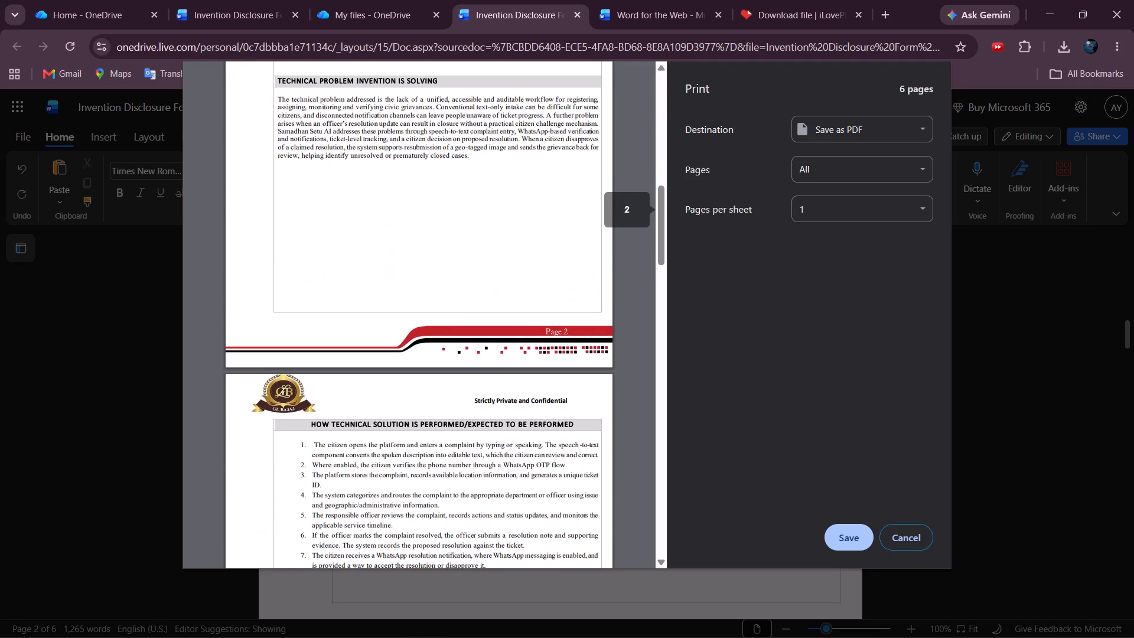
pyautogui.scroll(-3, 465, 365)
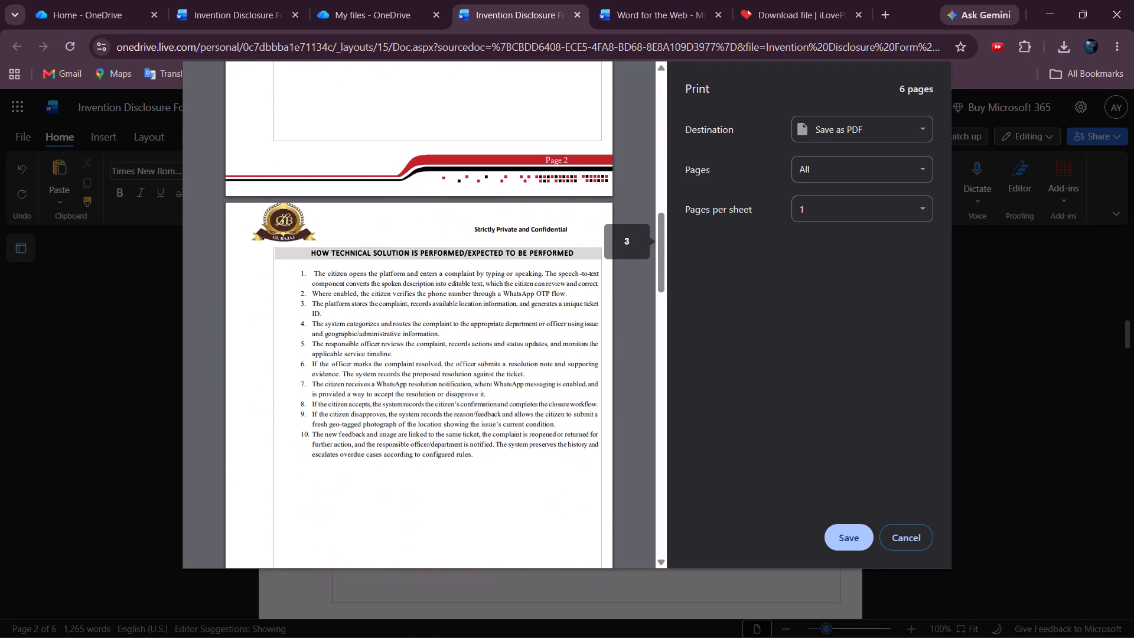
pyautogui.scroll(-2, 480, 320)
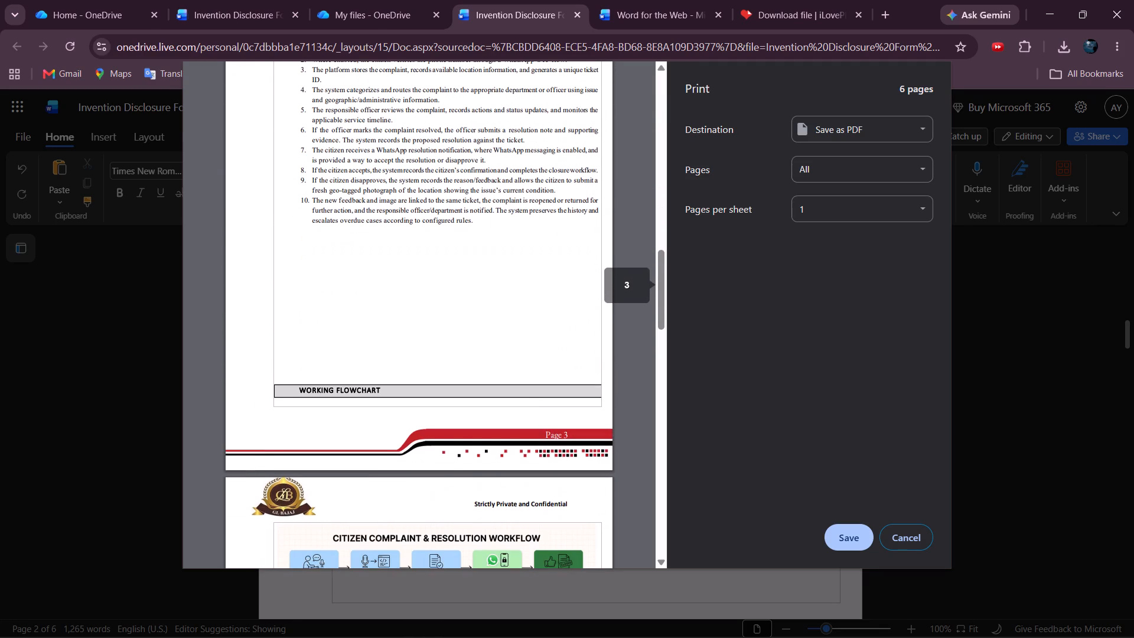
pyautogui.scroll(-1, 480, 320)
pyautogui.scroll(2, 480, 320)
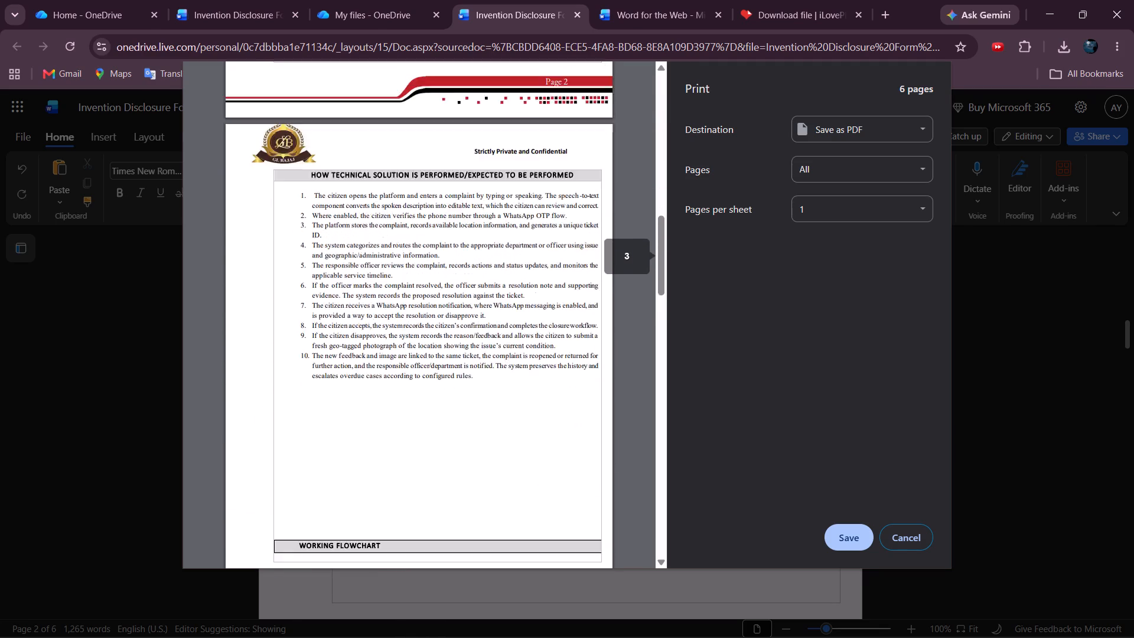
pyautogui.scroll(5, 464, 296)
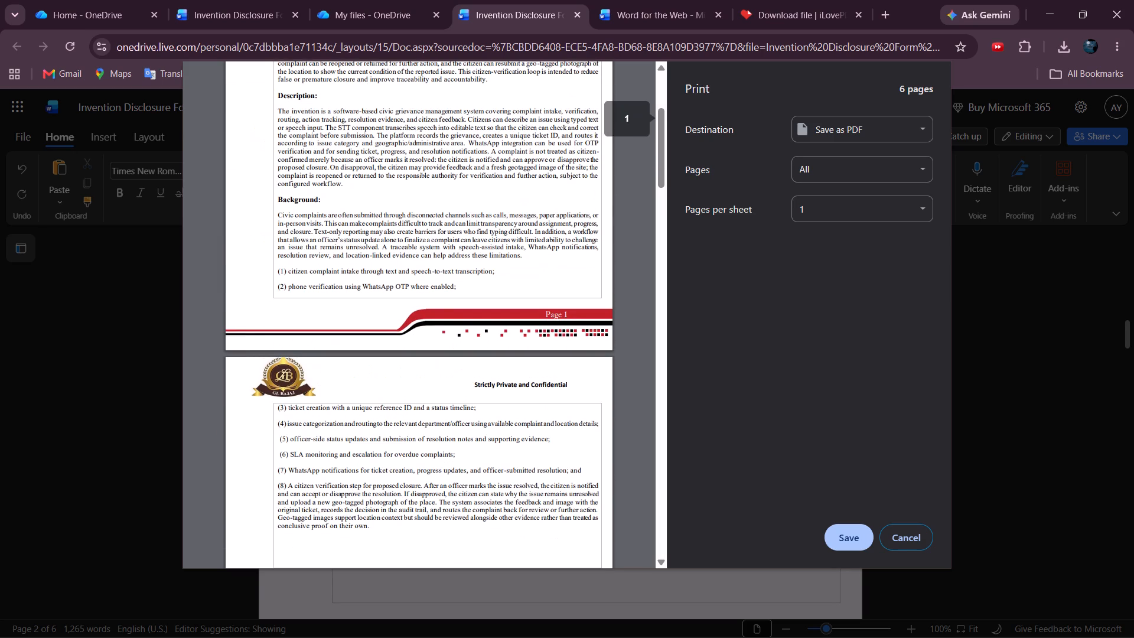
pyautogui.scroll(2, 346, 243)
pyautogui.scroll(-1, 346, 243)
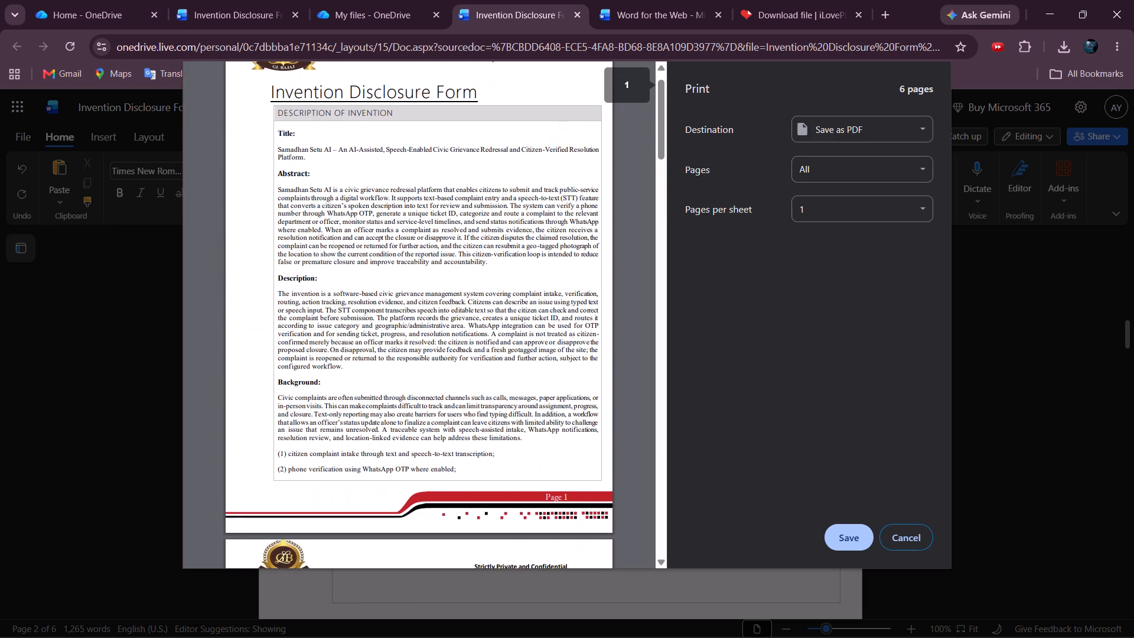
pyautogui.scroll(-1, 346, 243)
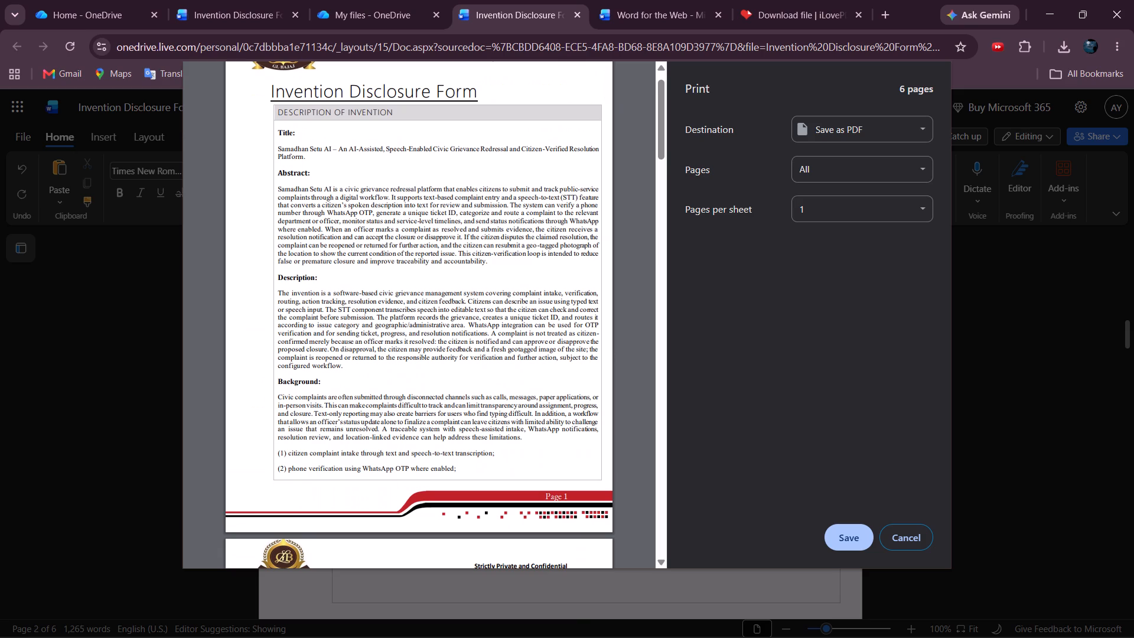
pyautogui.click(904, 541)
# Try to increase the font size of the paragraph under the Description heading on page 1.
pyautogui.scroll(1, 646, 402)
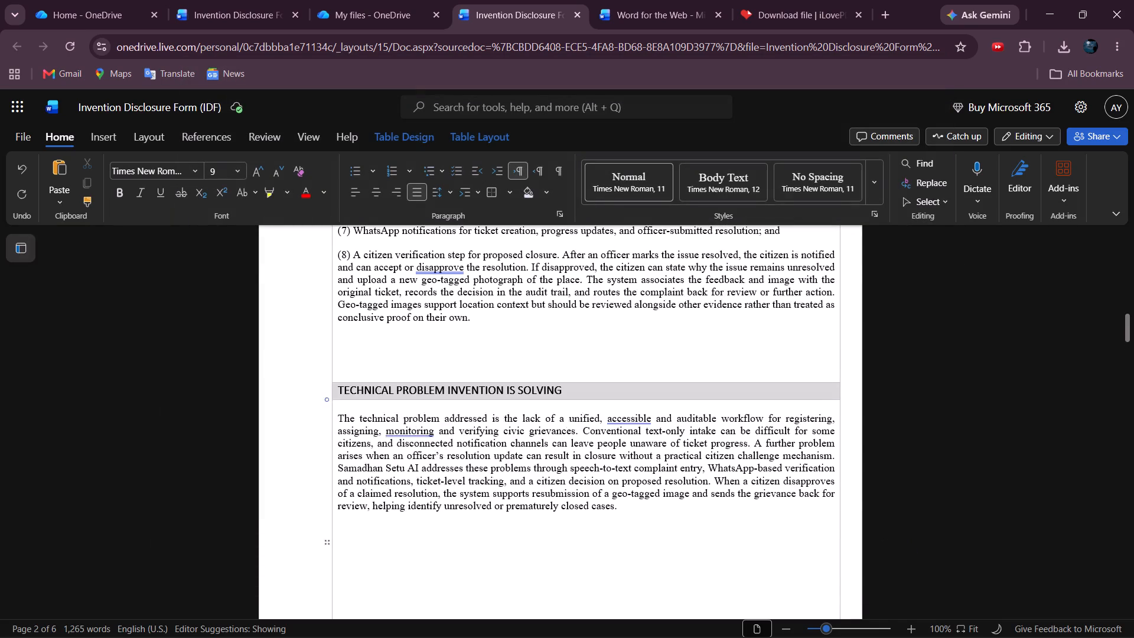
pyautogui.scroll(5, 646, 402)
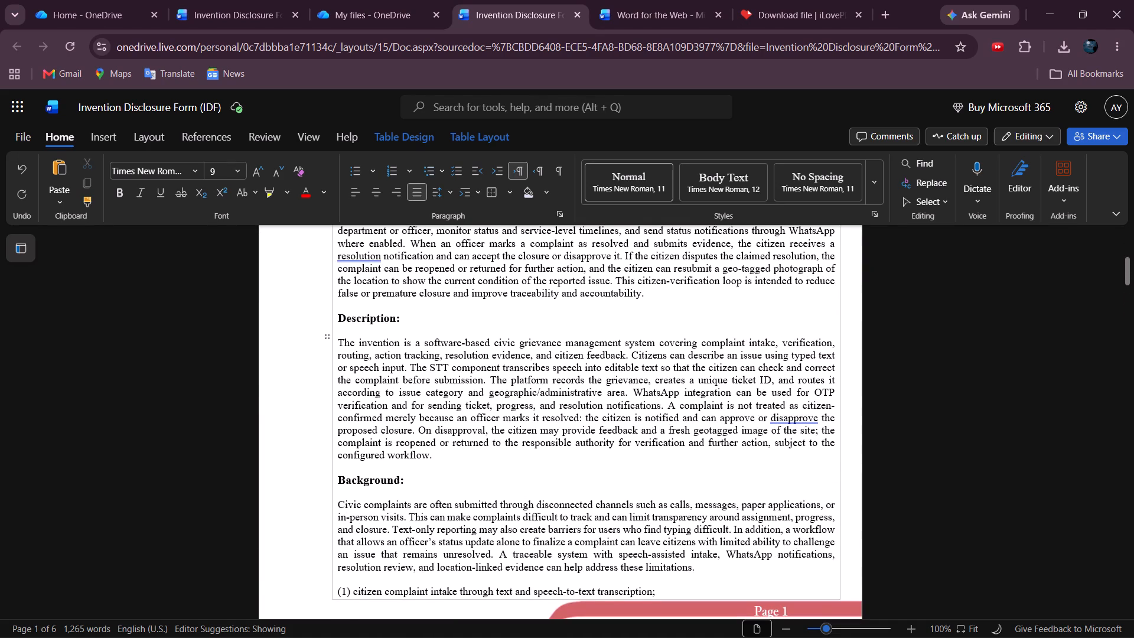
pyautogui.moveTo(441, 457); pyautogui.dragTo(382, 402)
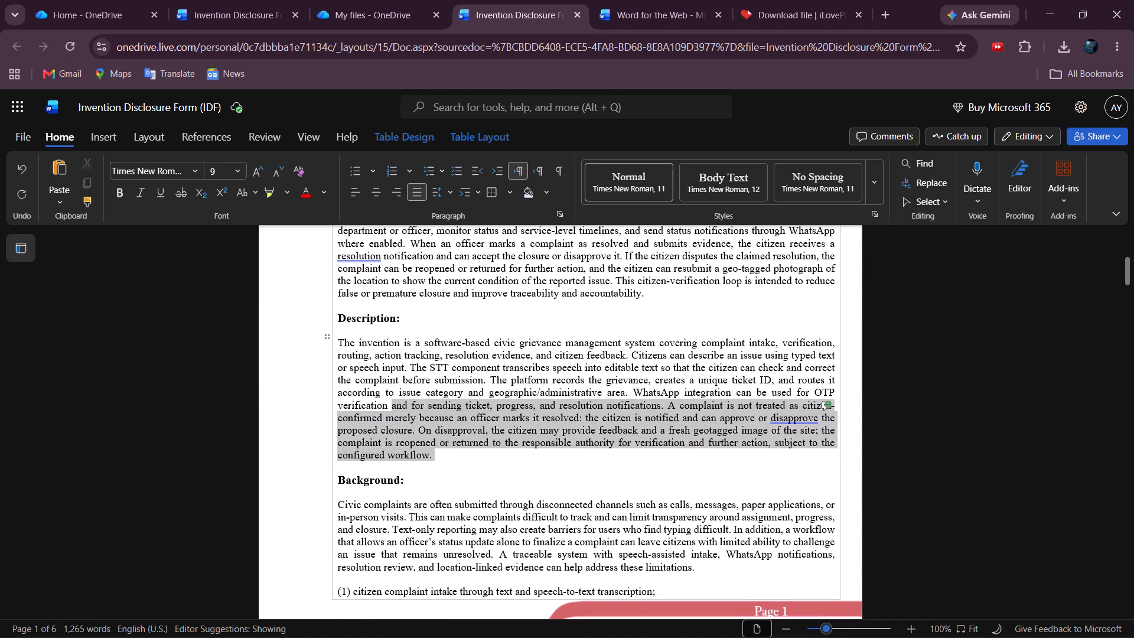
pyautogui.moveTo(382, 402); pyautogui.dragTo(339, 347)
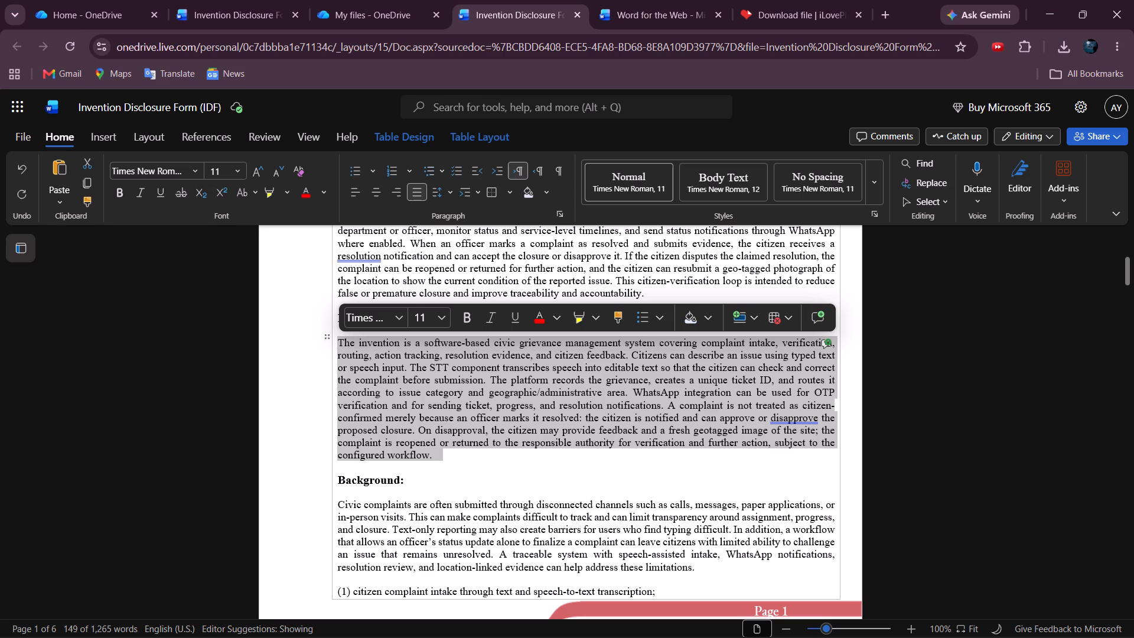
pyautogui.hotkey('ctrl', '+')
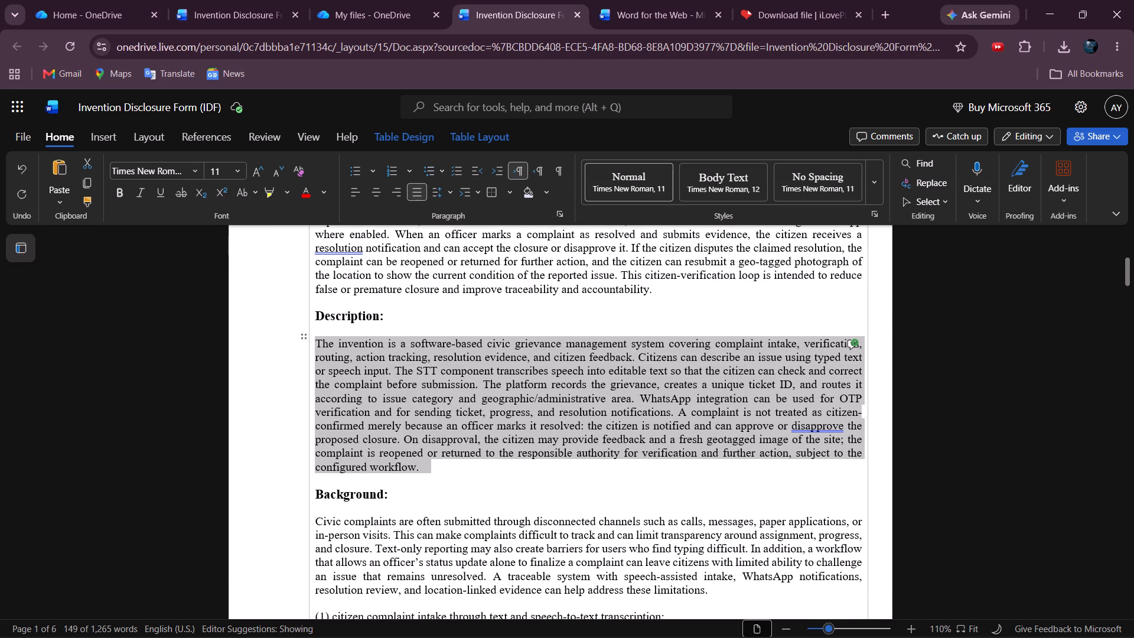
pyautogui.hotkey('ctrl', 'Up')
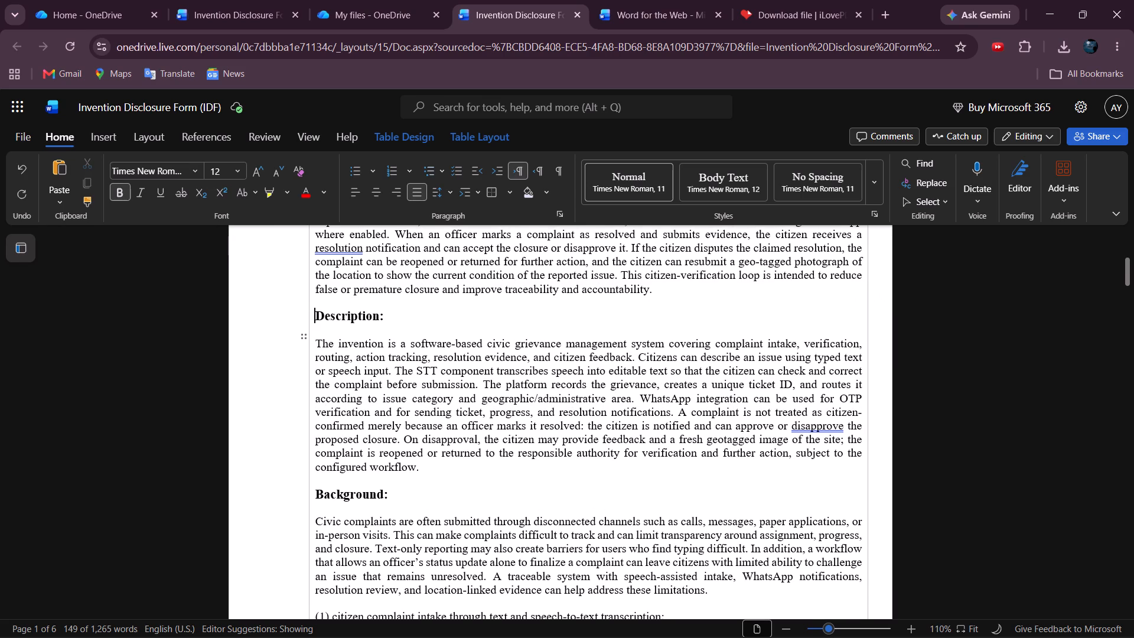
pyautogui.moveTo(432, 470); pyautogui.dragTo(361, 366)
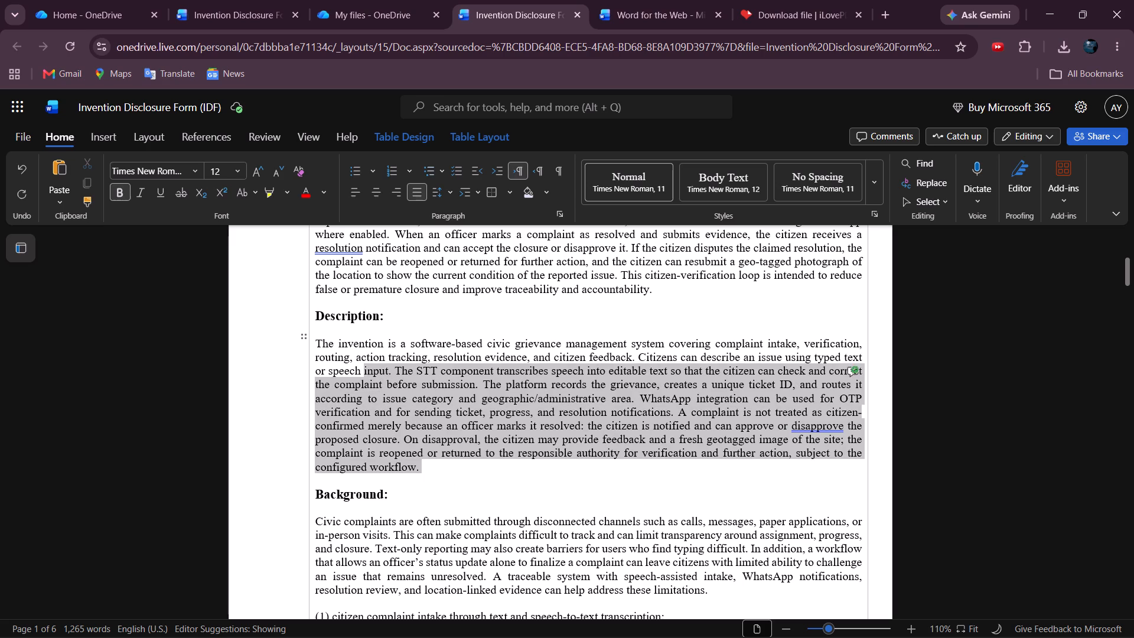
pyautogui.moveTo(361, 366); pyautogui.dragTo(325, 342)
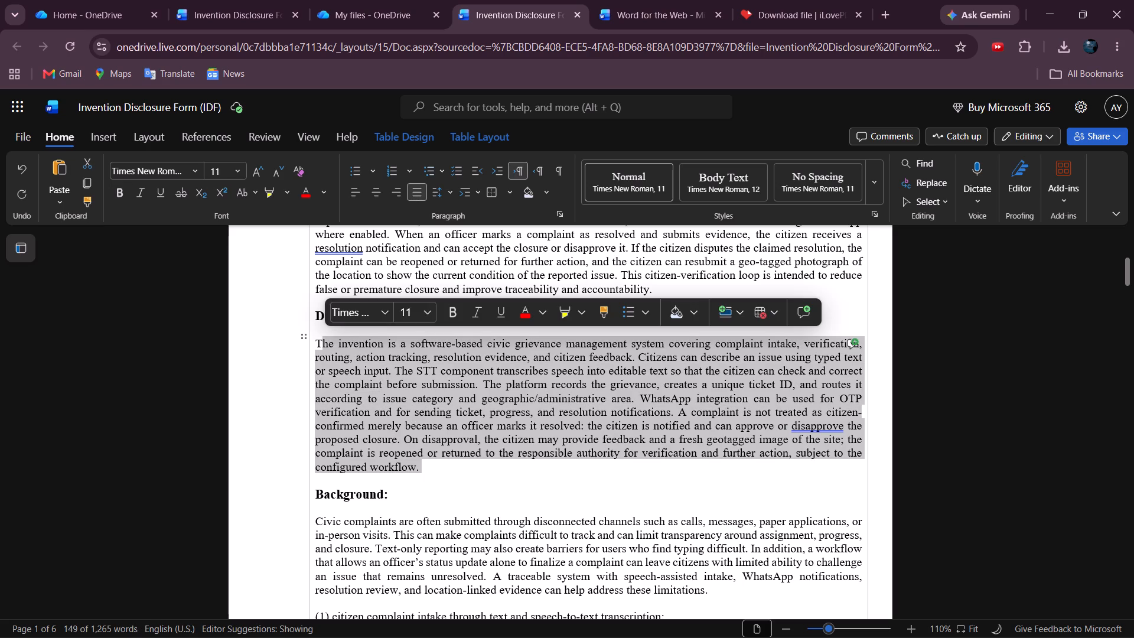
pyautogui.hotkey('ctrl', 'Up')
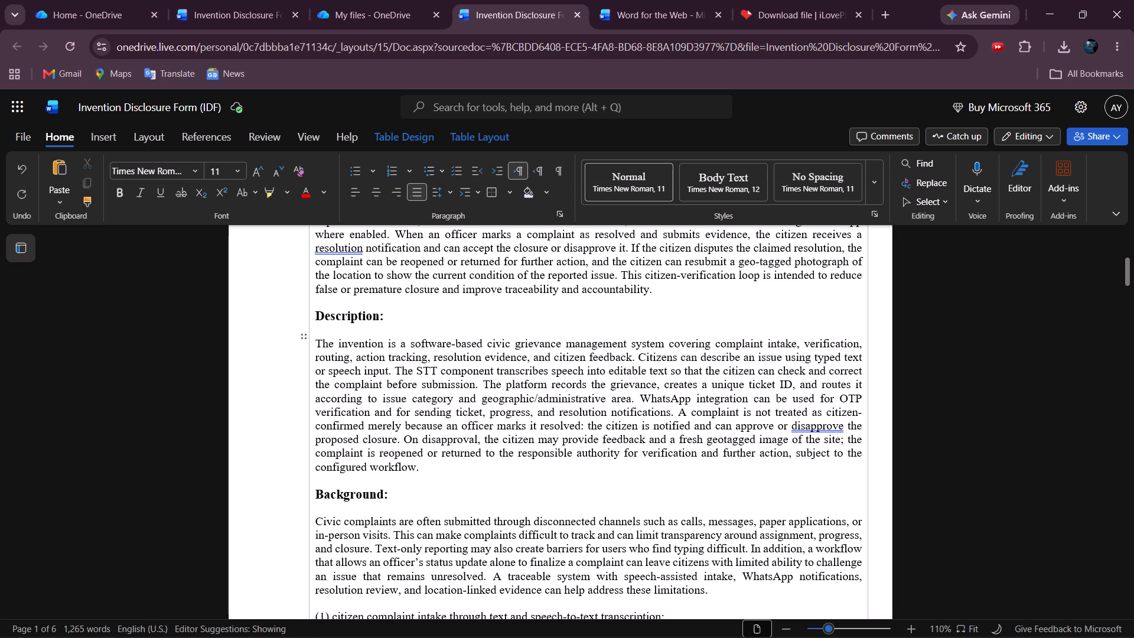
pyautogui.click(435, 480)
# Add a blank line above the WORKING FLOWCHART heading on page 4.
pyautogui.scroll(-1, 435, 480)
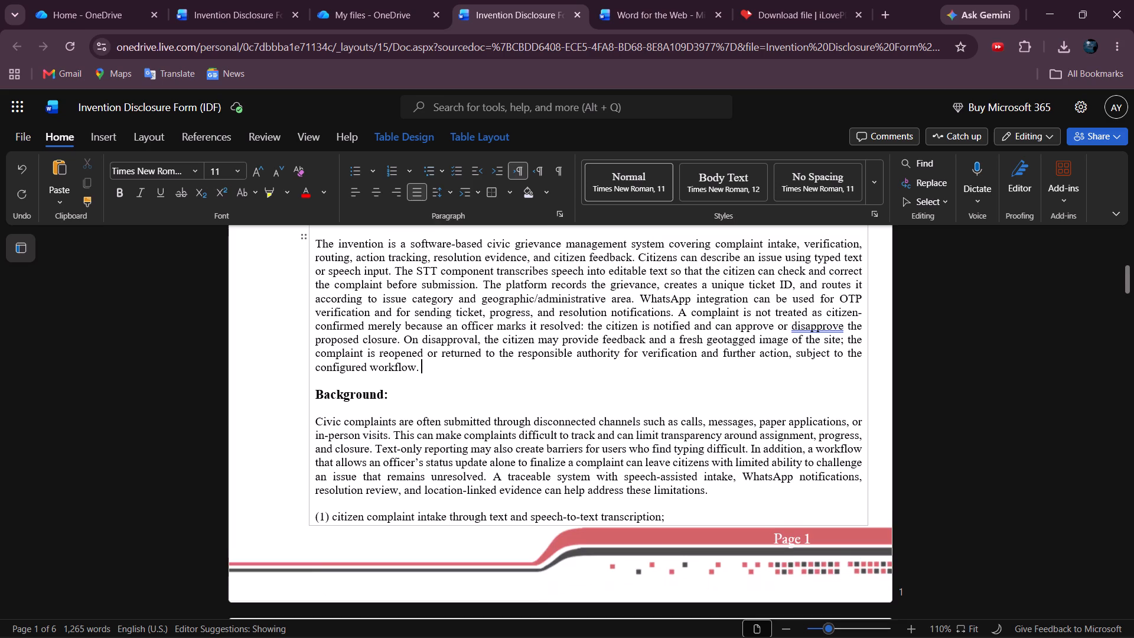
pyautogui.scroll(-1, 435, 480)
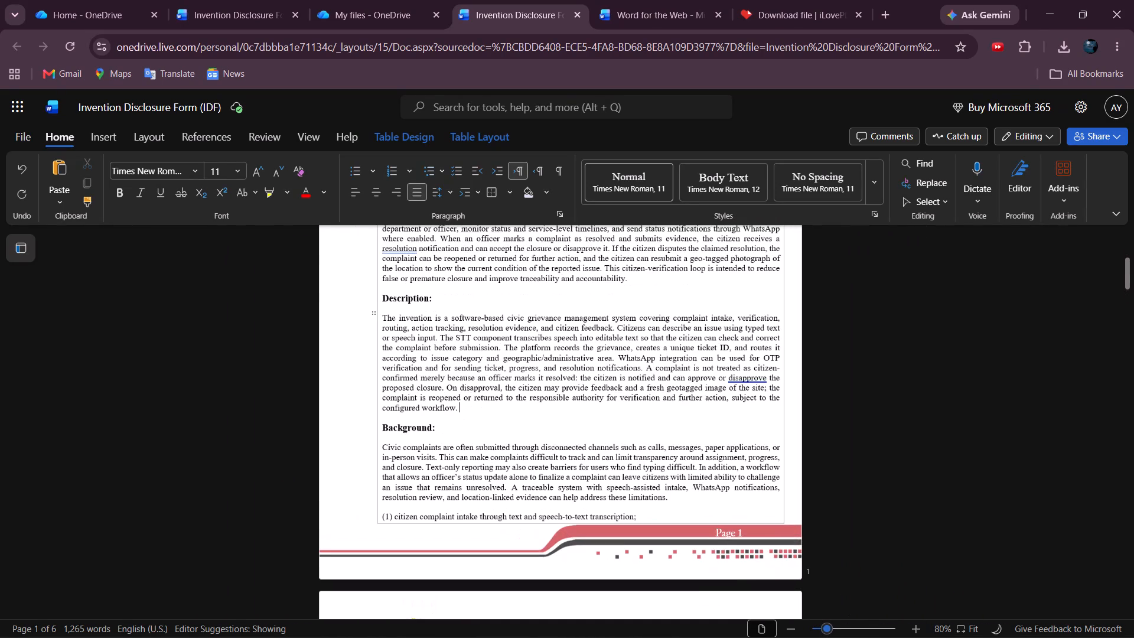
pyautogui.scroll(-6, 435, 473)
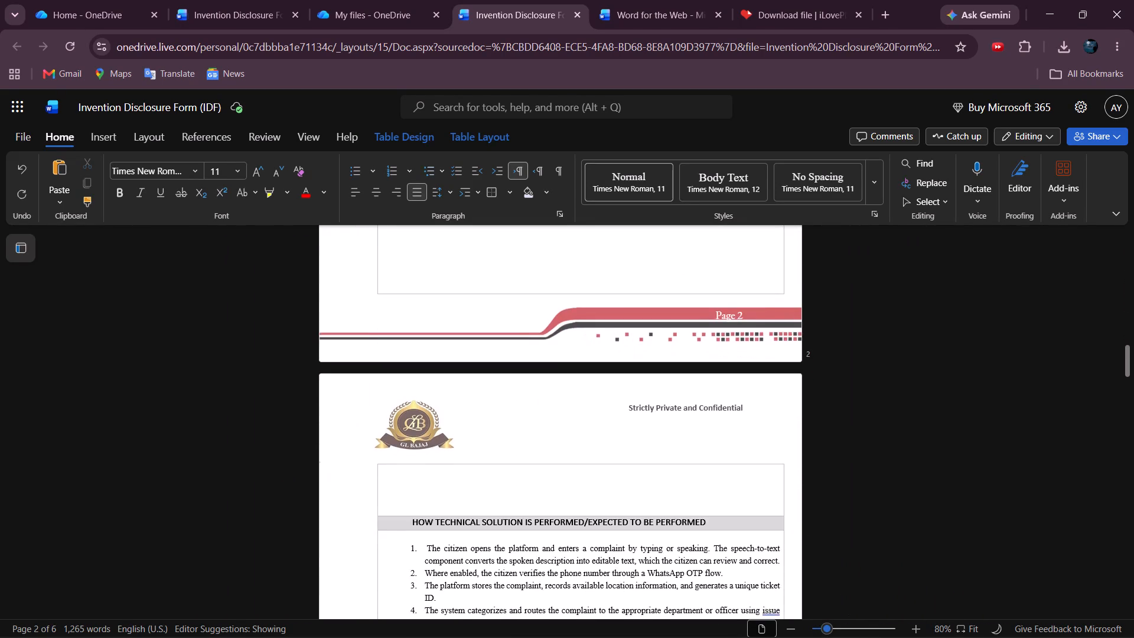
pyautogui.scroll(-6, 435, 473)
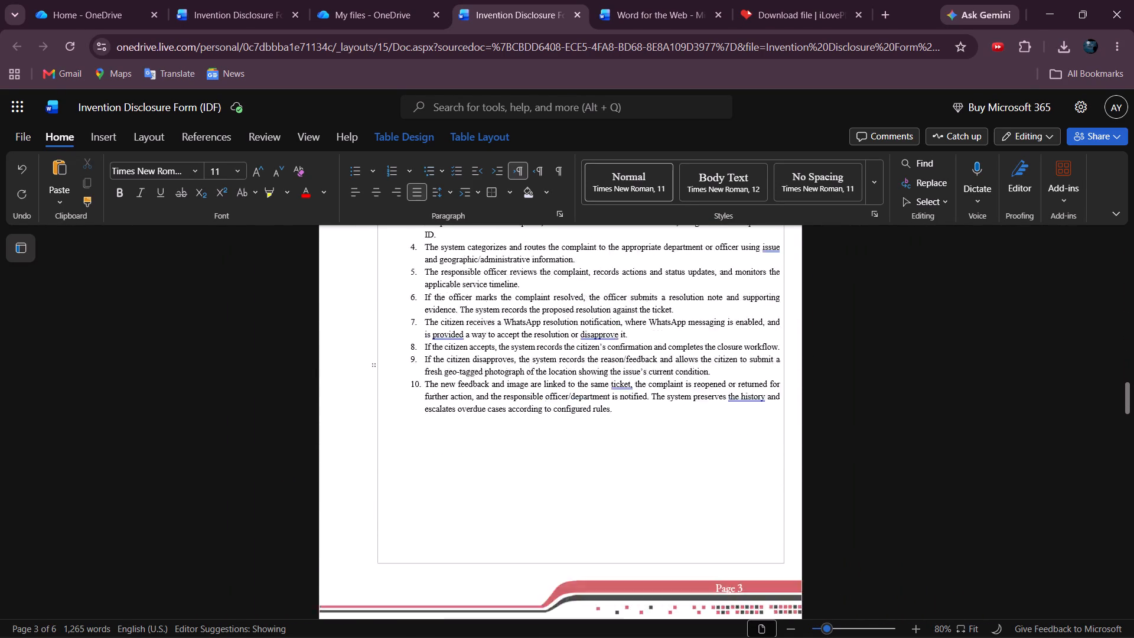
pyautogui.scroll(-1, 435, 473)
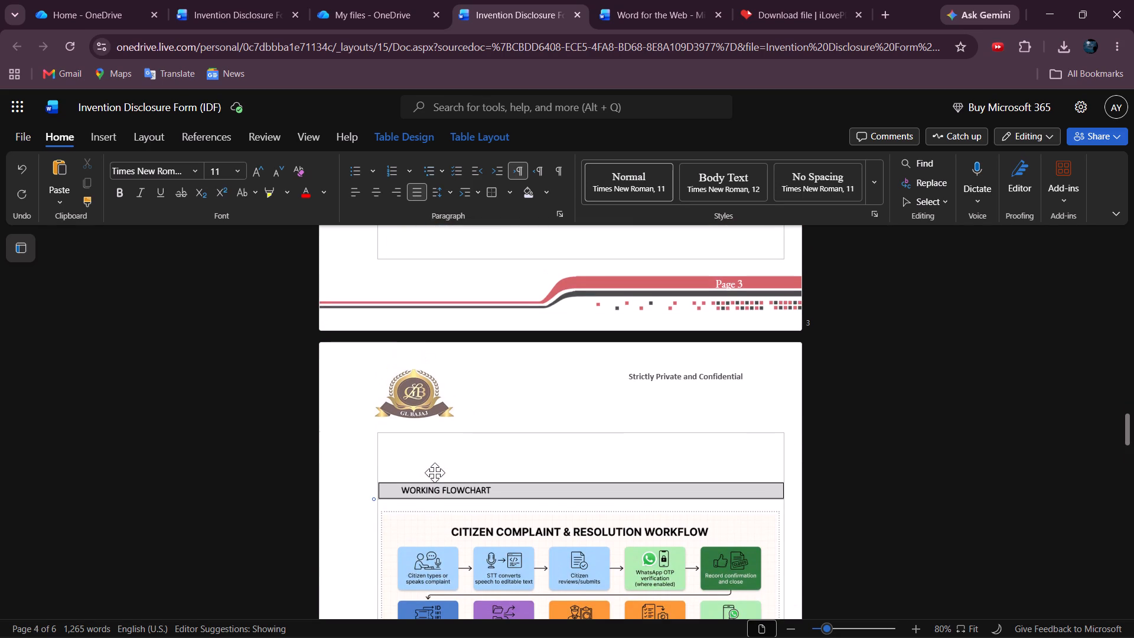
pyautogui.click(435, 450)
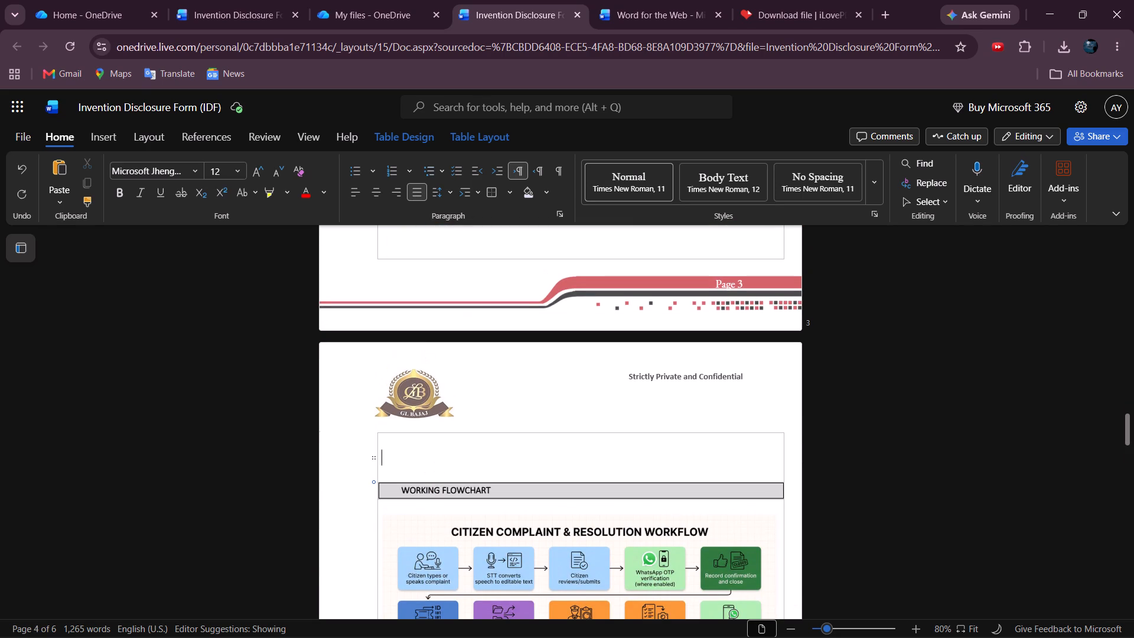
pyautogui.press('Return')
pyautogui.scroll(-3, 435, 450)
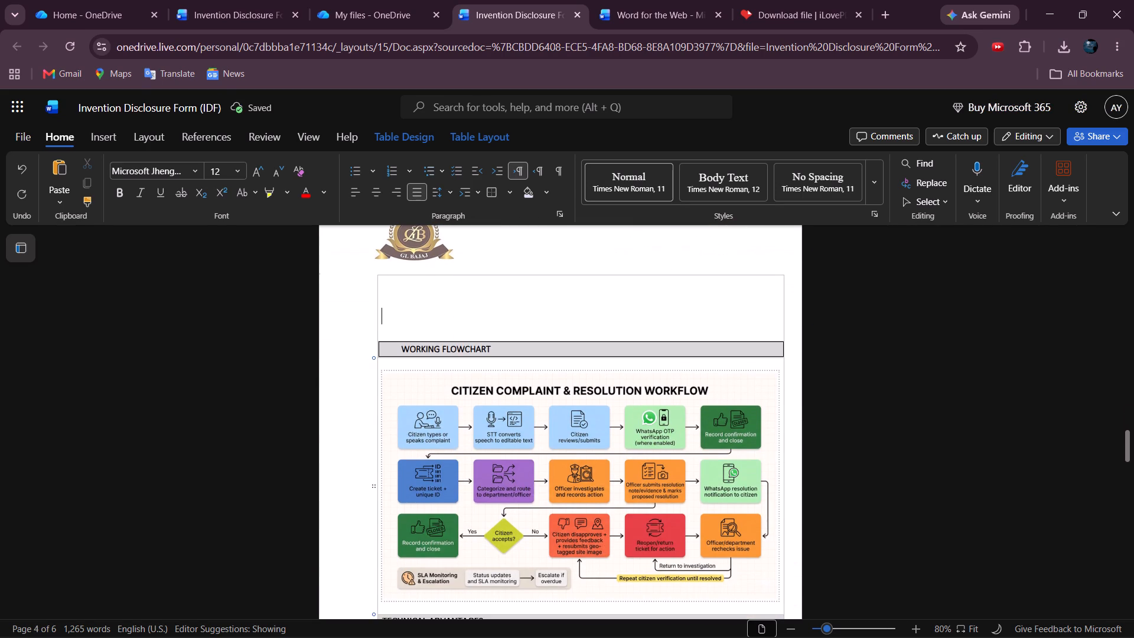
# Check the print preview's page breaks from page 1 through the Mentor's Details table, focusing on the Working Flowchart heading, then close it without saving.
pyautogui.hotkey('ctrl', 'p')
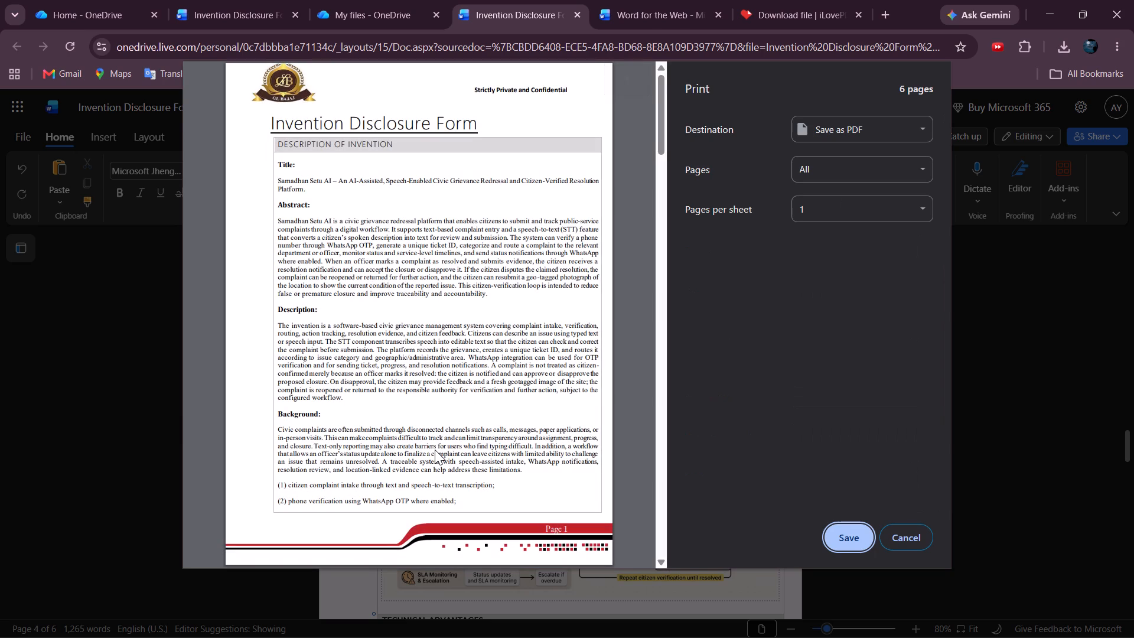
pyautogui.scroll(-6, 390, 273)
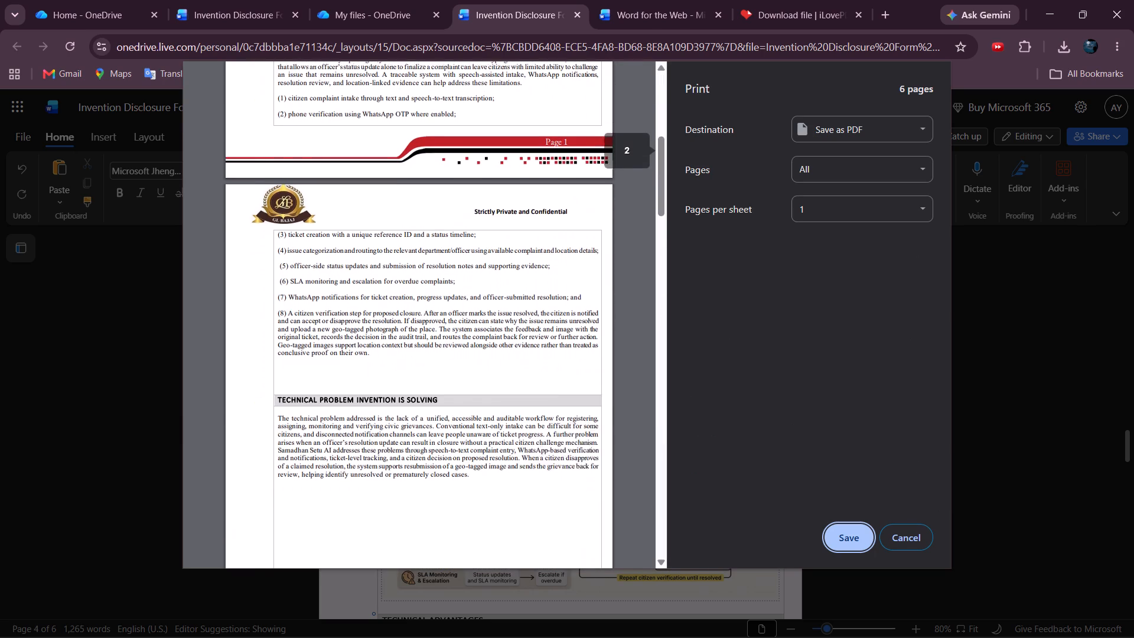
pyautogui.scroll(-8, 390, 273)
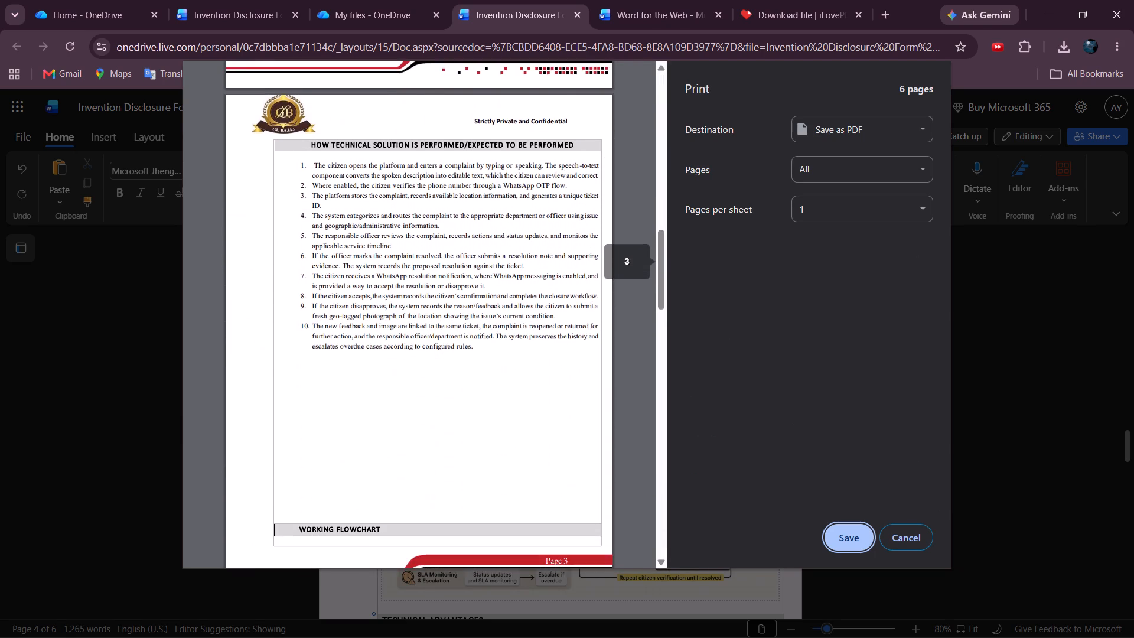
pyautogui.scroll(-7, 390, 273)
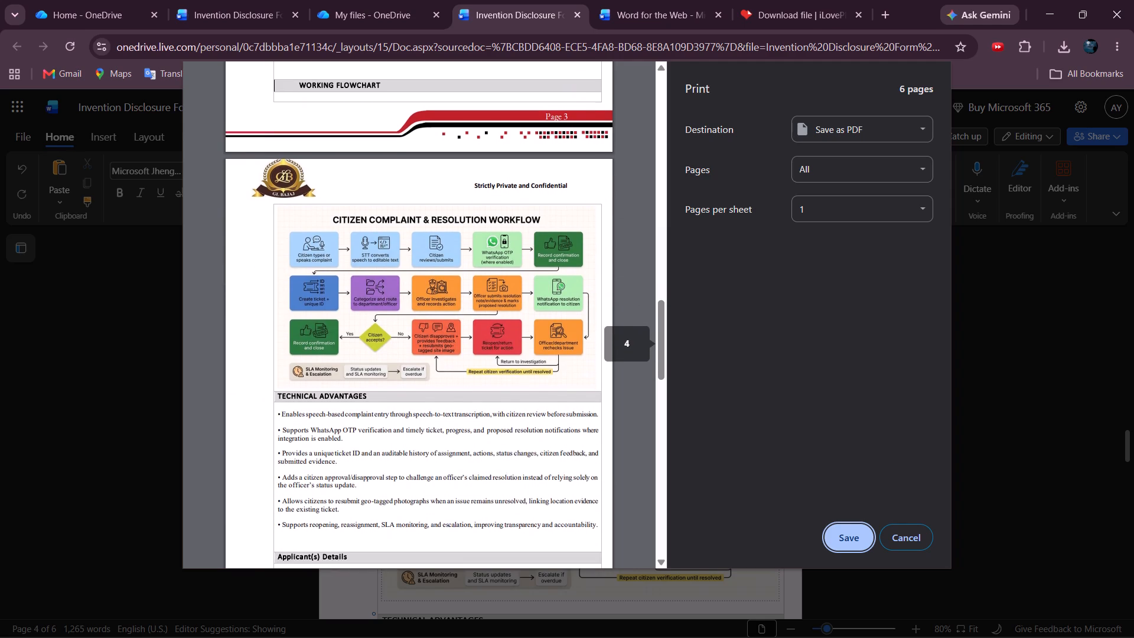
pyautogui.scroll(-4, 390, 273)
pyautogui.scroll(1, 390, 273)
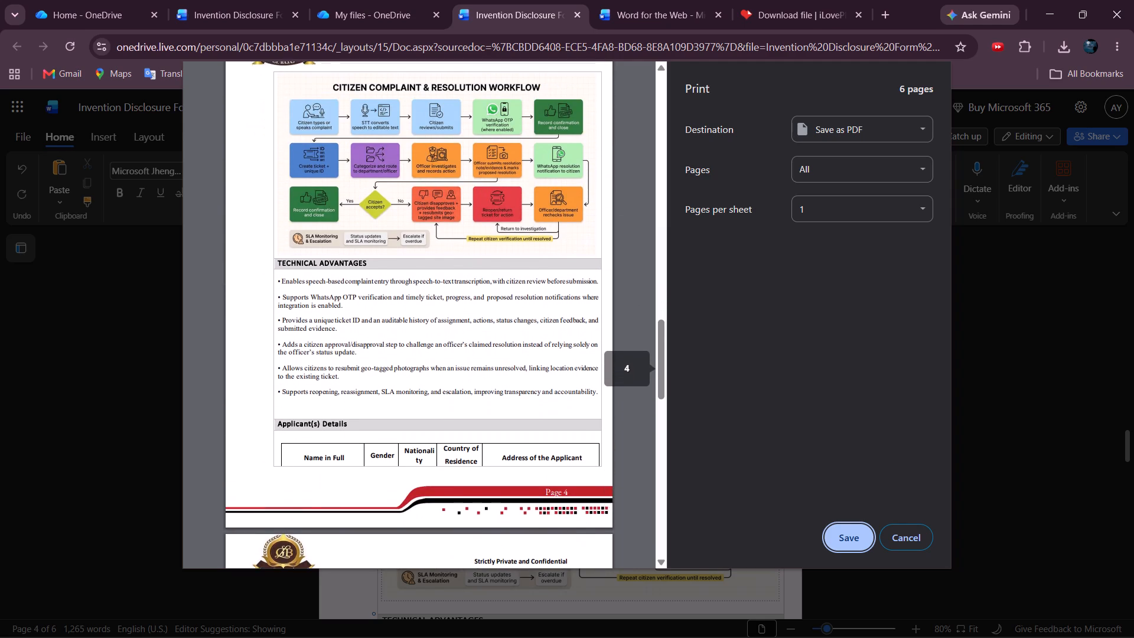
pyautogui.scroll(1, 390, 273)
pyautogui.scroll(-5, 390, 273)
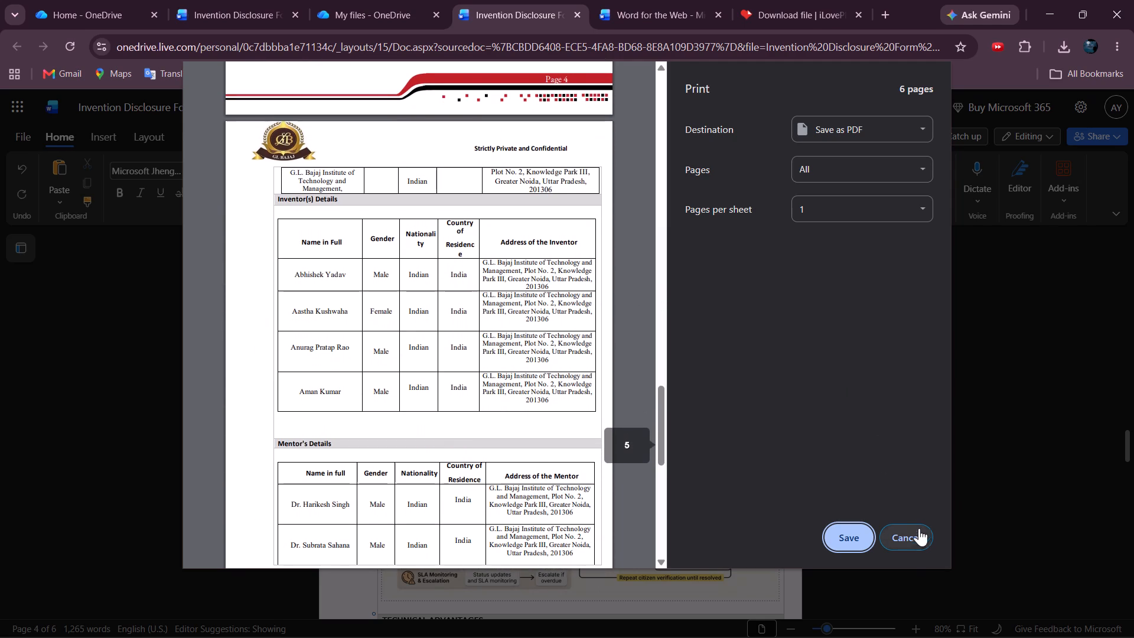
pyautogui.click(920, 542)
# Delete the empty lines directly above the WORKING FLOWCHART heading, including the one just added.
pyautogui.scroll(1, 714, 376)
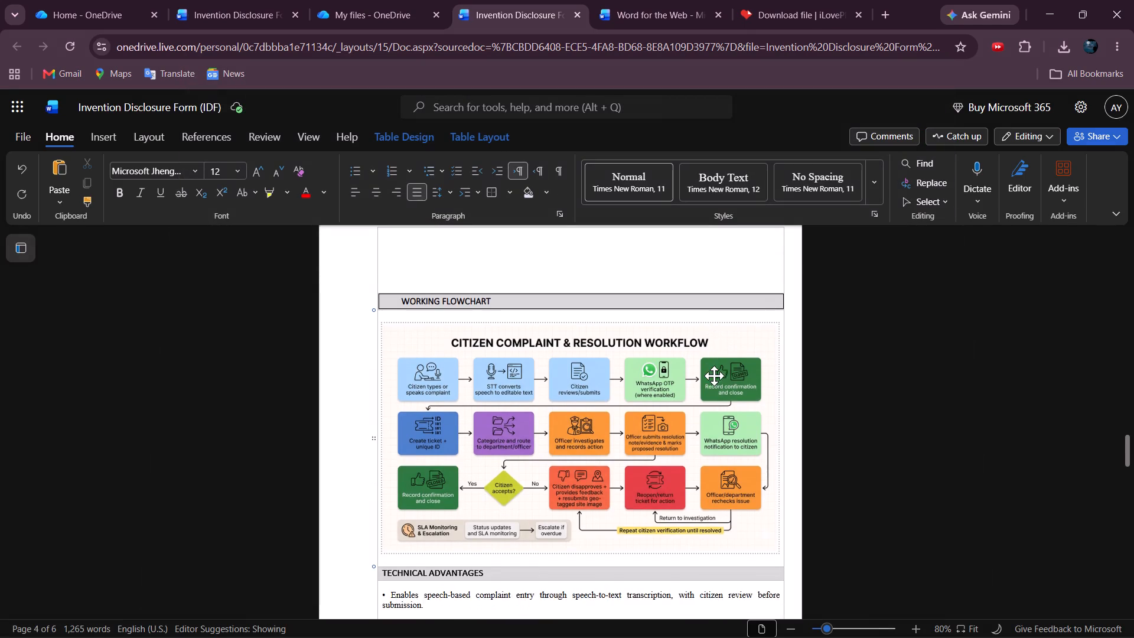
pyautogui.scroll(1, 714, 376)
pyautogui.press('BackSpace')
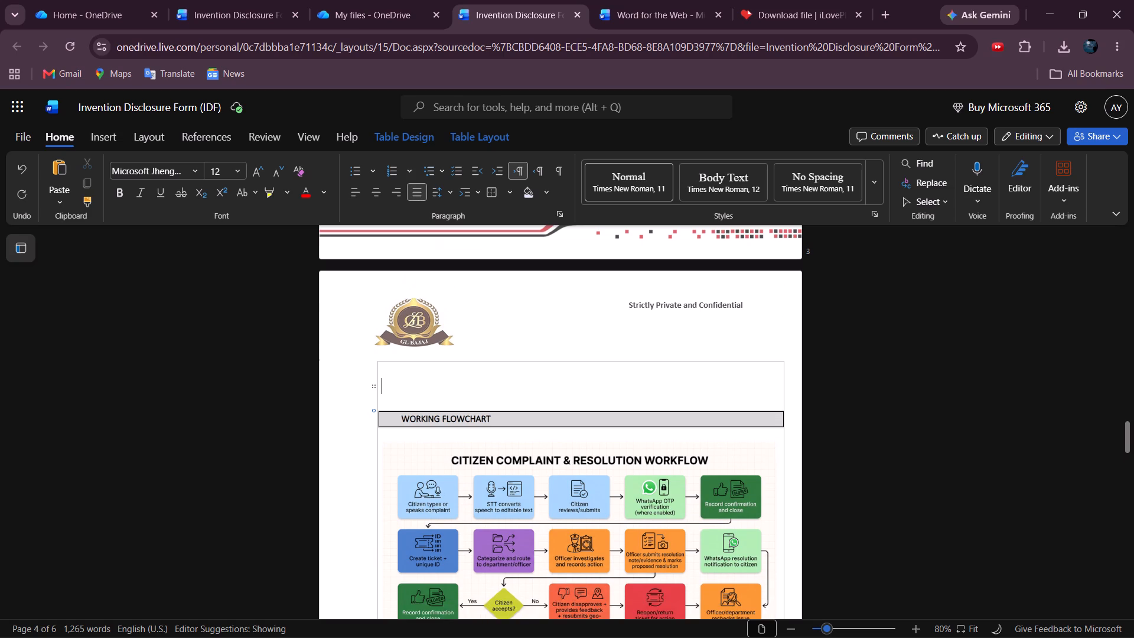
pyautogui.press('BackSpace')
pyautogui.press('BackSpace')
# Insert an unnumbered blank line after items 7, 9 and 6 of the technical solution list on page 3.
pyautogui.scroll(3, 714, 376)
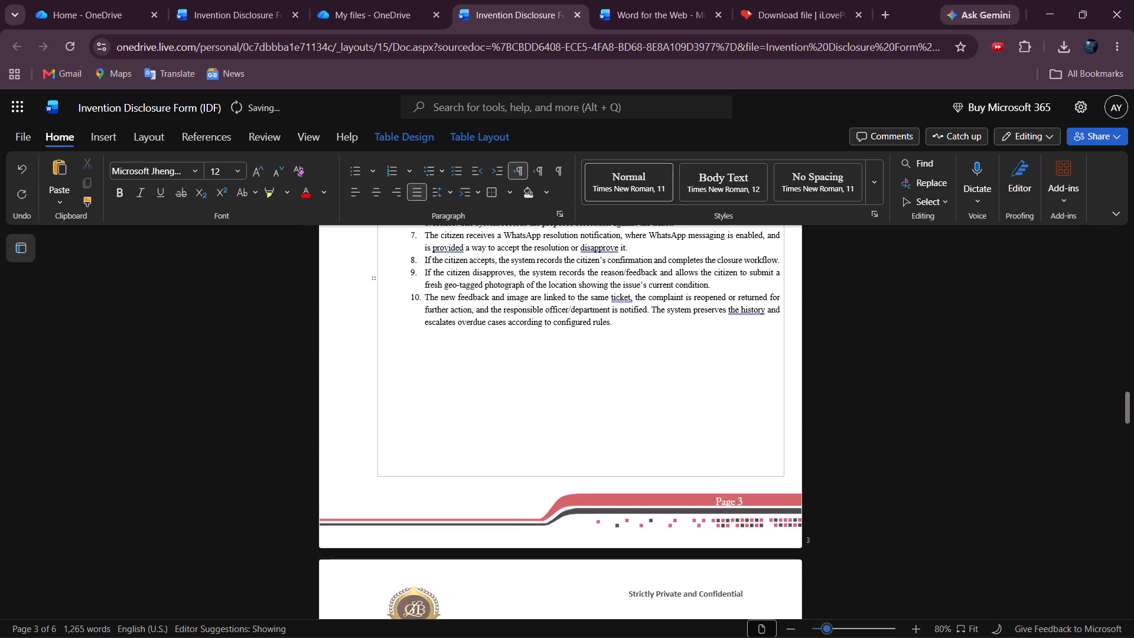
pyautogui.scroll(1, 714, 376)
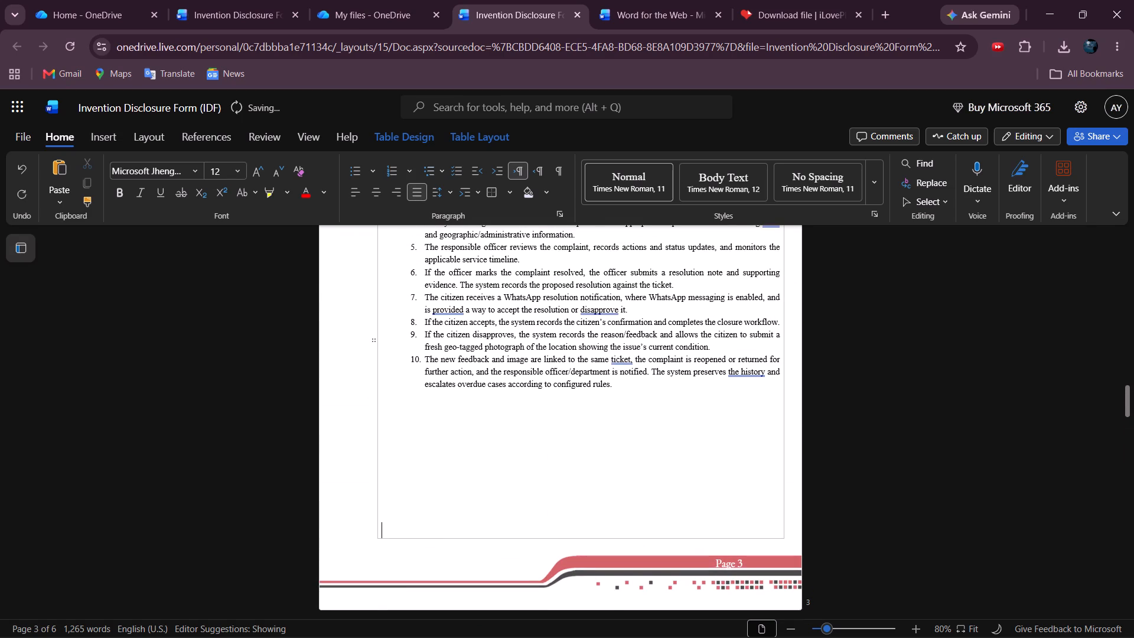
pyautogui.click(630, 312)
pyautogui.press('Return')
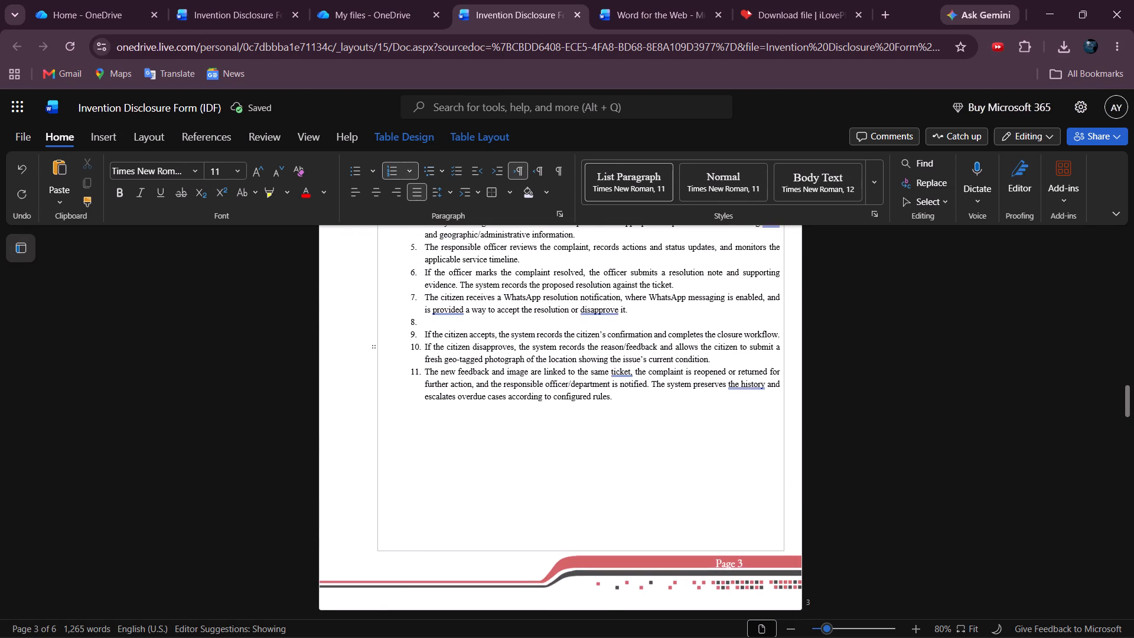
pyautogui.press('BackSpace')
pyautogui.click(742, 357)
pyautogui.press('Return')
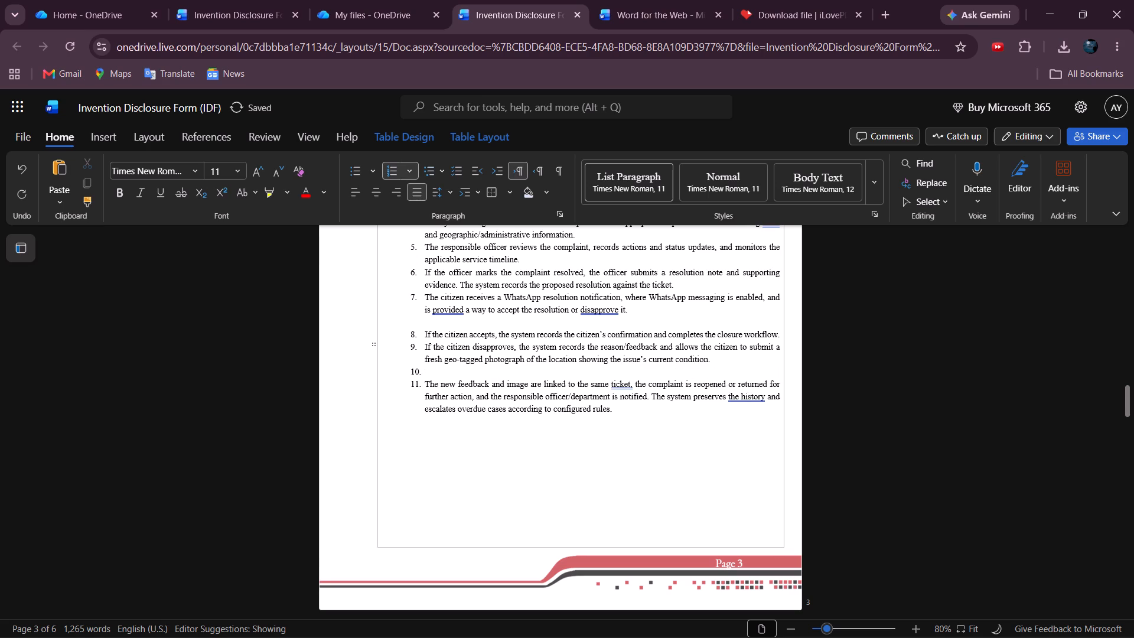
pyautogui.press('BackSpace')
pyautogui.scroll(1, 627, 362)
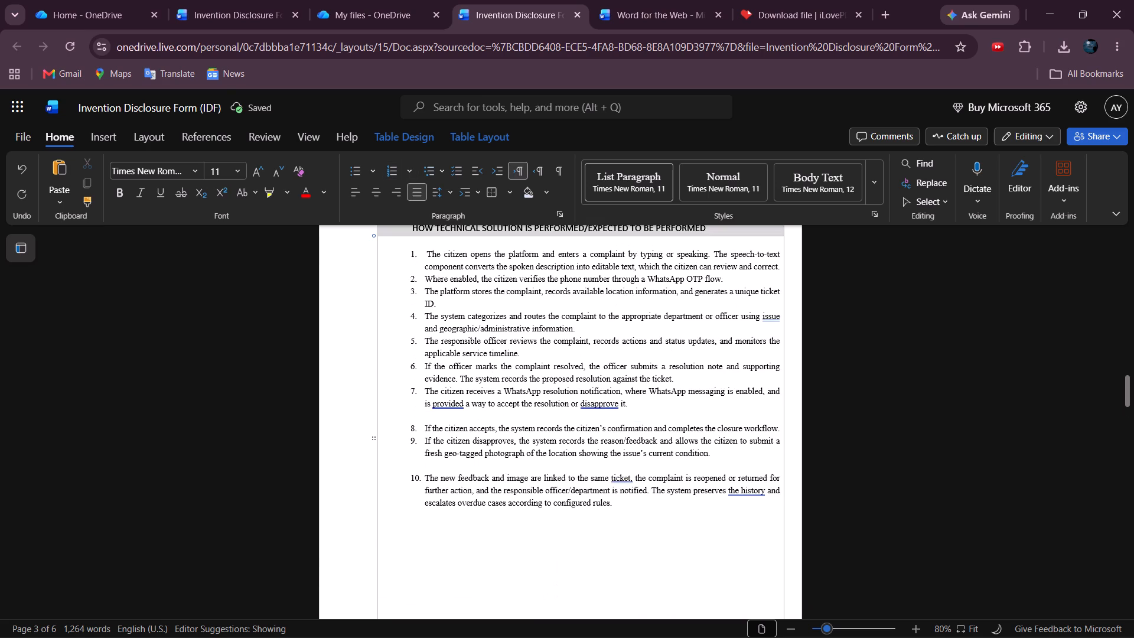
pyautogui.click(680, 379)
pyautogui.press('Return')
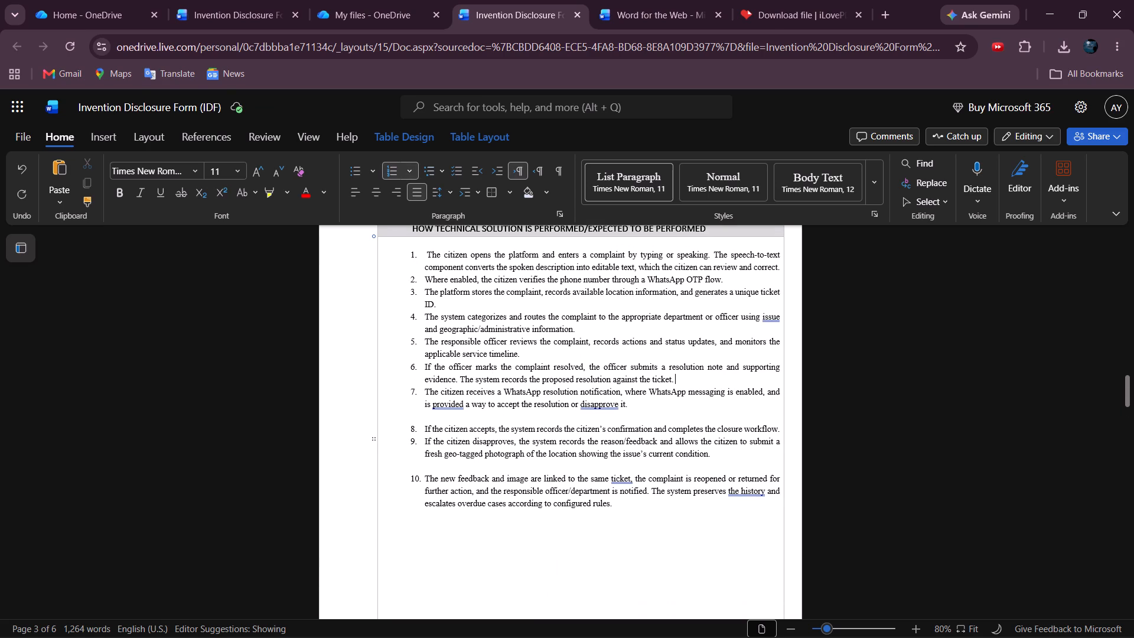
pyautogui.press('BackSpace')
# Insert an unnumbered blank line after item 1 of the technical solution list, keeping the period at the end of its sentence.
pyautogui.scroll(1, 680, 379)
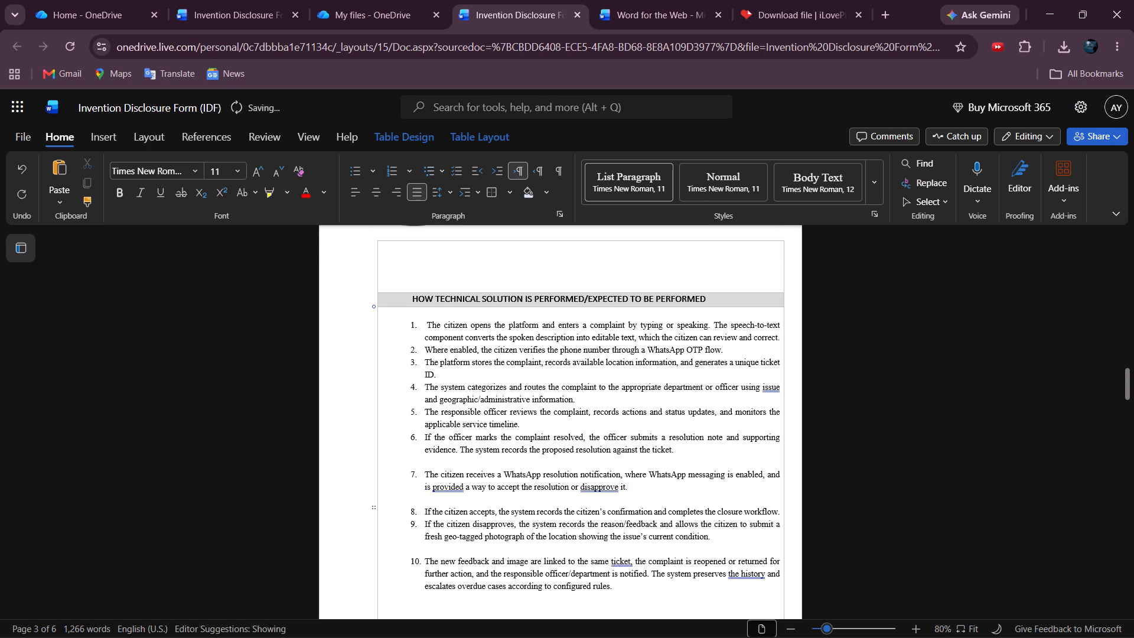
pyautogui.scroll(1, 680, 379)
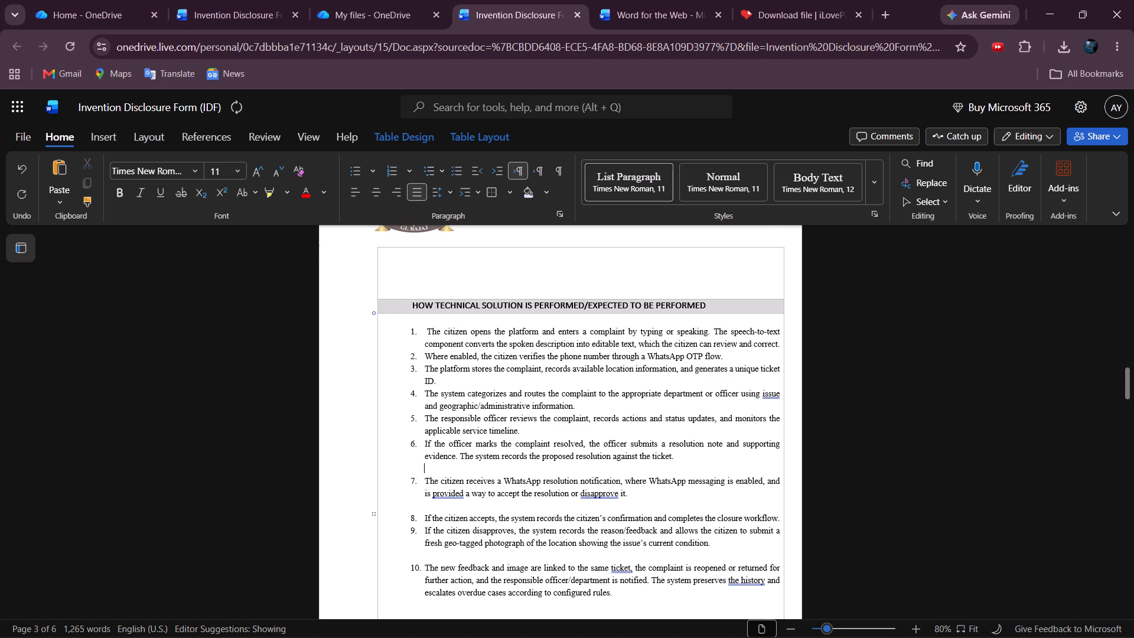
pyautogui.click(778, 346)
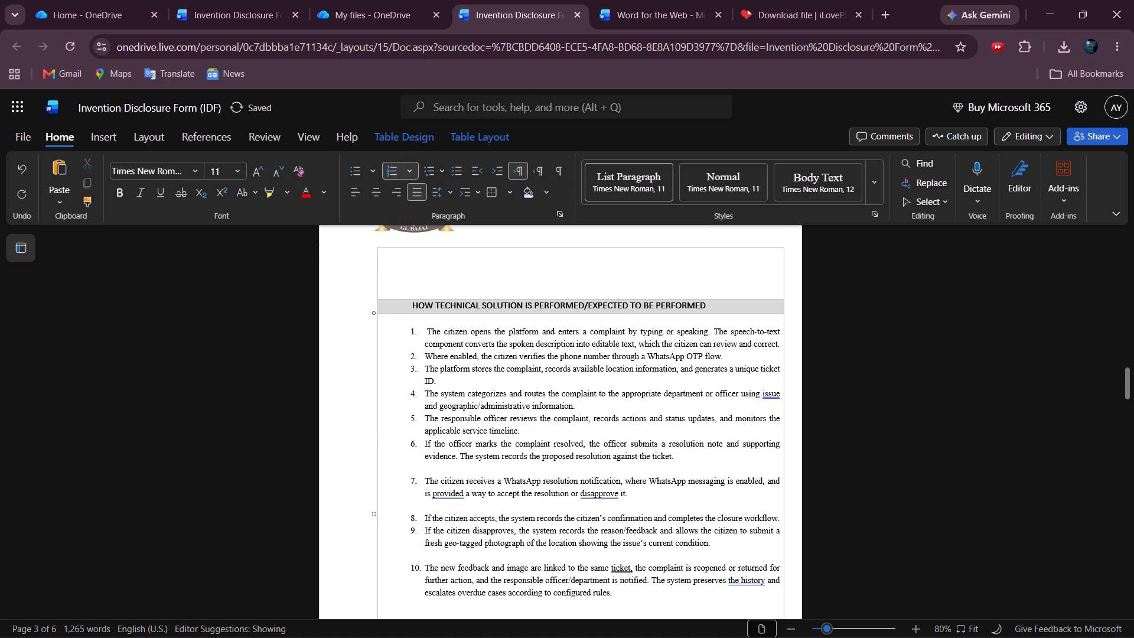
pyautogui.press('Return')
pyautogui.press('BackSpace')
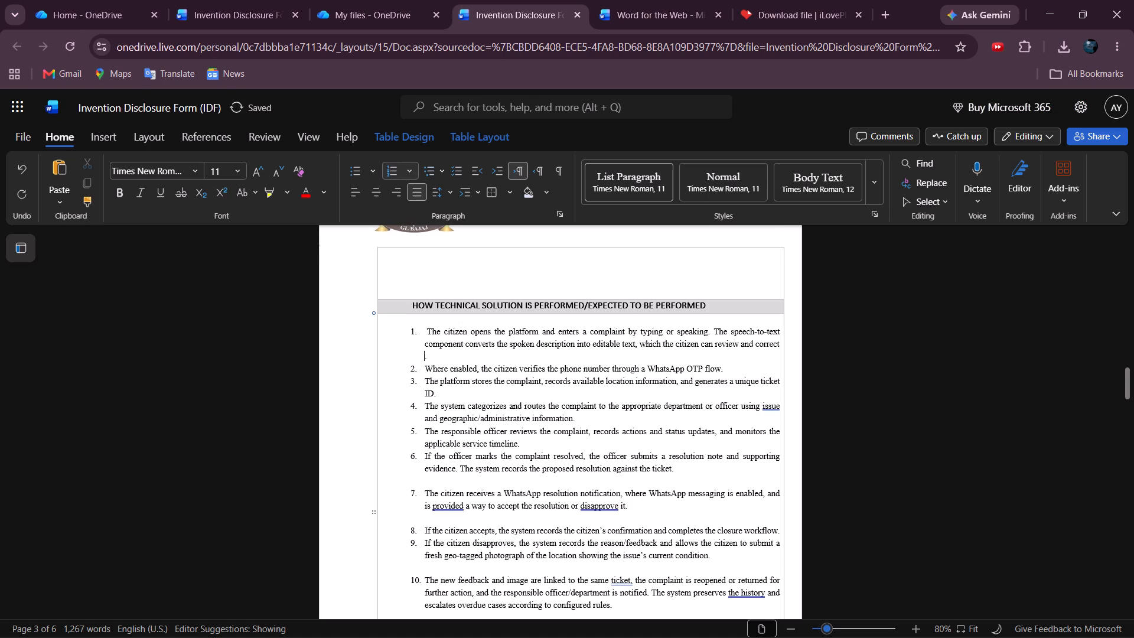
pyautogui.press('Insert')
pyautogui.press('Right')
pyautogui.press('BackSpace')
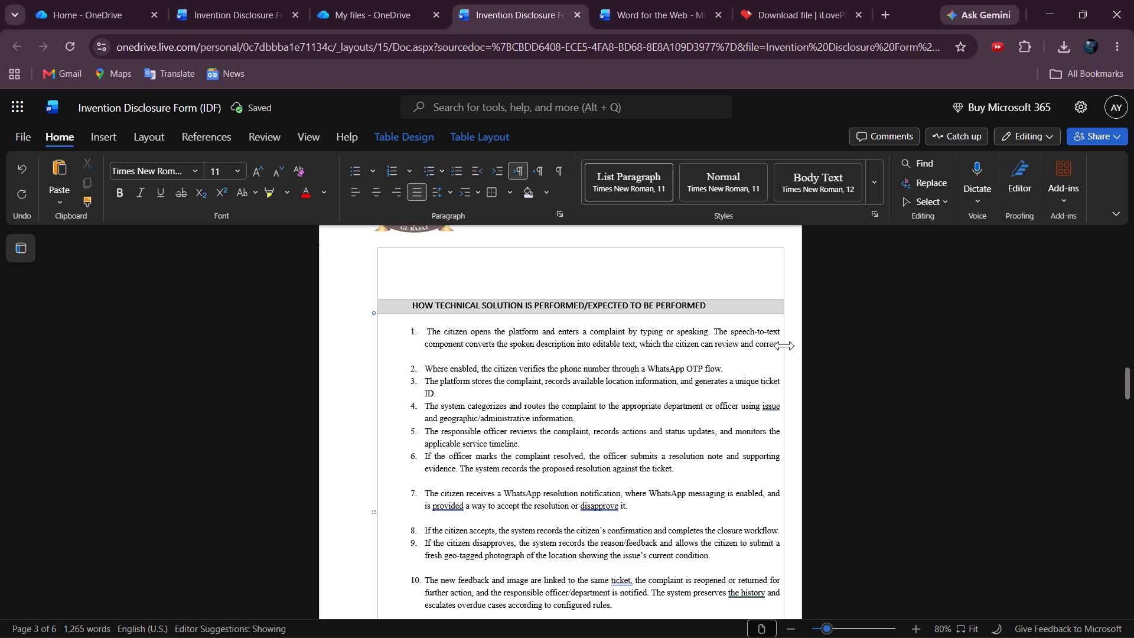
pyautogui.click(780, 346)
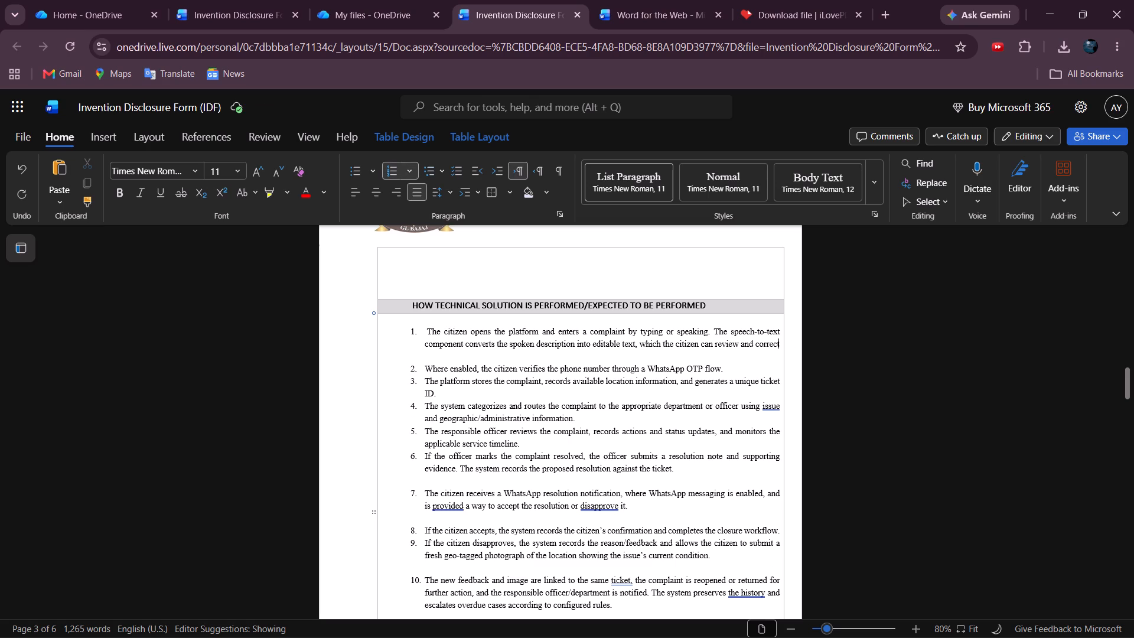
pyautogui.press('.')
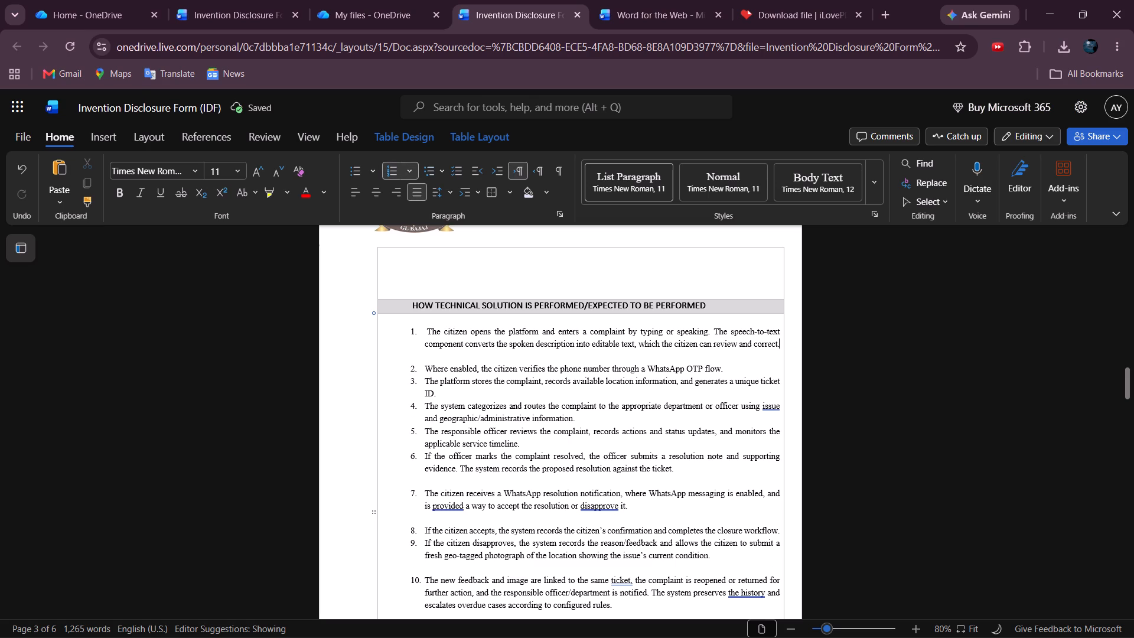
# Insert an unnumbered blank line after items 2 and 3 of the technical solution list on page 3.
pyautogui.click(735, 368)
pyautogui.press('Return')
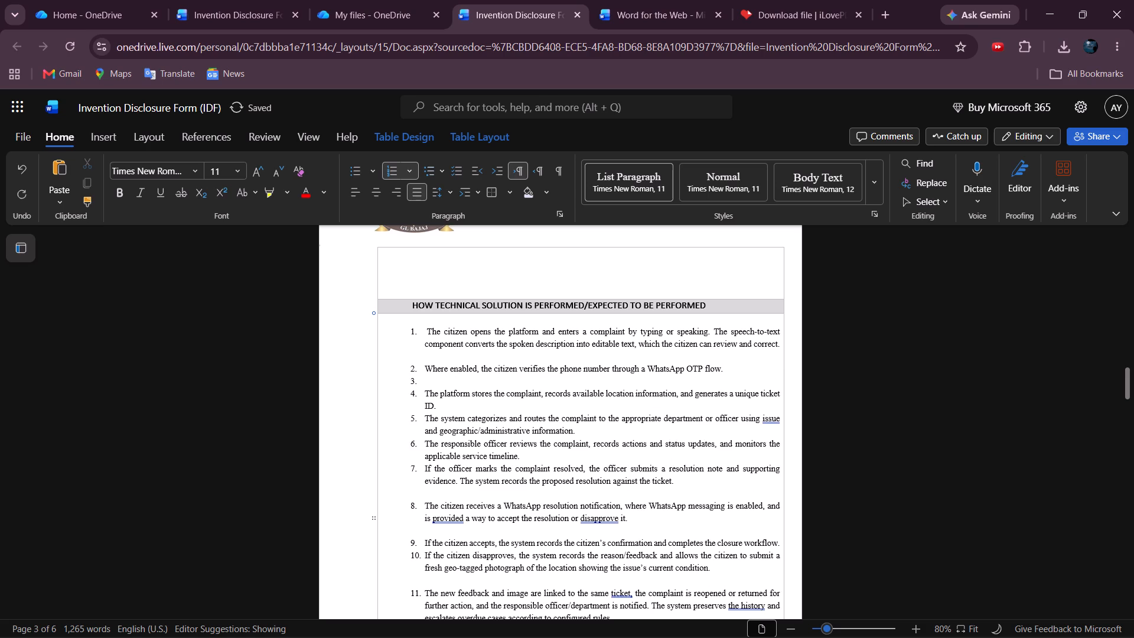
pyautogui.press('BackSpace')
pyautogui.scroll(-1, 735, 368)
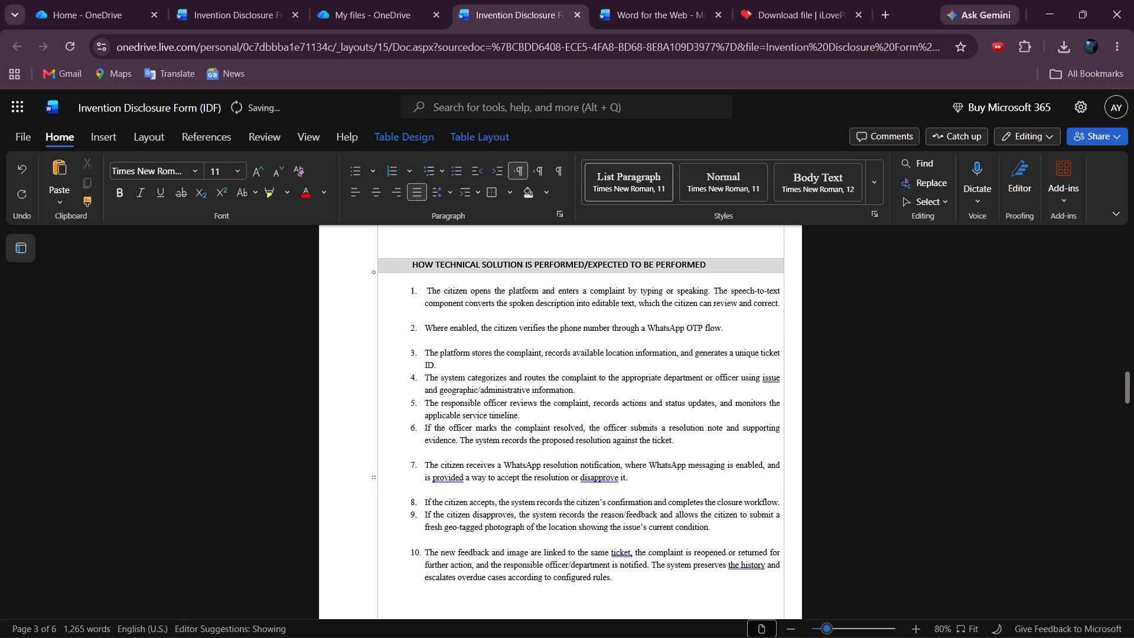
pyautogui.scroll(-1, 579, 373)
pyautogui.scroll(1, 579, 373)
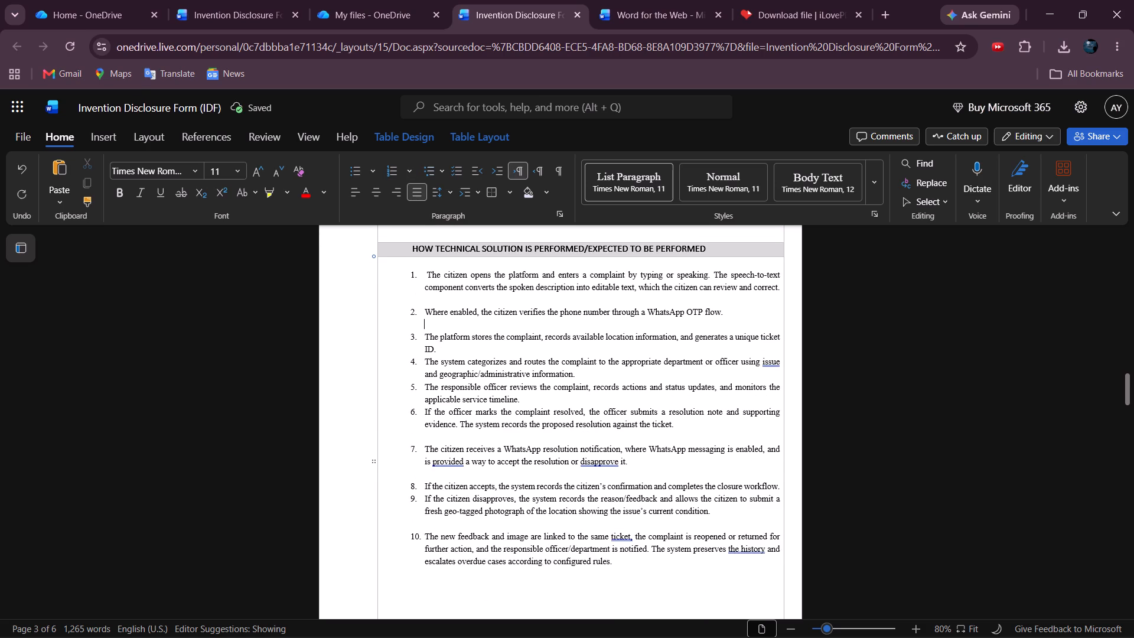
pyautogui.click(476, 350)
pyautogui.press('Return')
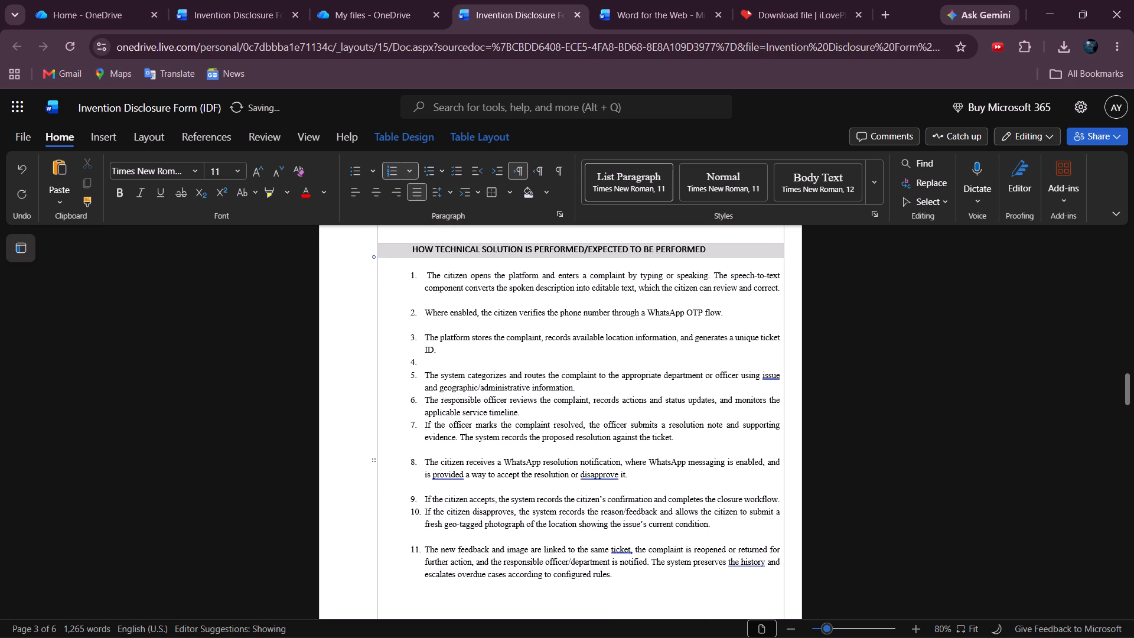
pyautogui.press('BackSpace')
# Insert an unnumbered blank line after items 4 and 5 of the technical solution list.
pyautogui.scroll(-1, 476, 350)
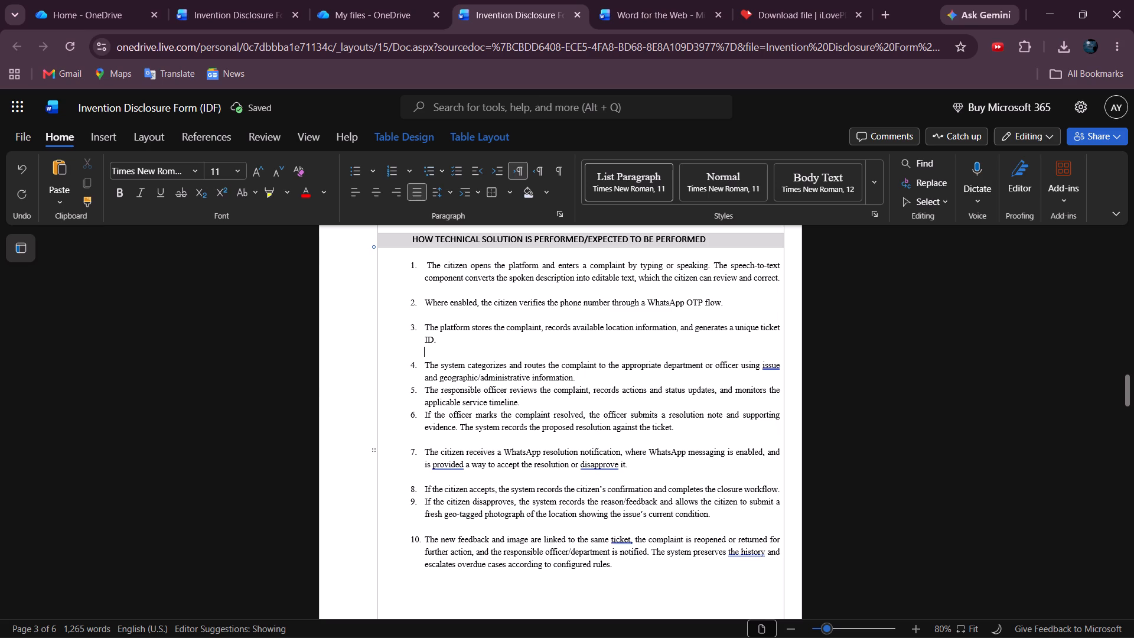
pyautogui.click(594, 379)
pyautogui.press('Return')
pyautogui.press('BackSpace')
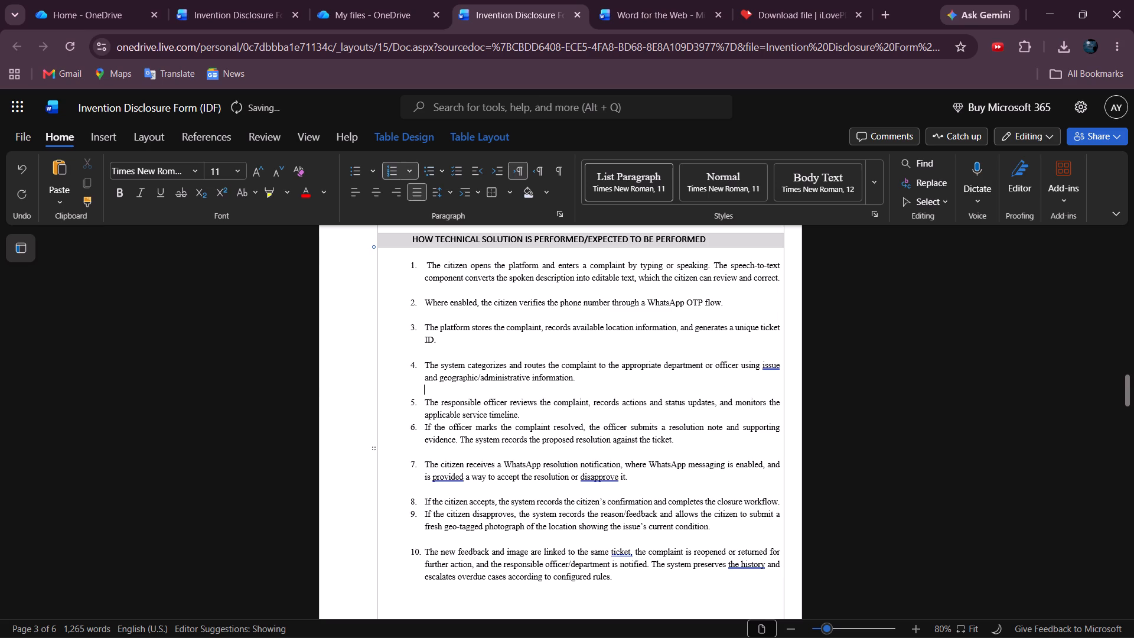
pyautogui.scroll(-1, 594, 379)
pyautogui.click(549, 385)
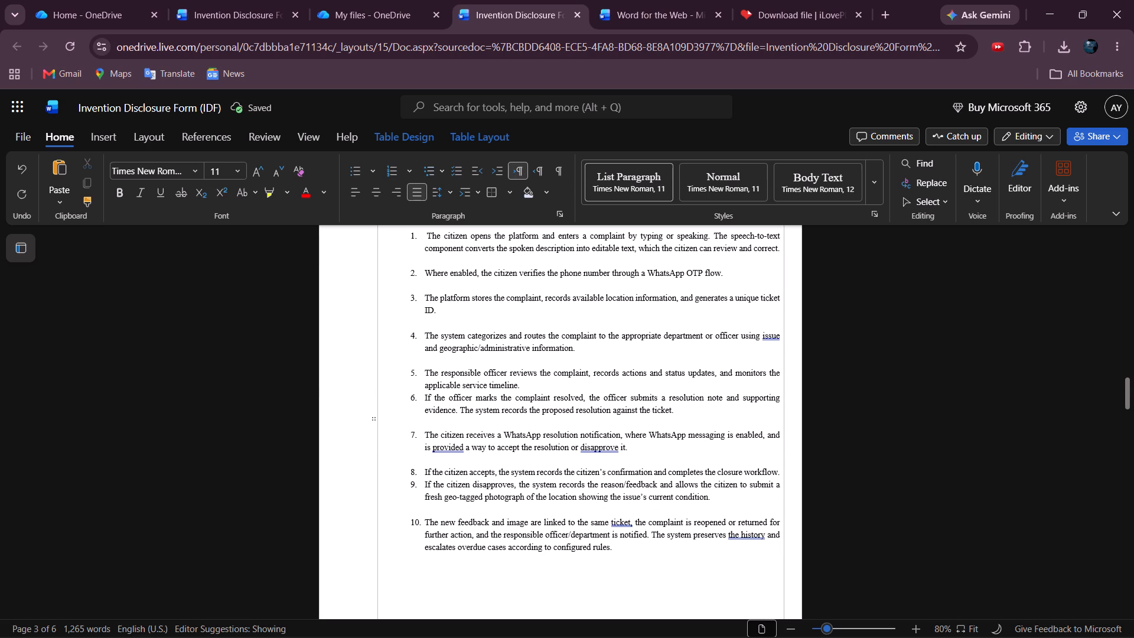
pyautogui.press('Return')
pyautogui.press('BackSpace')
# Insert an unnumbered blank line after item 8 of the technical solution list.
pyautogui.scroll(-1, 549, 385)
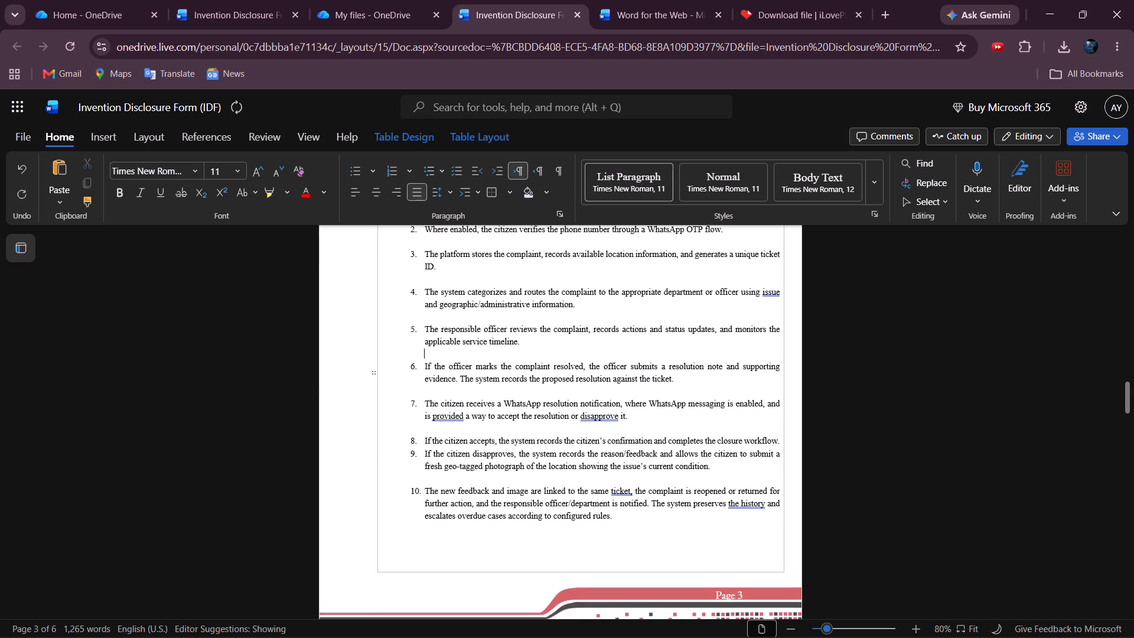
pyautogui.click(780, 442)
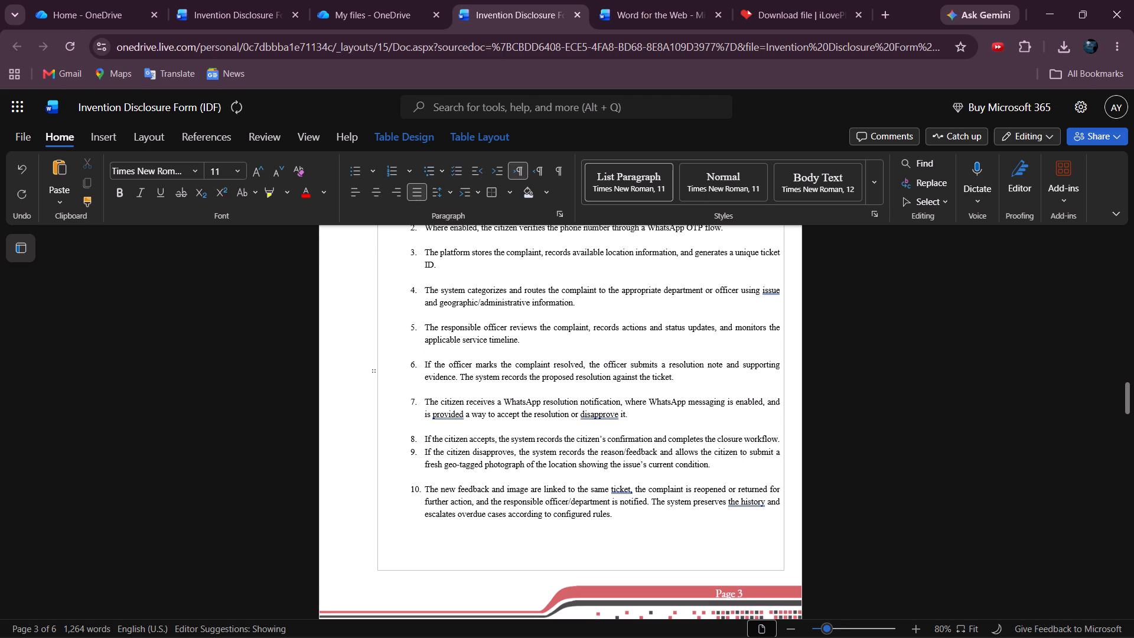
pyautogui.press('Return')
pyautogui.press('BackSpace')
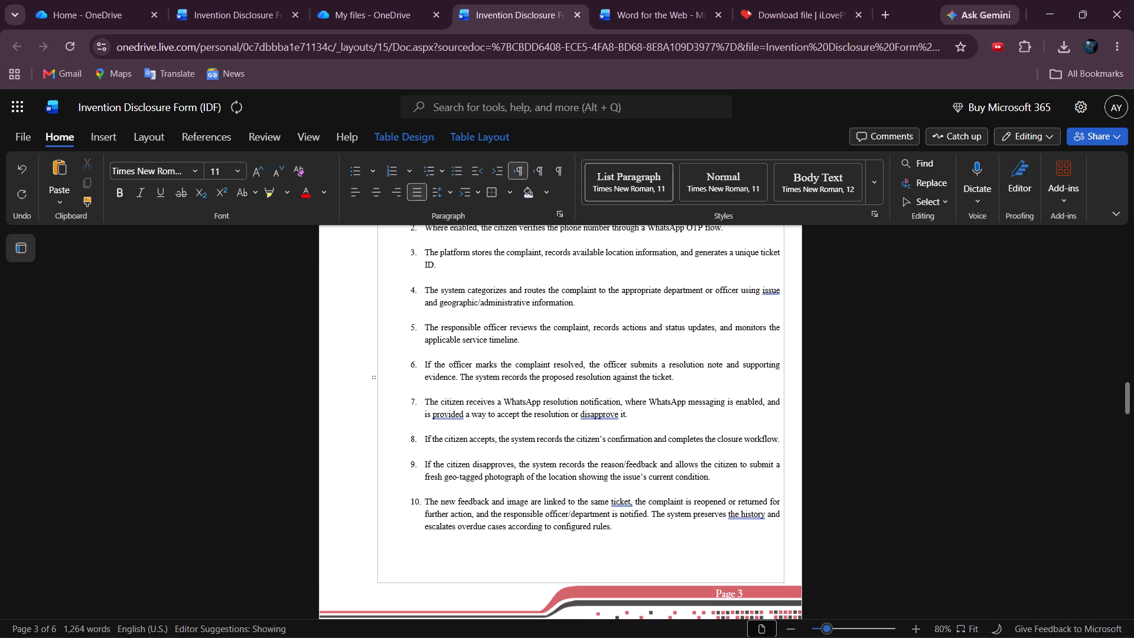
# Delete five empty lines directly above the WORKING FLOWCHART heading on page 4.
pyautogui.scroll(-1, 780, 442)
pyautogui.scroll(2, 780, 442)
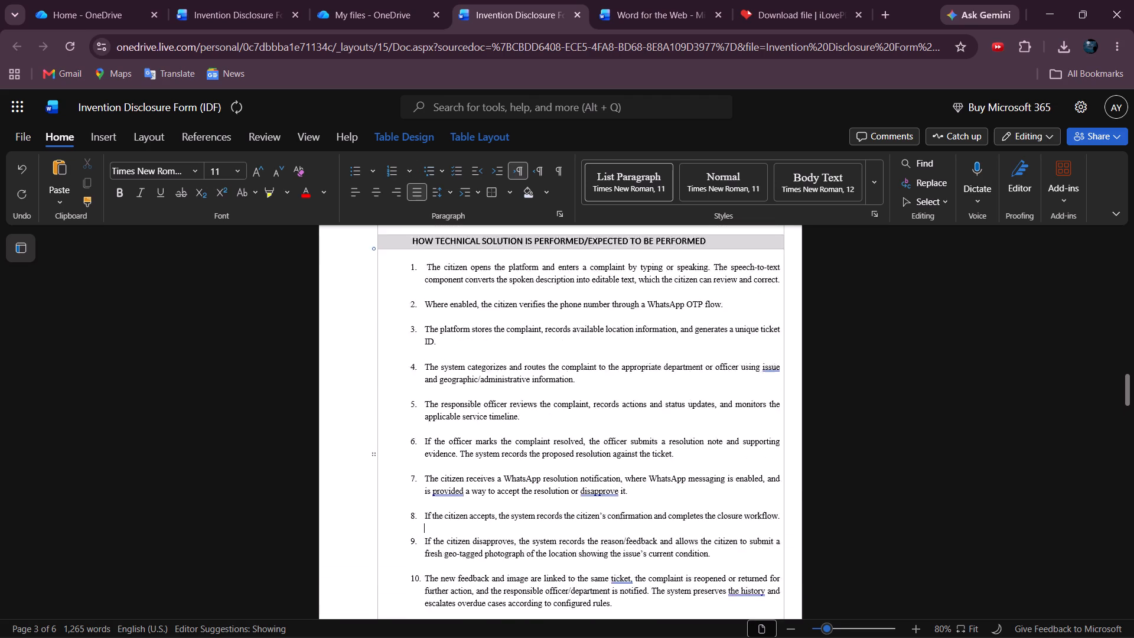
pyautogui.scroll(1, 780, 442)
pyautogui.scroll(-2, 780, 442)
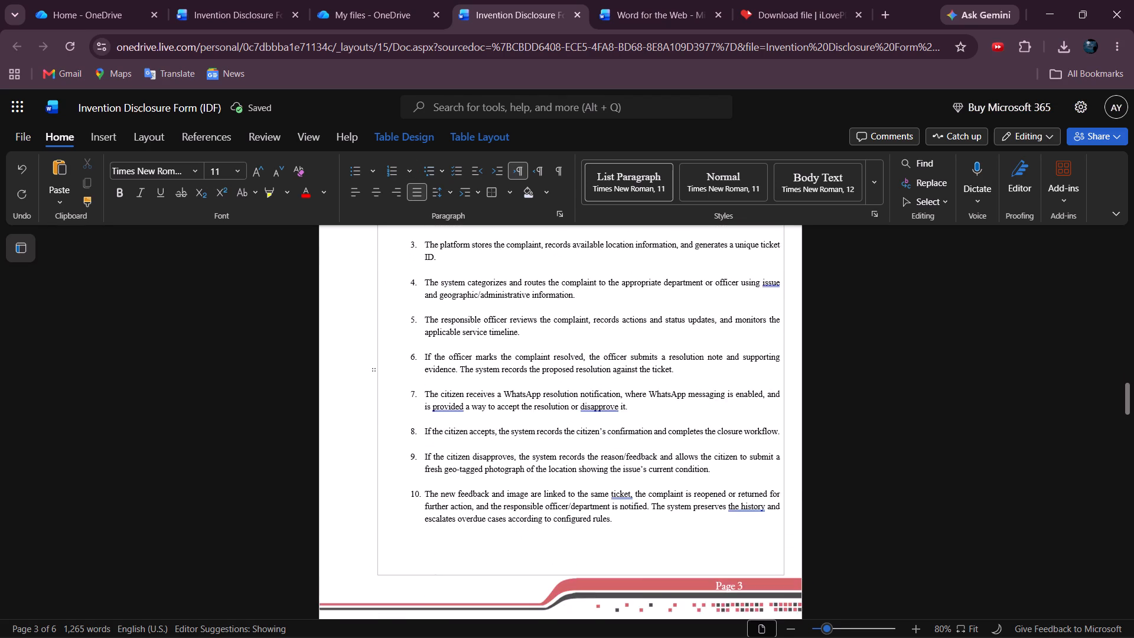
pyautogui.scroll(-2, 780, 442)
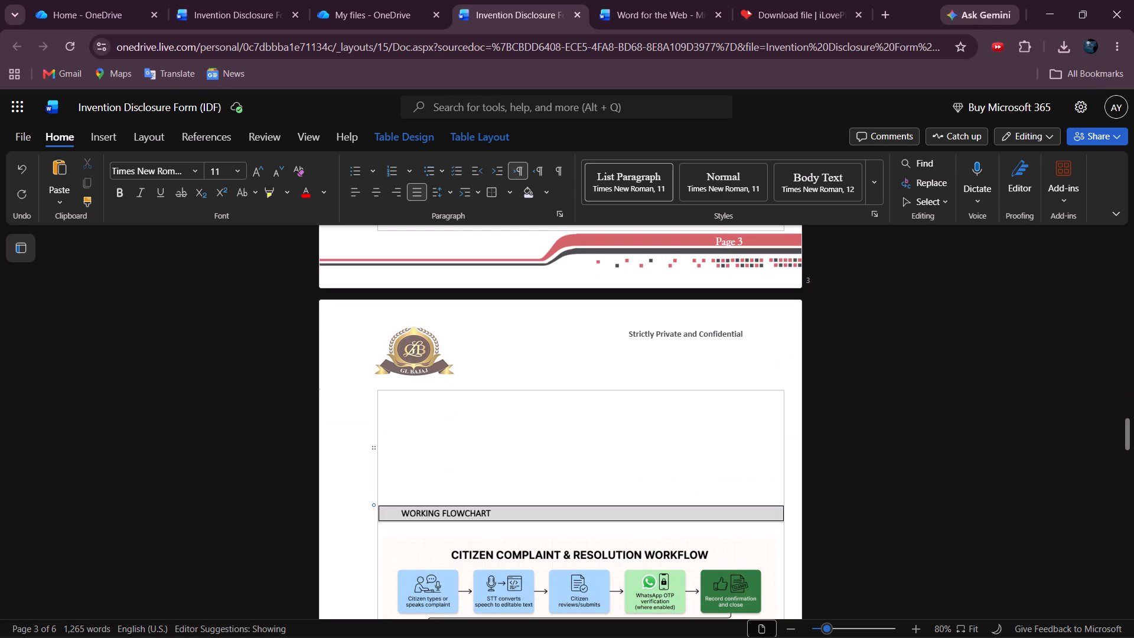
pyautogui.click(538, 494)
pyautogui.press('BackSpace')
pyautogui.press('BackSpace')
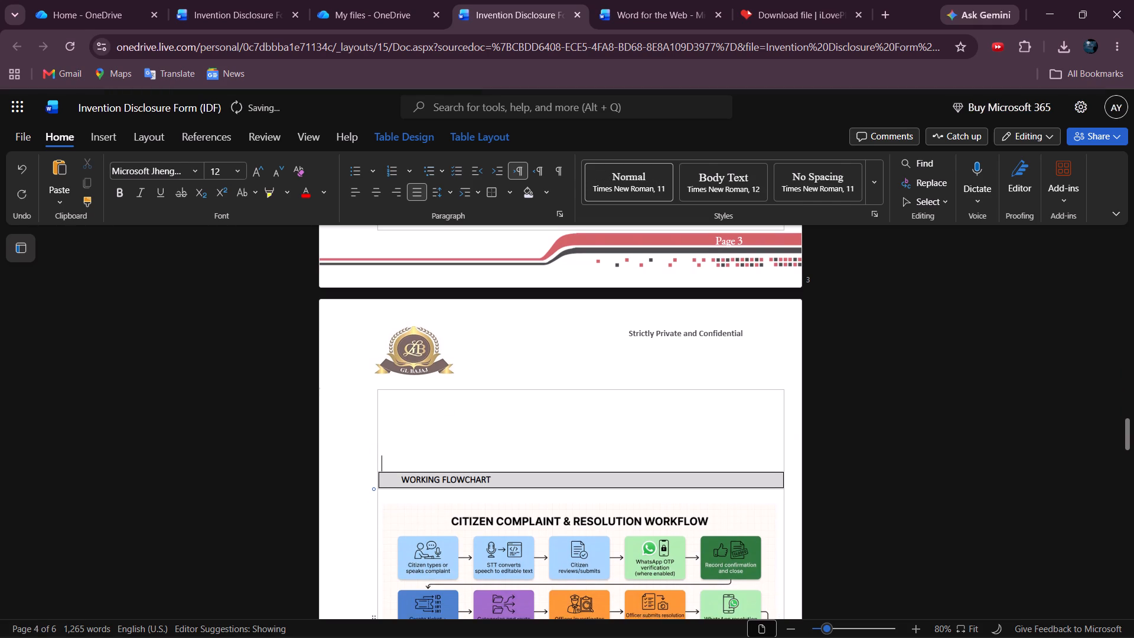
pyautogui.press('BackSpace')
pyautogui.press('BackSpace')
pyautogui.press('BackSpace')
# Check the print preview's page breaks through the Mentor's Details table, focusing on the Working Flowchart heading on page 3, then close it without saving.
pyautogui.hotkey('ctrl', 'p')
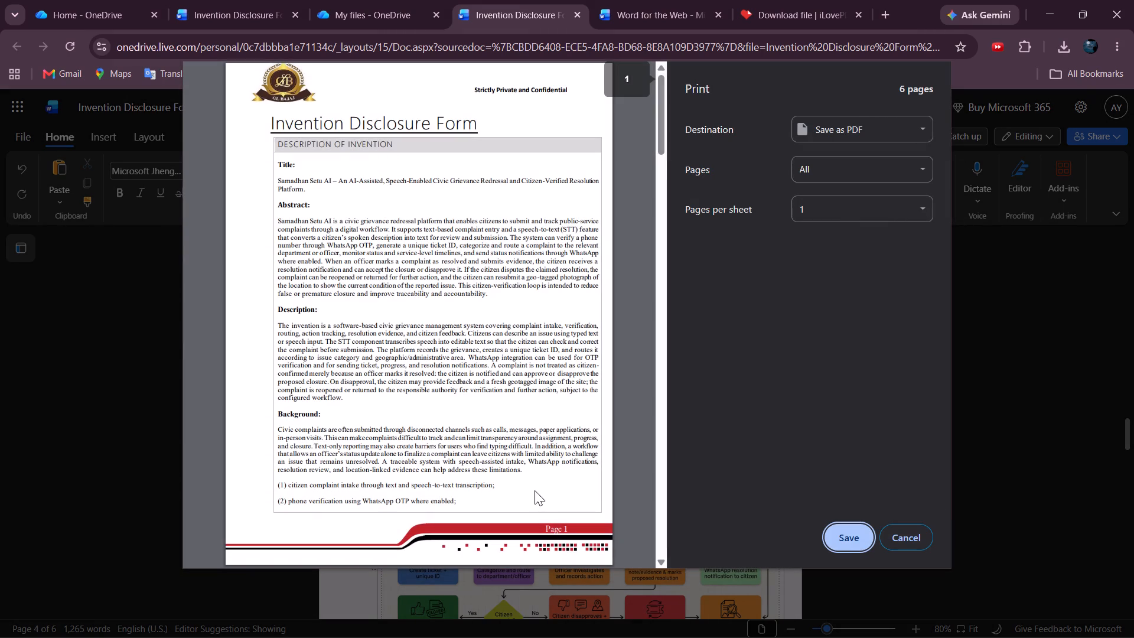
pyautogui.scroll(-8, 491, 444)
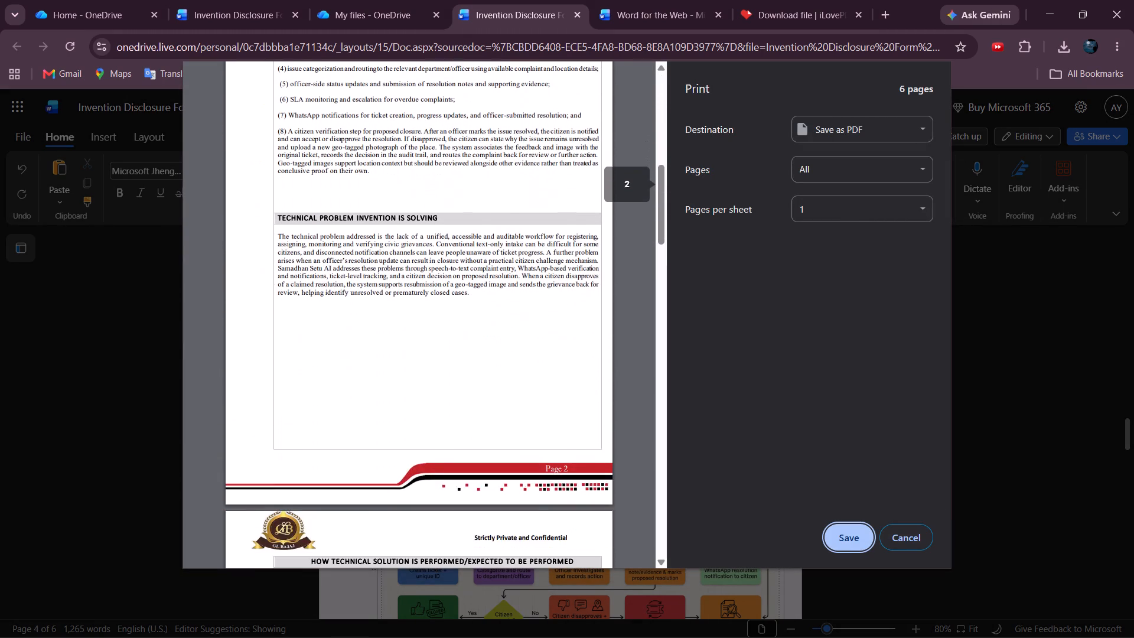
pyautogui.scroll(-2, 491, 444)
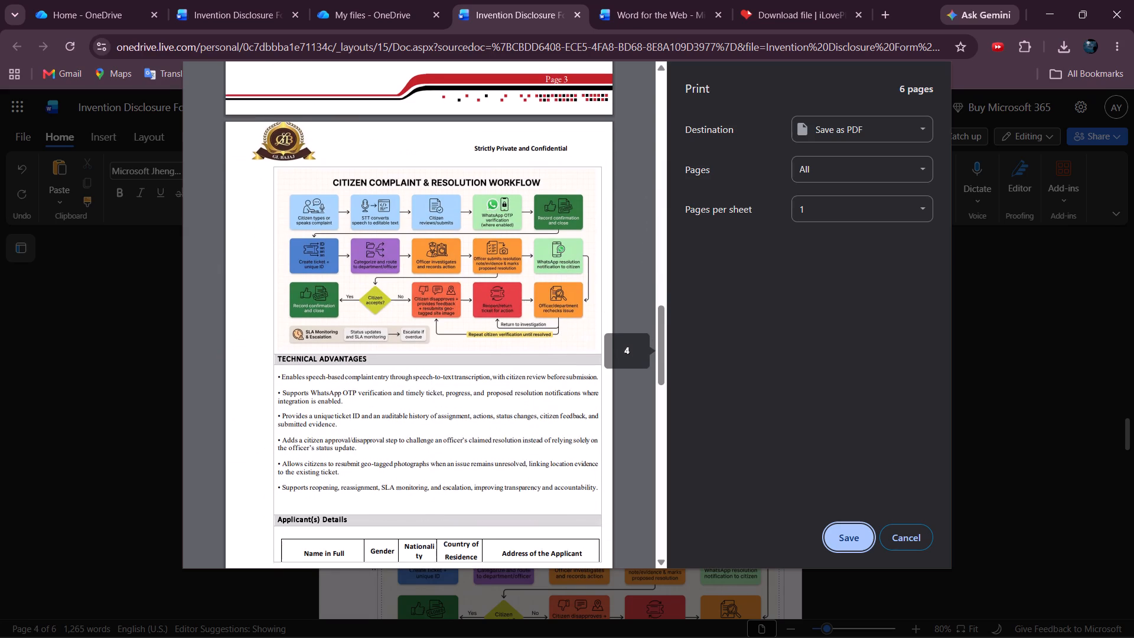
pyautogui.scroll(2, 491, 444)
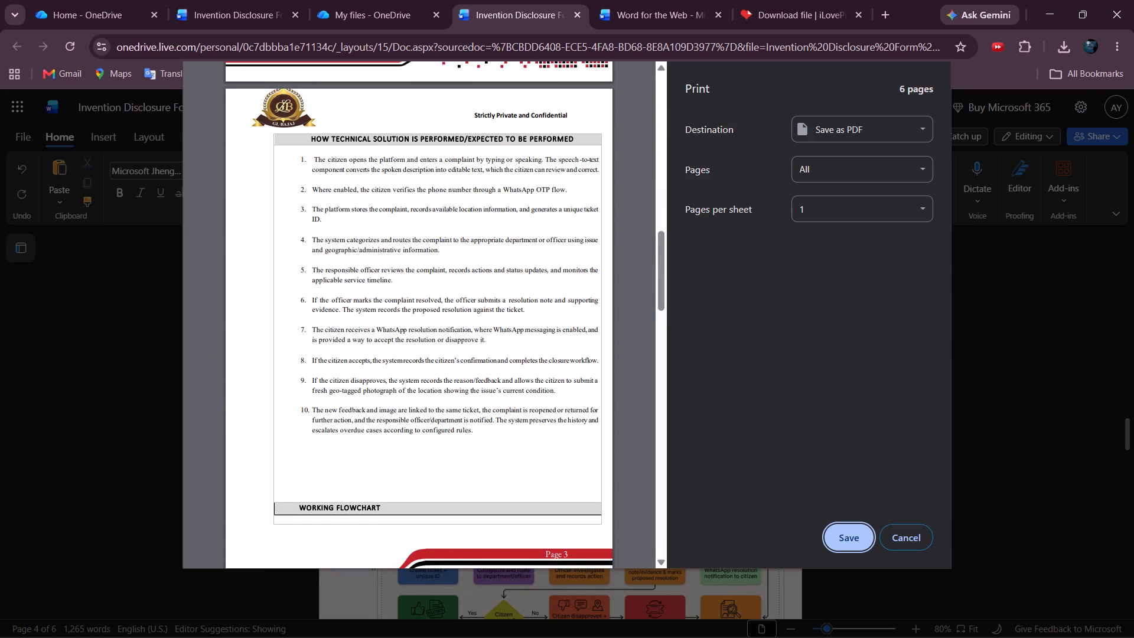
pyautogui.scroll(-7, 491, 444)
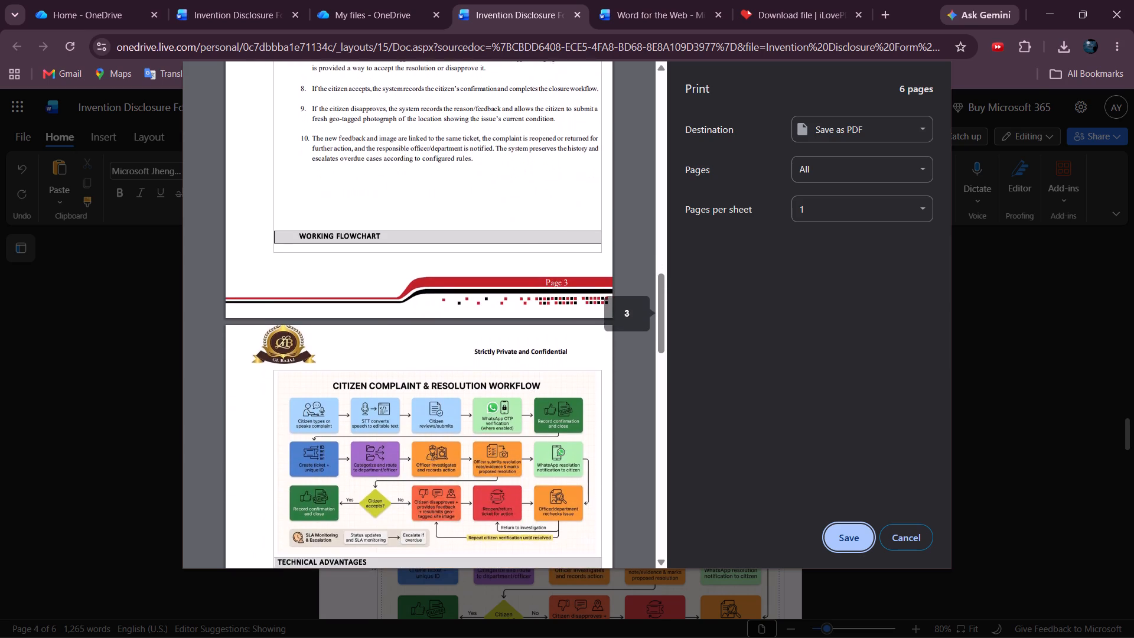
pyautogui.scroll(-7, 491, 444)
pyautogui.hscroll(1, 491, 444)
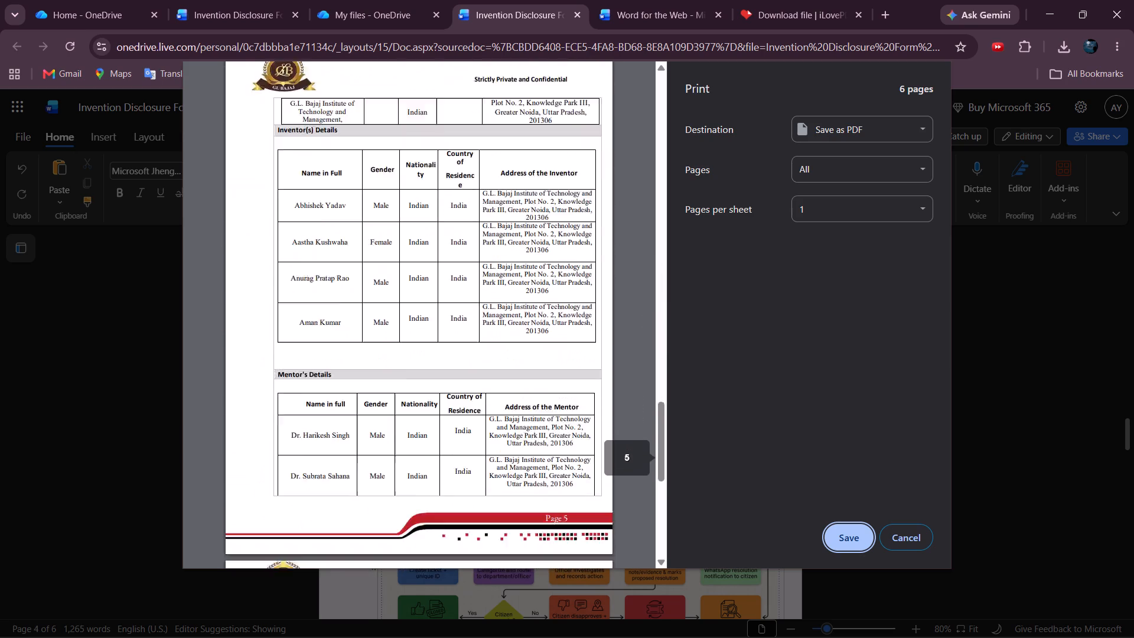
pyautogui.hscroll(1, 491, 444)
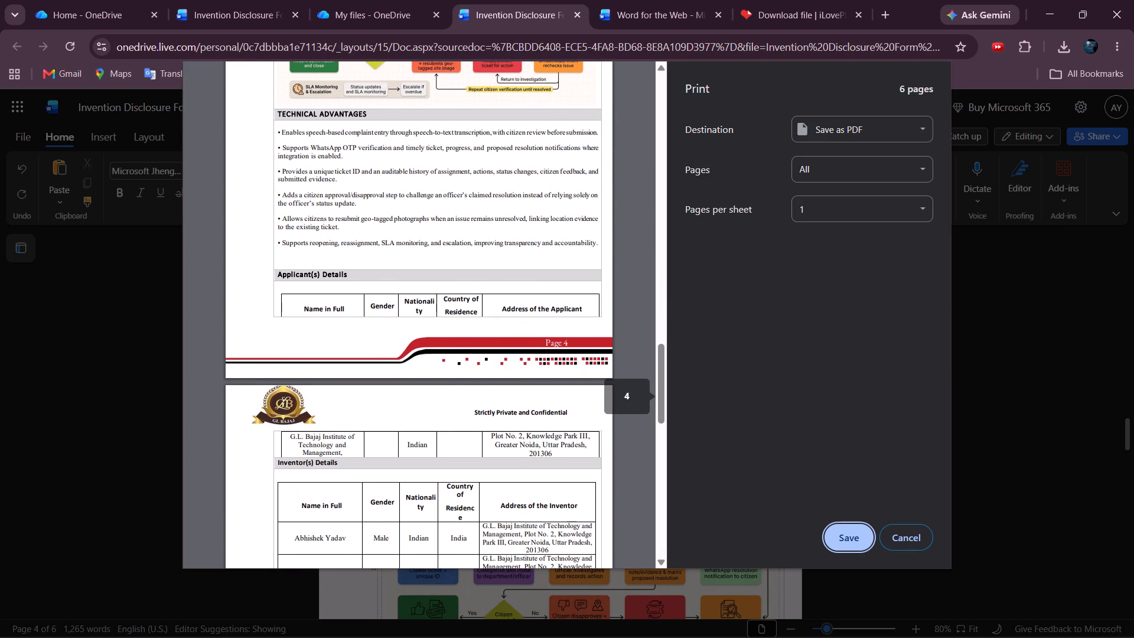
pyautogui.click(909, 530)
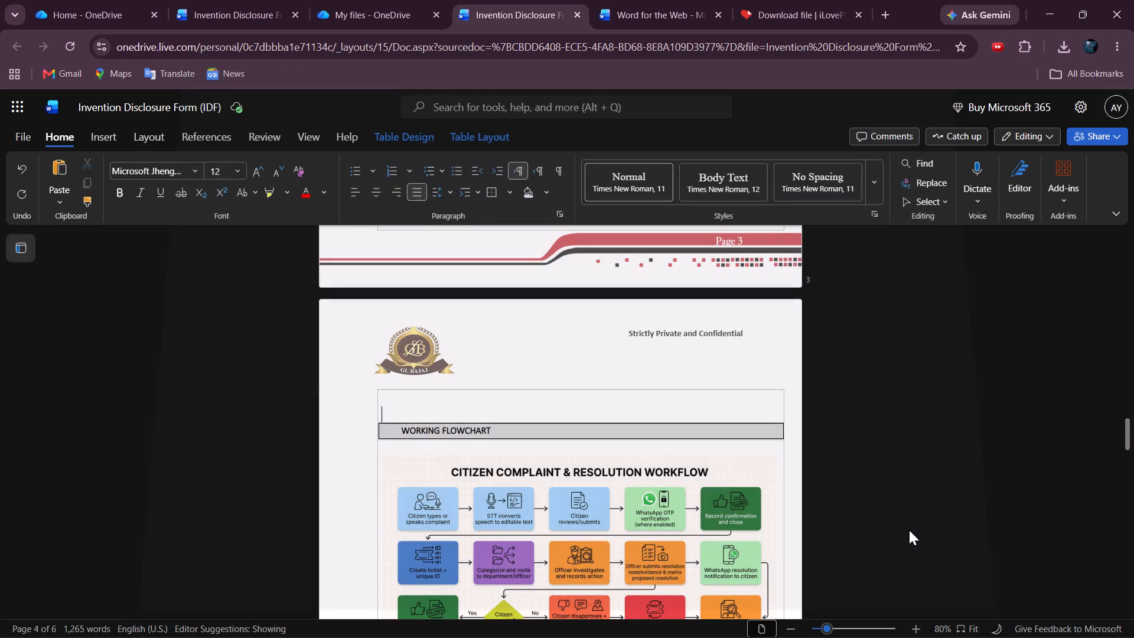
# Delete two more empty lines directly above the WORKING FLOWCHART heading.
pyautogui.press('BackSpace')
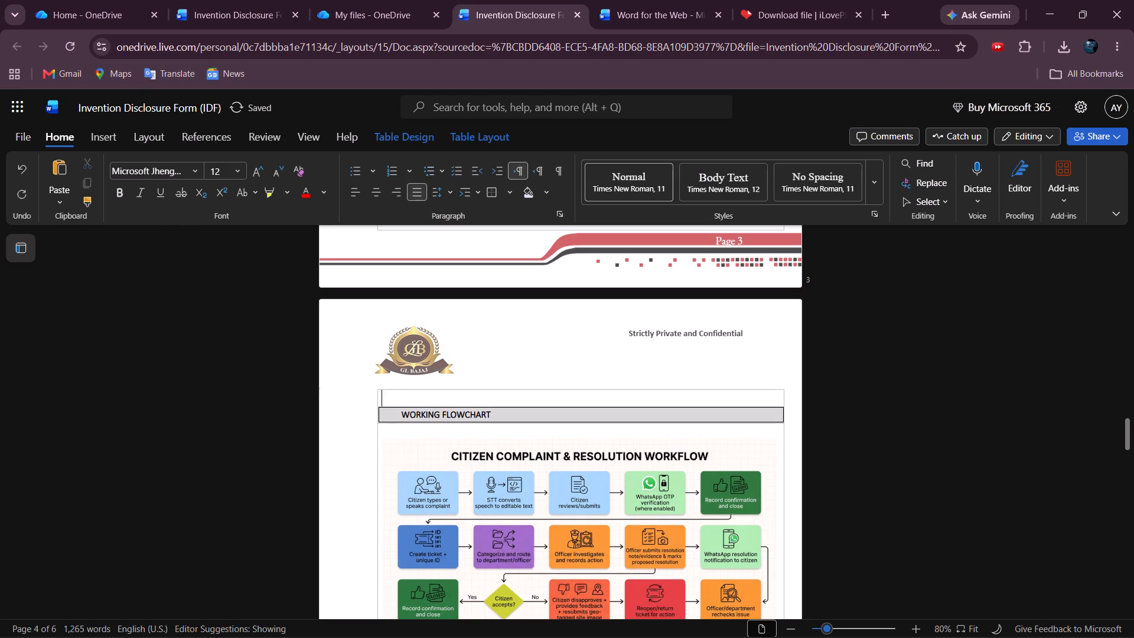
pyautogui.press('BackSpace')
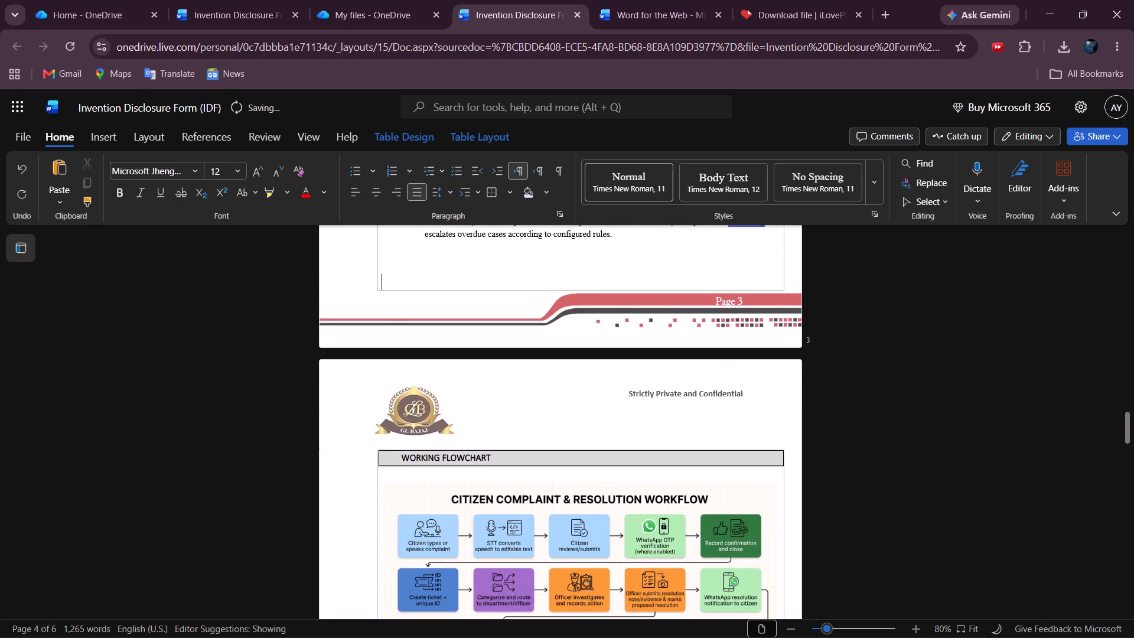
# Delete one empty line directly above the HOW TECHNICAL SOLUTION IS PERFORMED heading on page 3.
pyautogui.scroll(5, 730, 355)
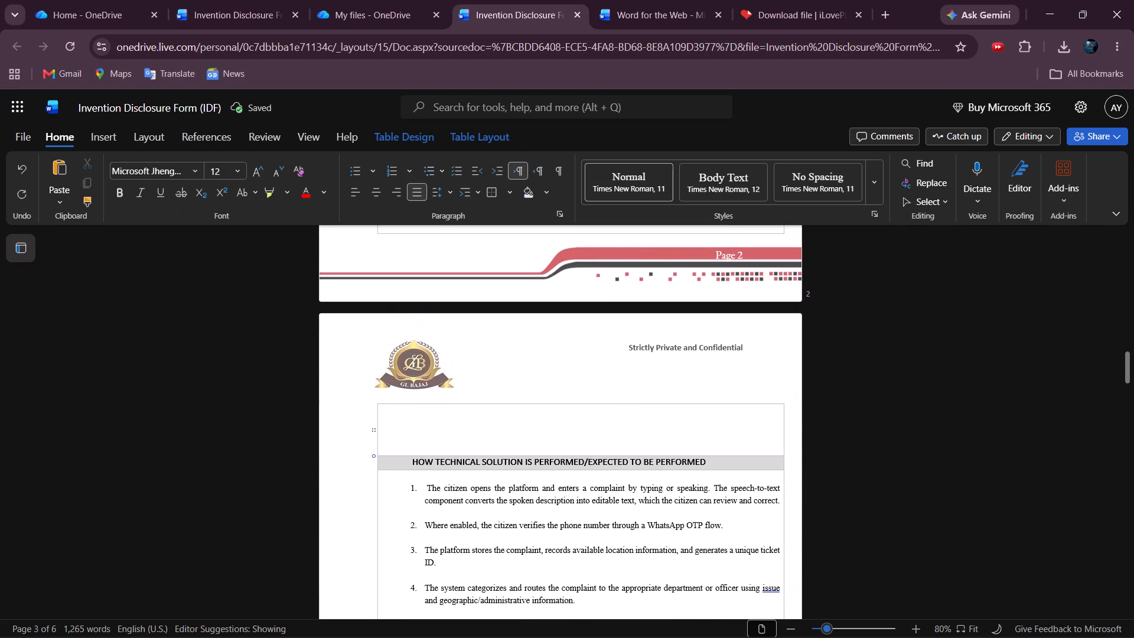
pyautogui.scroll(-1, 730, 355)
pyautogui.click(462, 420)
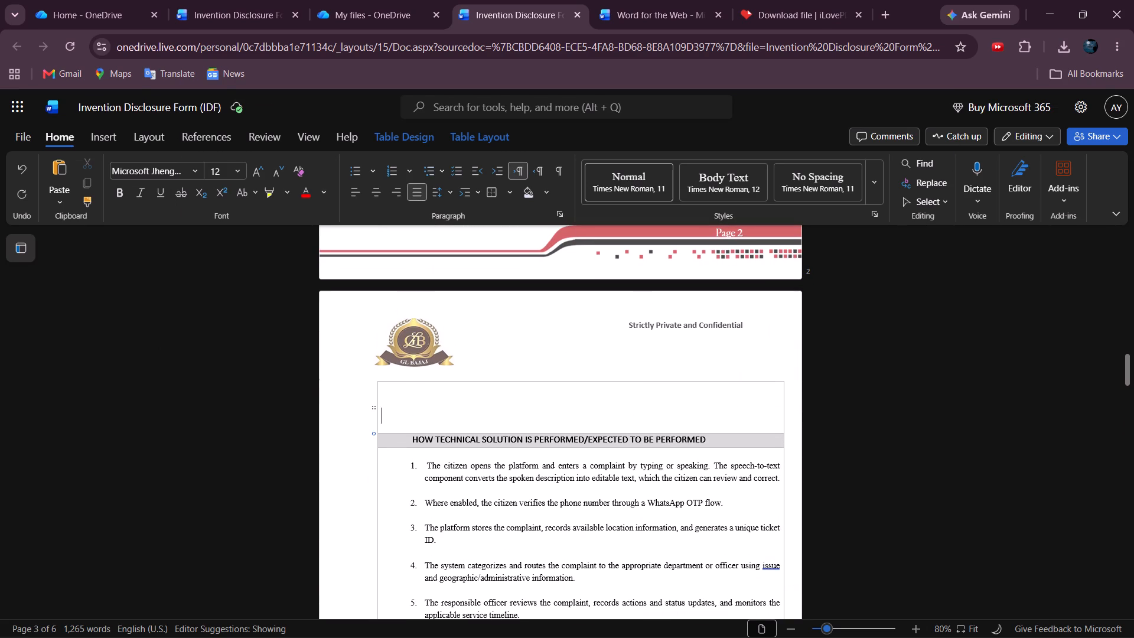
pyautogui.press('BackSpace')
pyautogui.press('Down')
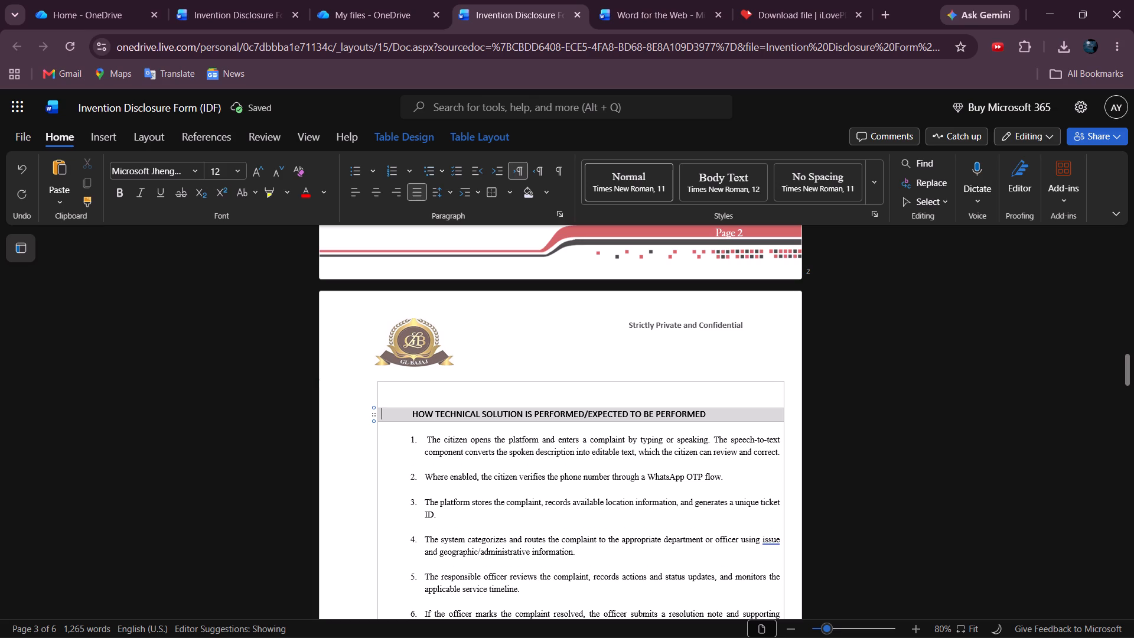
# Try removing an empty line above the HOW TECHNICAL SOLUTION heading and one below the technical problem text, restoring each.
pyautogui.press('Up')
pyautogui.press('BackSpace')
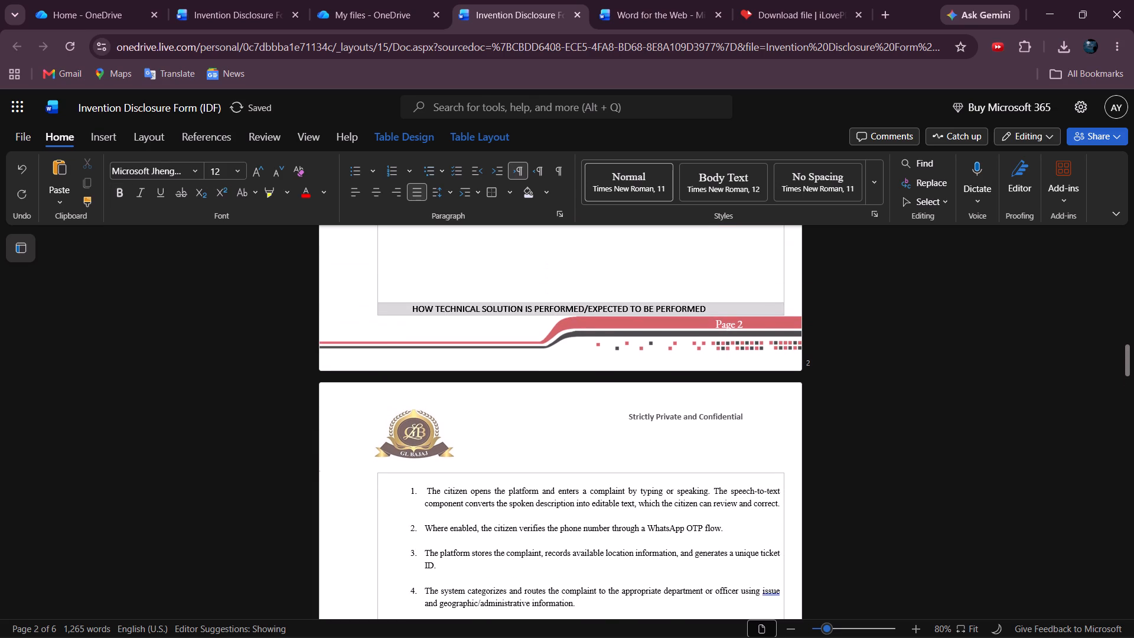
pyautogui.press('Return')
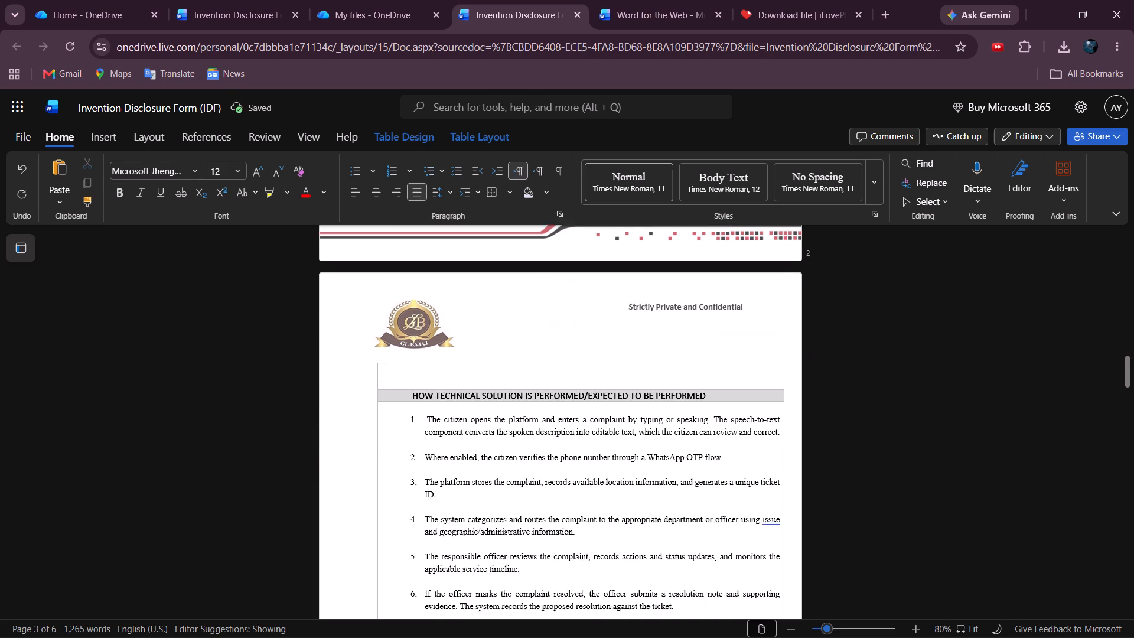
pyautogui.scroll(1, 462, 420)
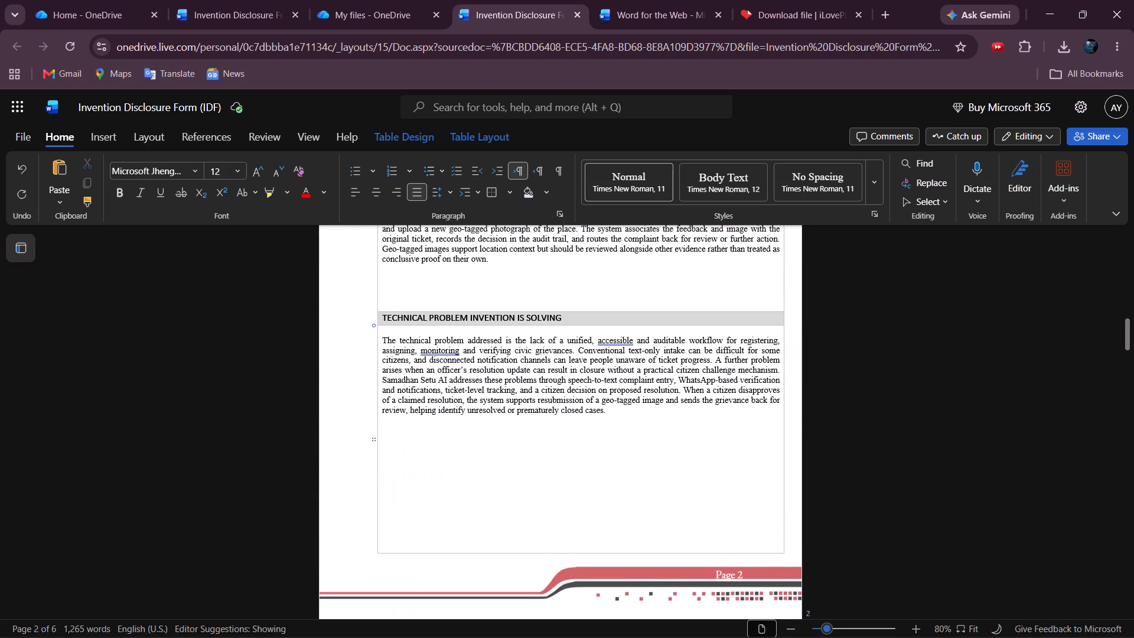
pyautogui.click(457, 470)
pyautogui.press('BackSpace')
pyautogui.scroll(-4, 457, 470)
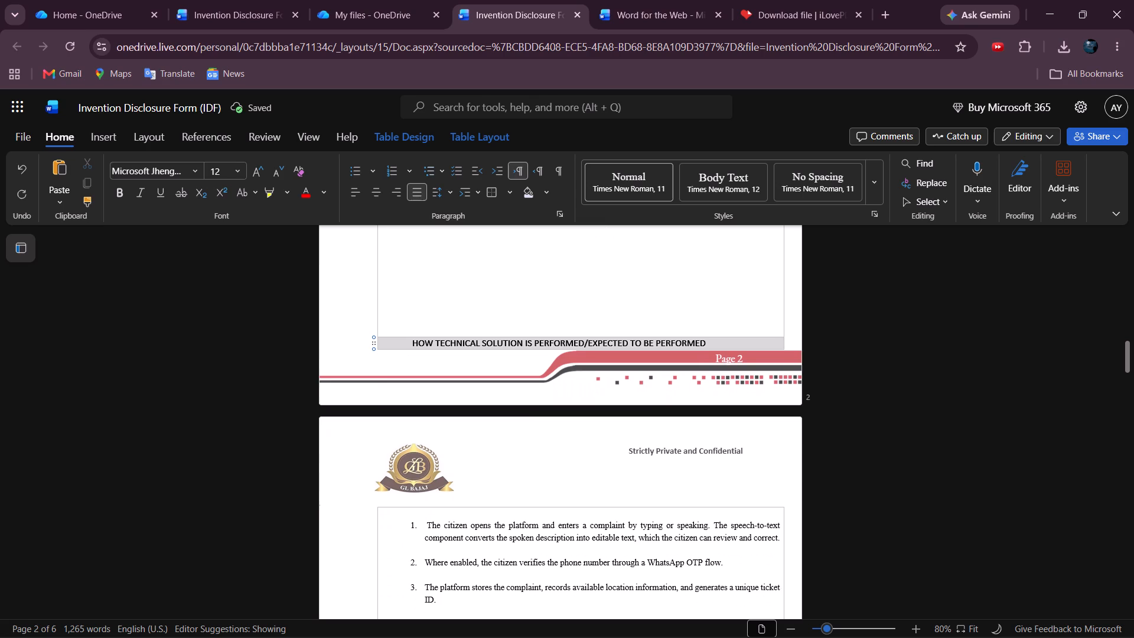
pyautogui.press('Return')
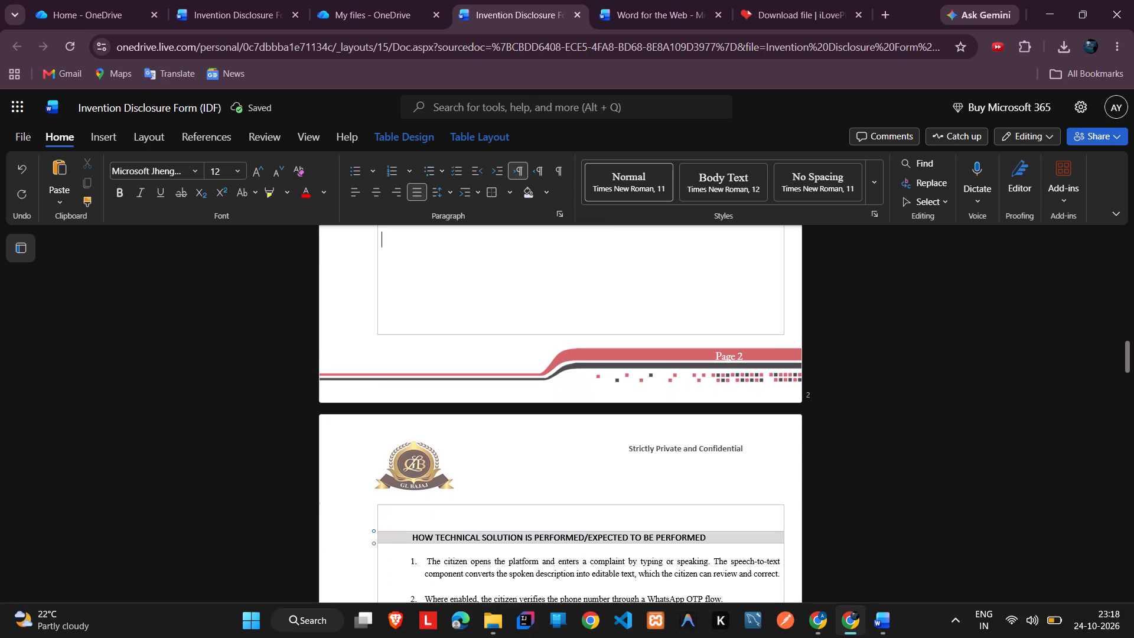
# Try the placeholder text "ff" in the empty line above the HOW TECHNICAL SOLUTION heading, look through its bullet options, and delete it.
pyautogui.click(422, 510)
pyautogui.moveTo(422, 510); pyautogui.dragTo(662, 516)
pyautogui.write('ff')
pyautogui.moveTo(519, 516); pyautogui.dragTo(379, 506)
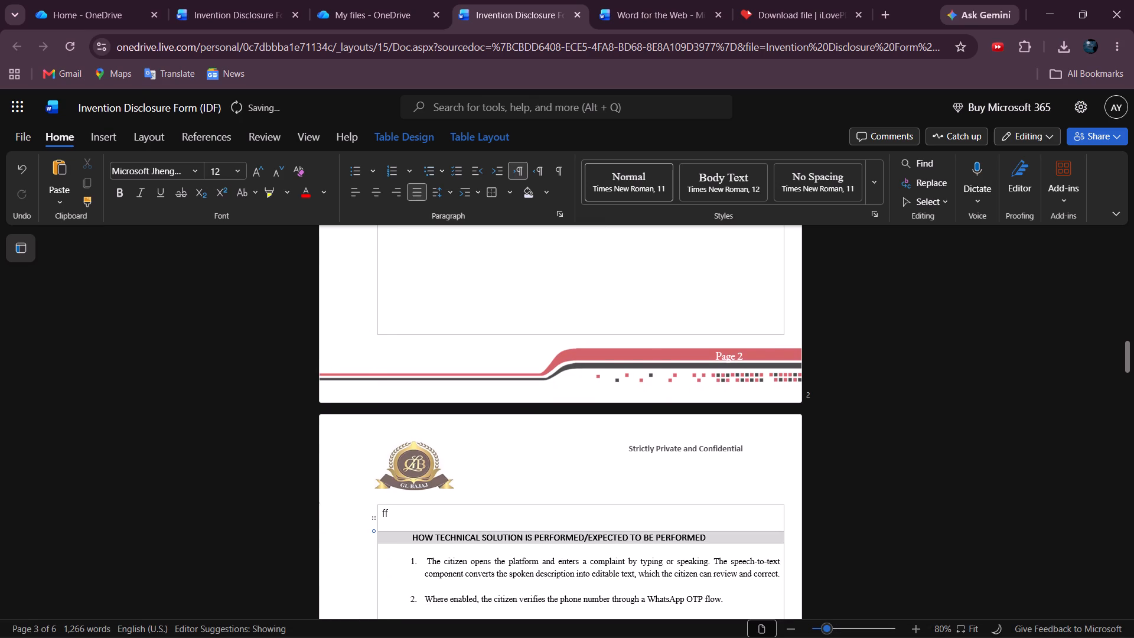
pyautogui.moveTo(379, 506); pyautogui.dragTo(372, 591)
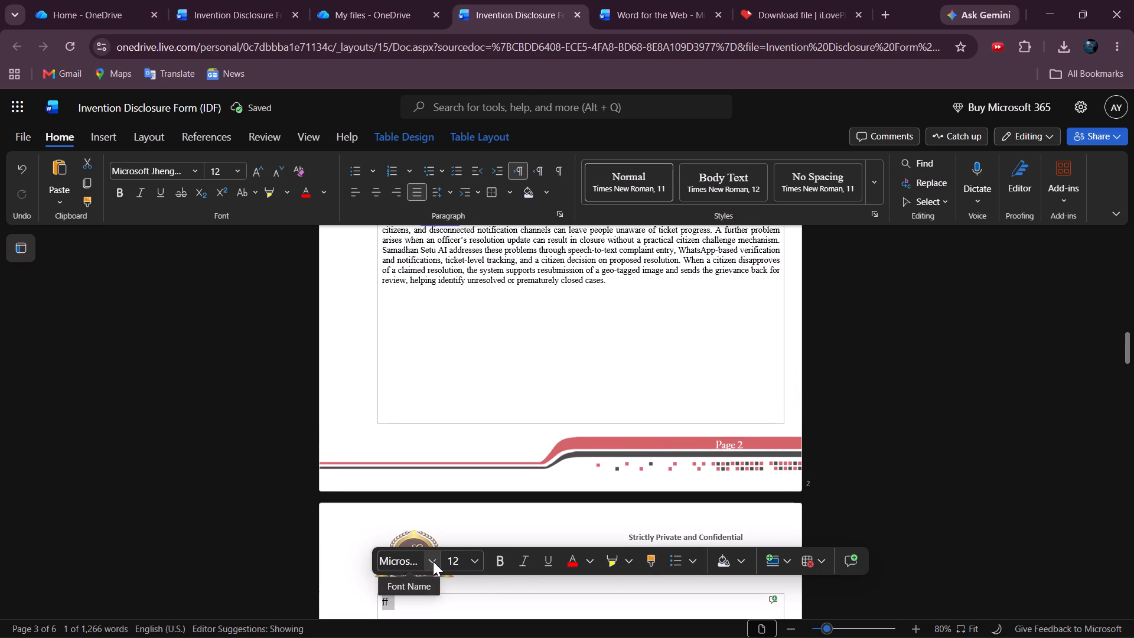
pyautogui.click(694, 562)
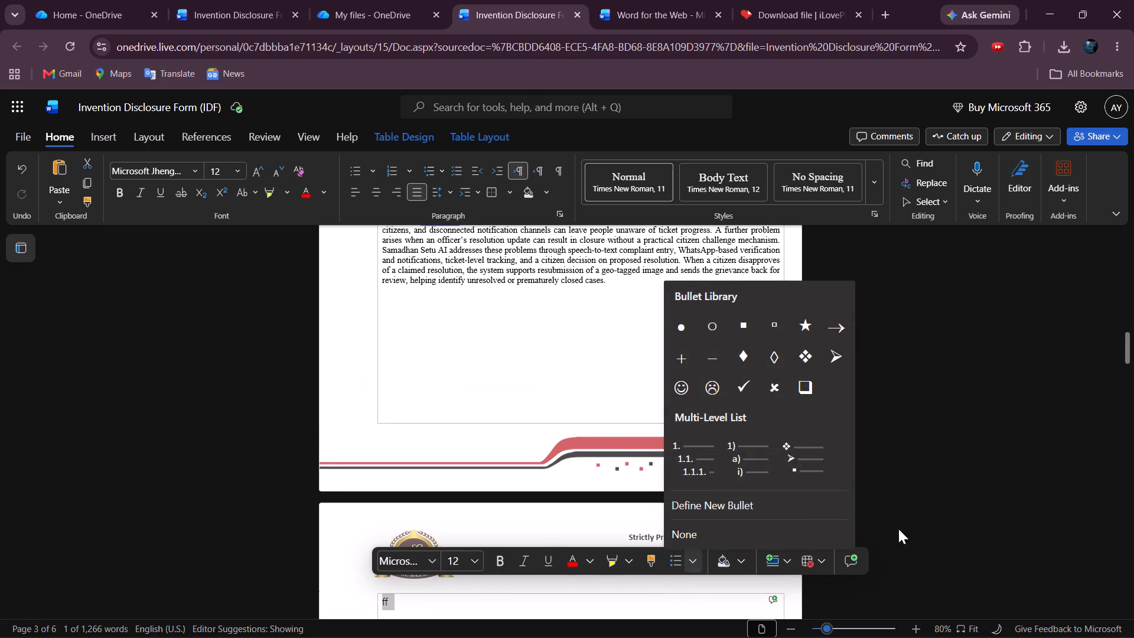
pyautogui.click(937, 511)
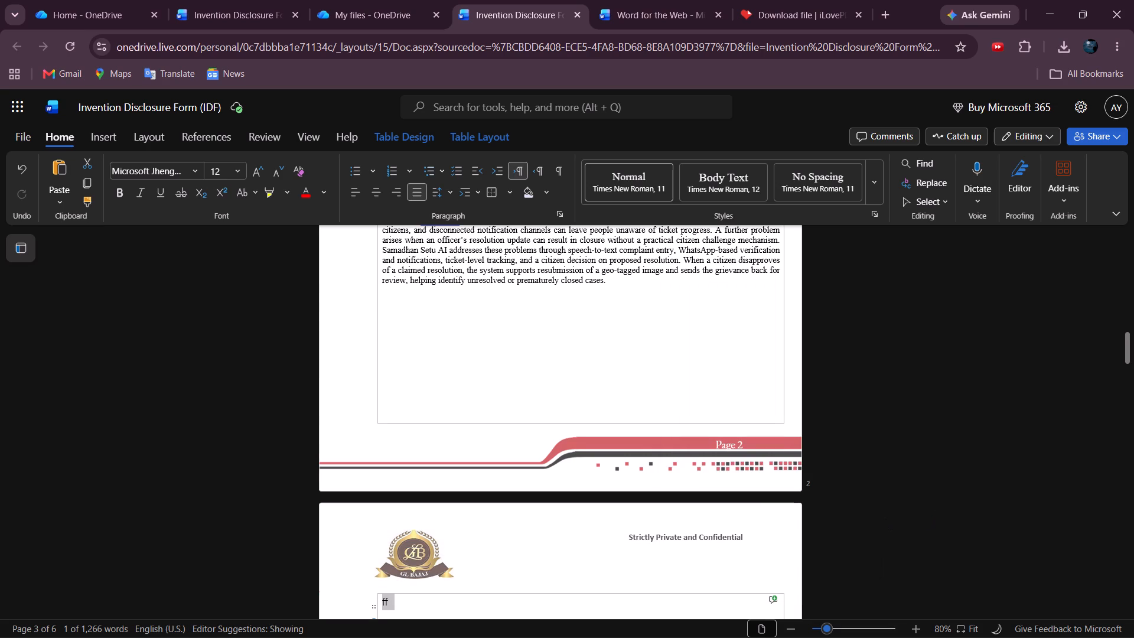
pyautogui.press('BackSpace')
# Replace the empty line above the HOW TECHNICAL SOLUTION heading with one inside the shaded heading cell, pushing the heading onto page 3.
pyautogui.press('BackSpace')
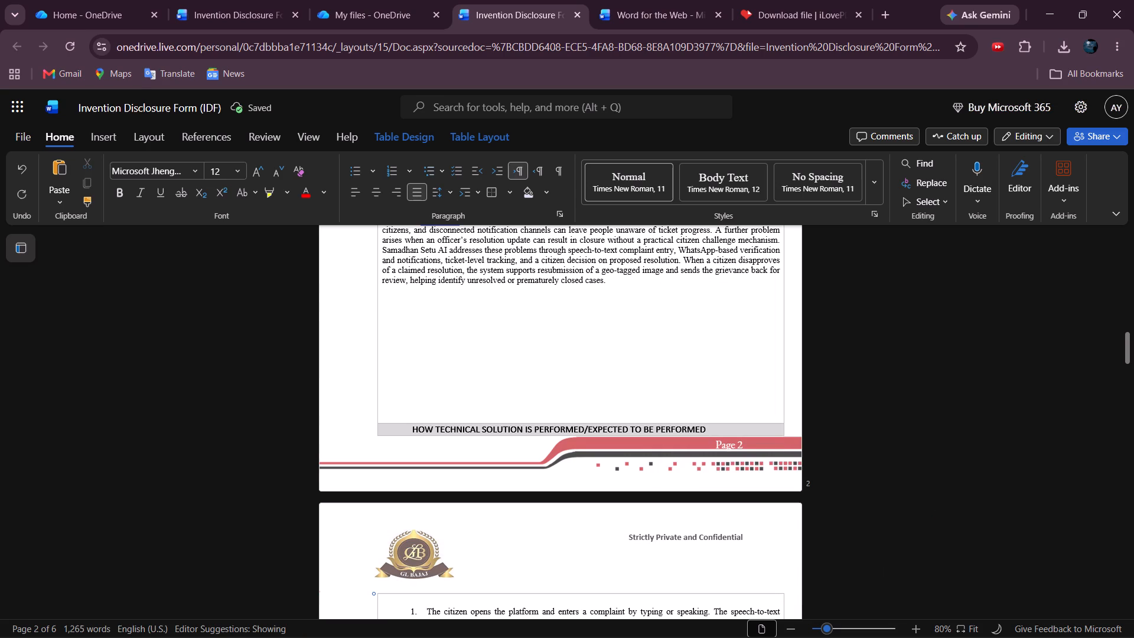
pyautogui.press('Down')
pyautogui.press('Return')
pyautogui.scroll(-1, 542, 594)
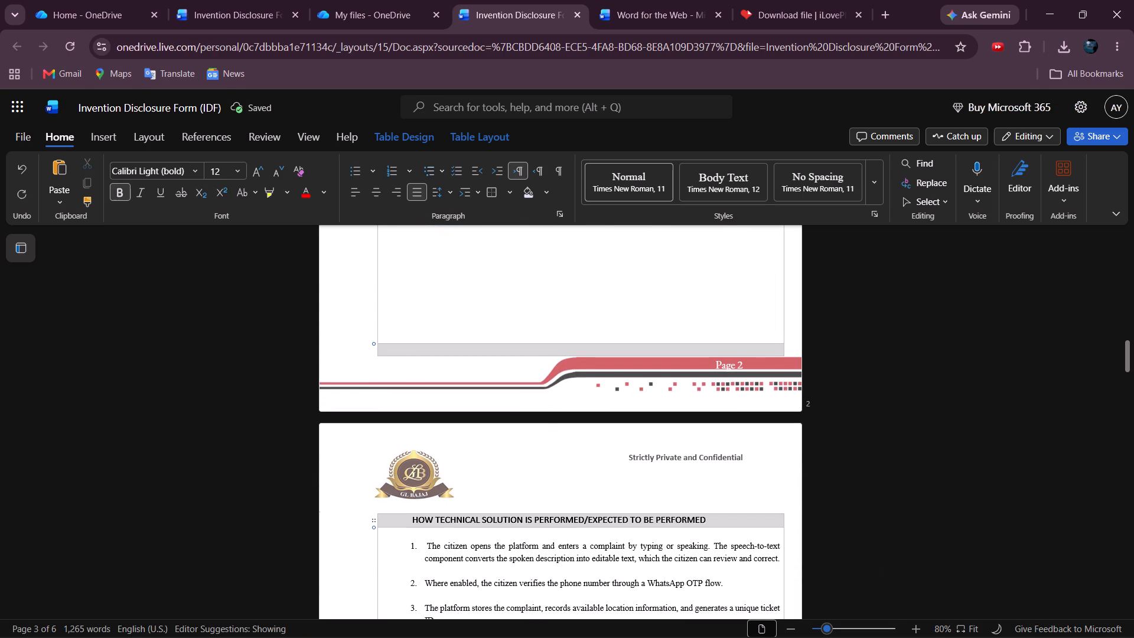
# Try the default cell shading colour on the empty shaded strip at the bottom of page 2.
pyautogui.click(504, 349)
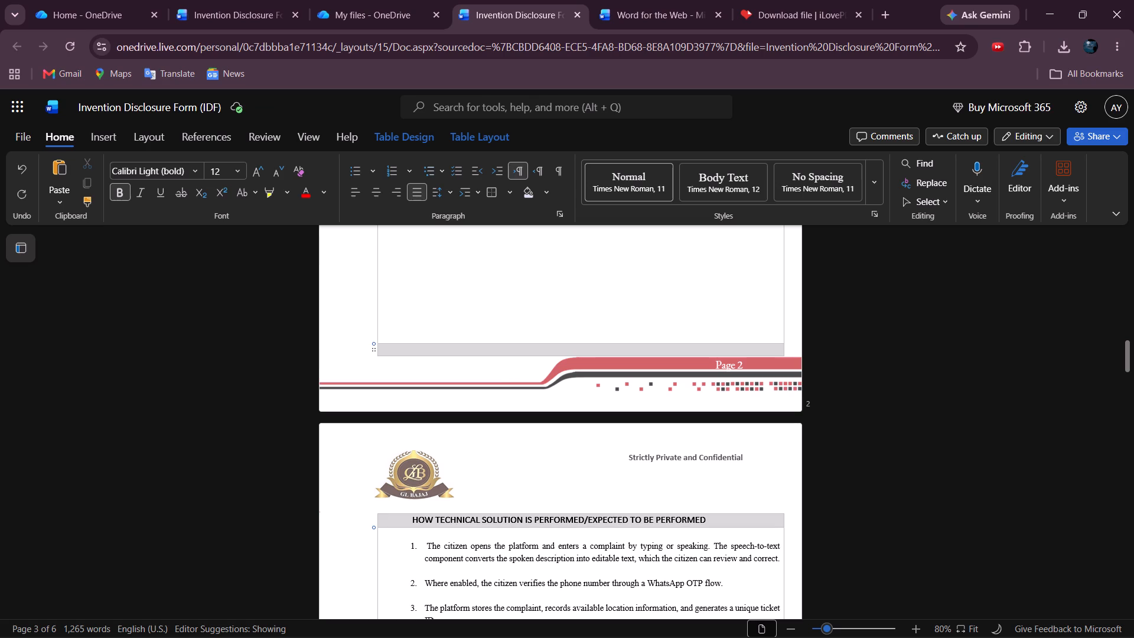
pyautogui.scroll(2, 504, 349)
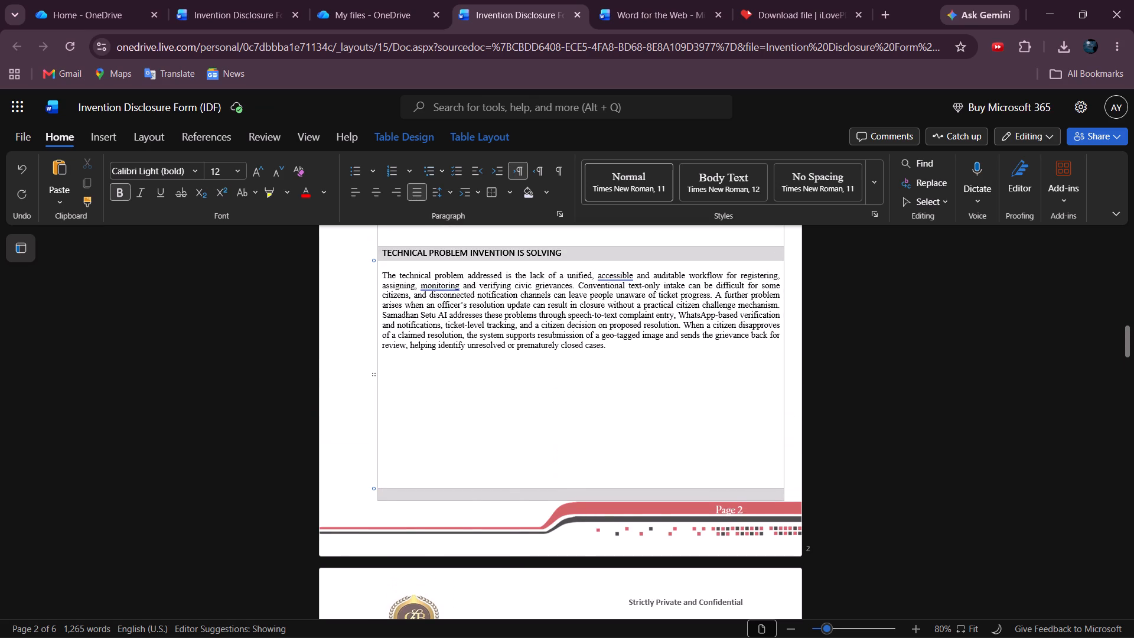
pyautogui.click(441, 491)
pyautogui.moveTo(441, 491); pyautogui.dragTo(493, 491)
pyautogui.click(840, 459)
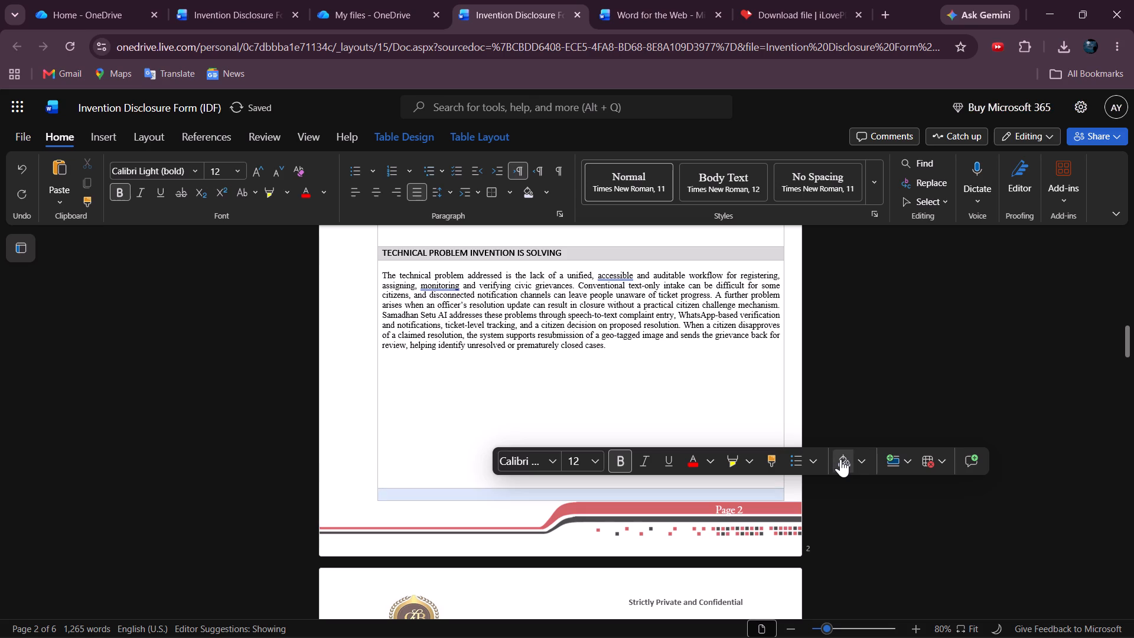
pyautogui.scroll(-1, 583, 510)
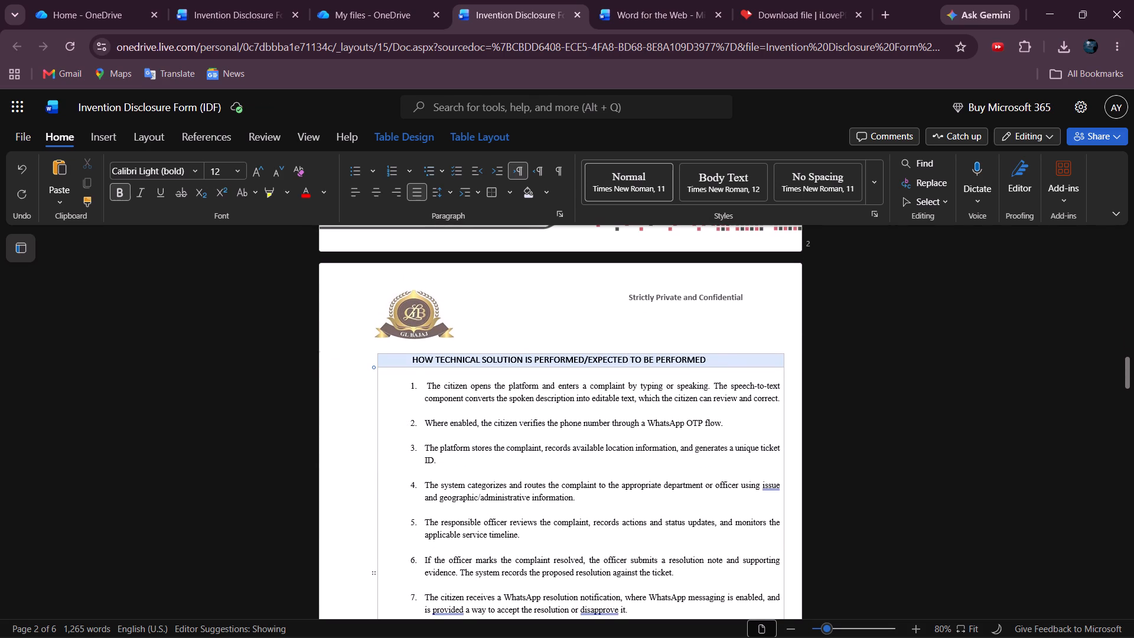
# Set the HOW TECHNICAL SOLUTION heading cell's shading to White, Background 1, Darker 15%.
pyautogui.moveTo(713, 360); pyautogui.dragTo(578, 359)
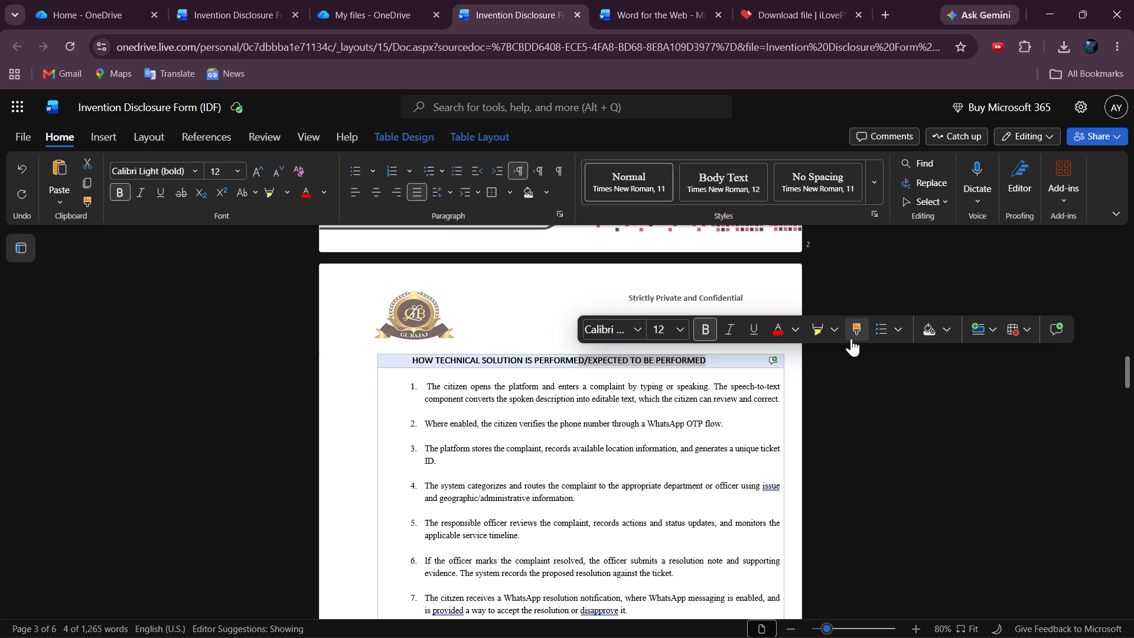
pyautogui.click(943, 327)
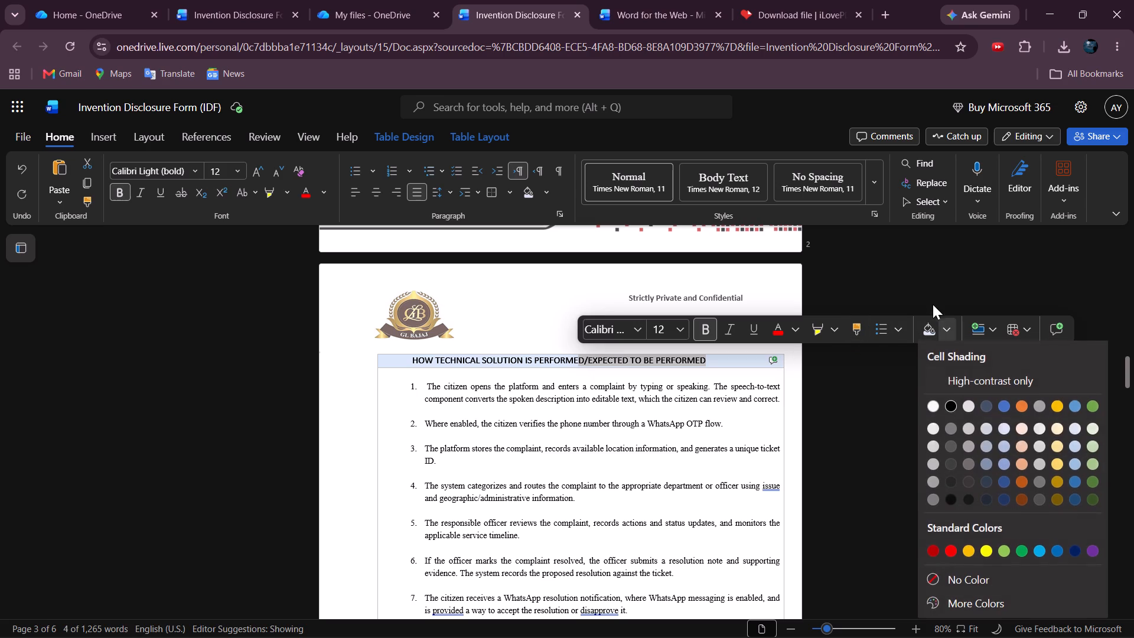
pyautogui.click(932, 445)
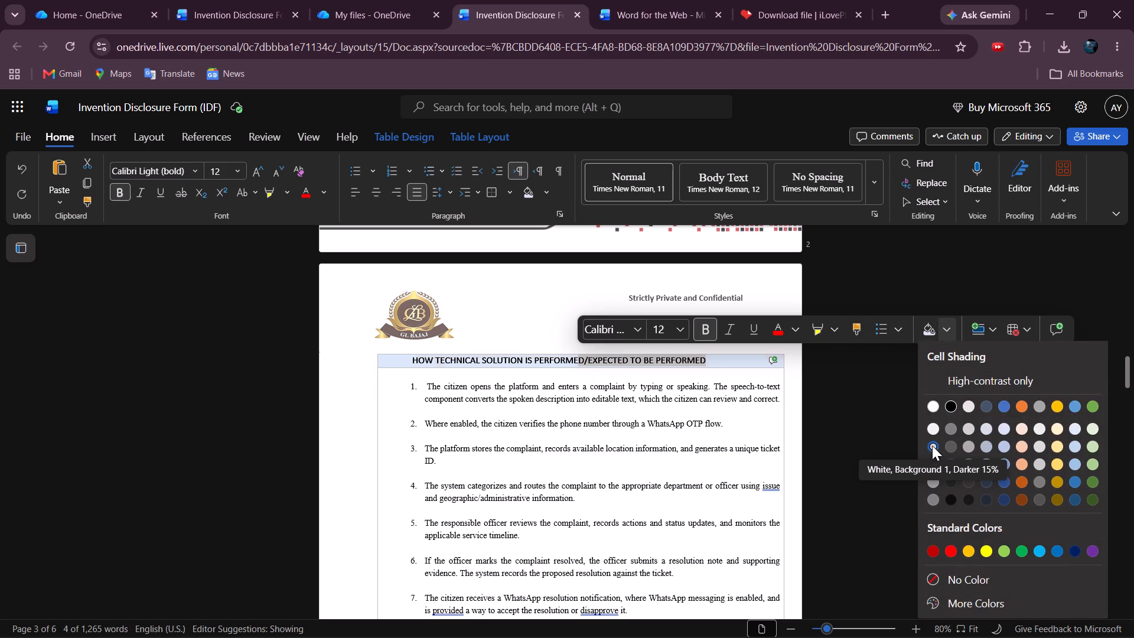
pyautogui.click(760, 438)
# Select the entire HOW TECHNICAL SOLUTION heading row, including its empty shaded strip at the bottom of page 2.
pyautogui.scroll(2, 760, 438)
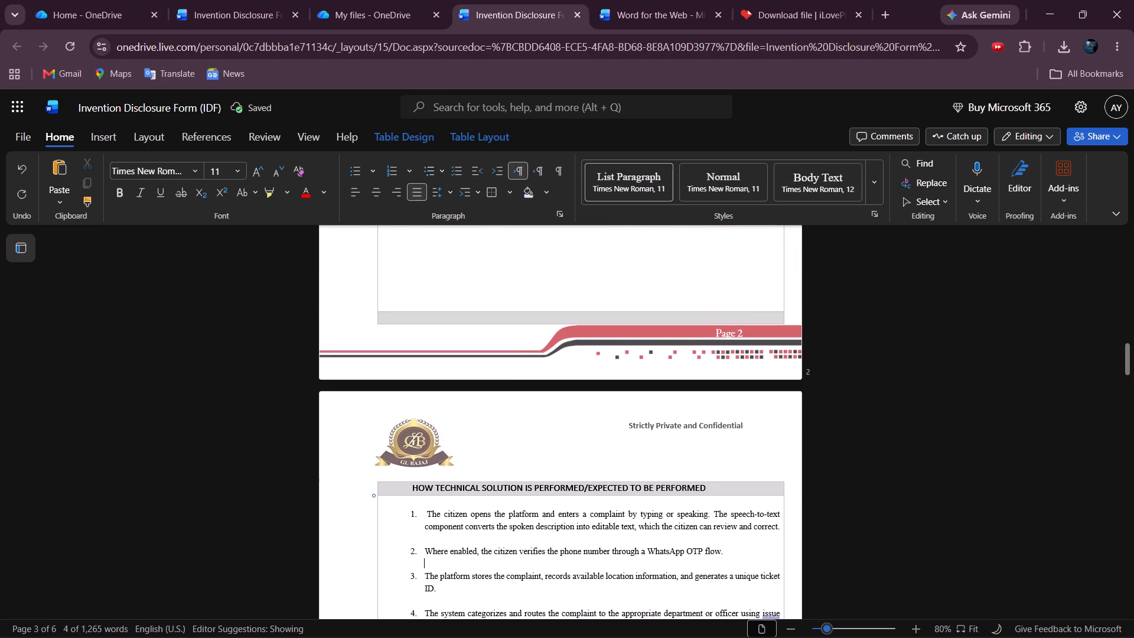
pyautogui.scroll(3, 760, 438)
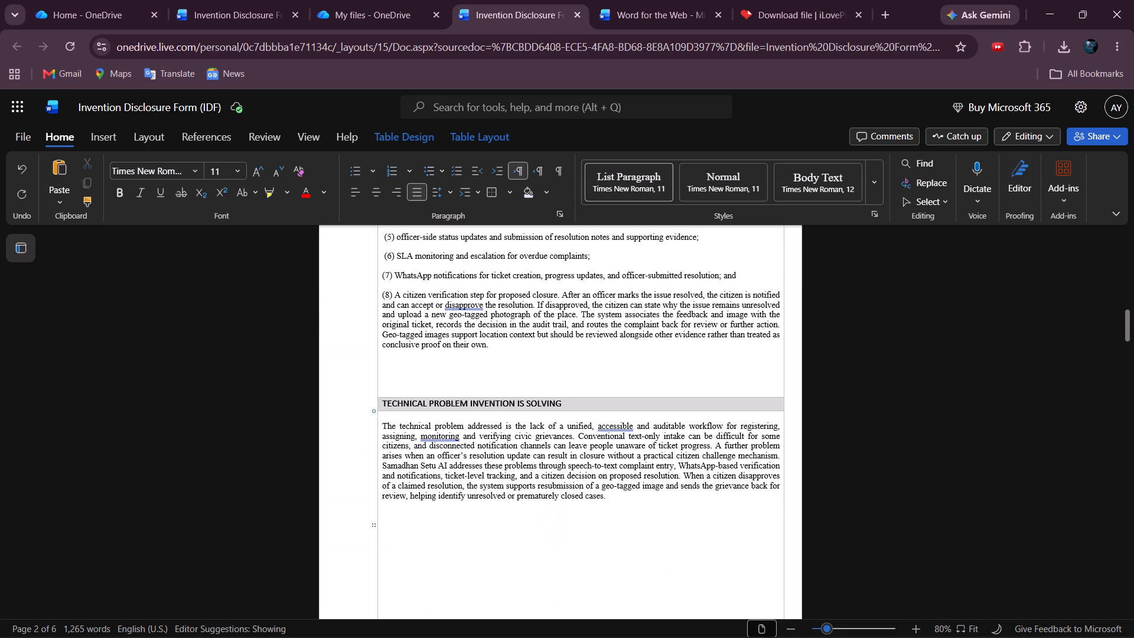
pyautogui.scroll(1, 760, 438)
pyautogui.scroll(-6, 760, 438)
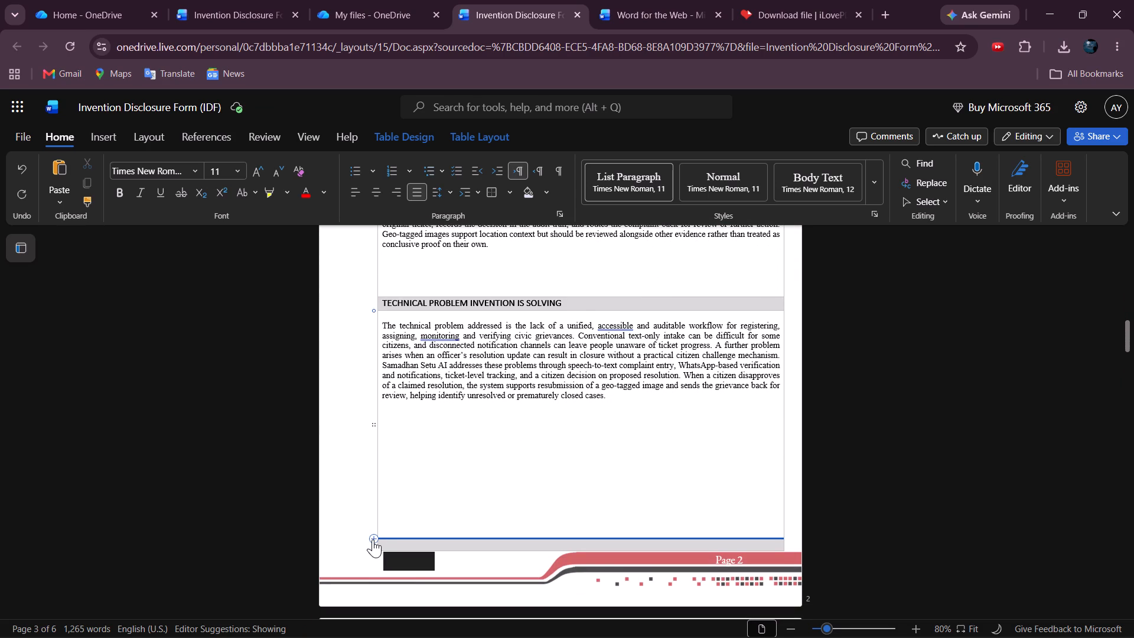
pyautogui.moveTo(377, 547); pyautogui.dragTo(377, 546)
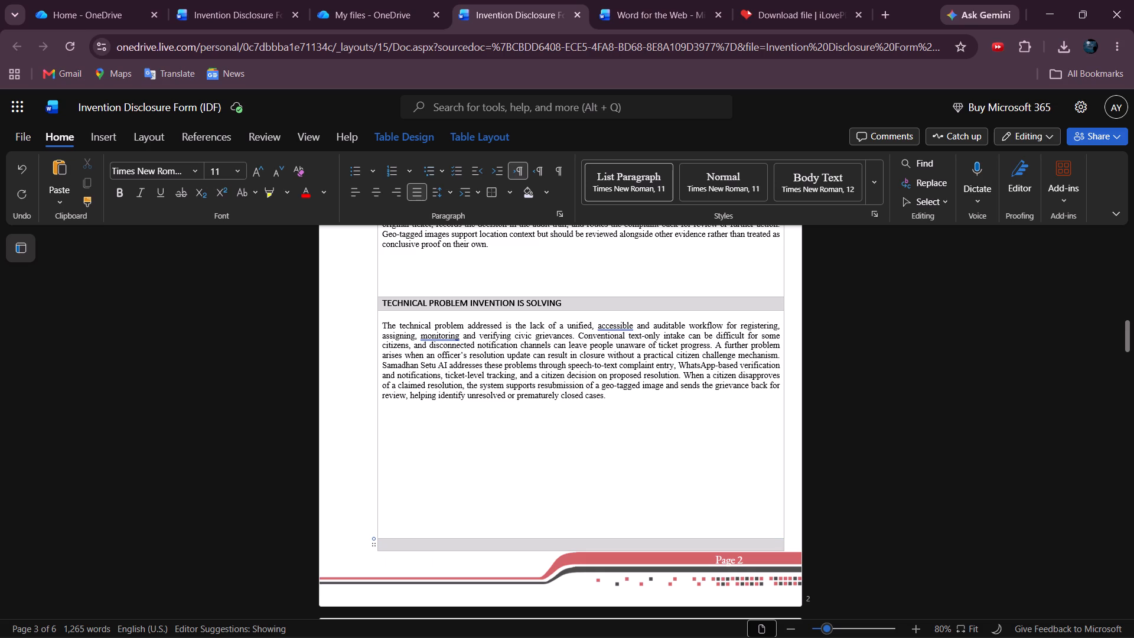
pyautogui.moveTo(377, 546); pyautogui.dragTo(451, 549)
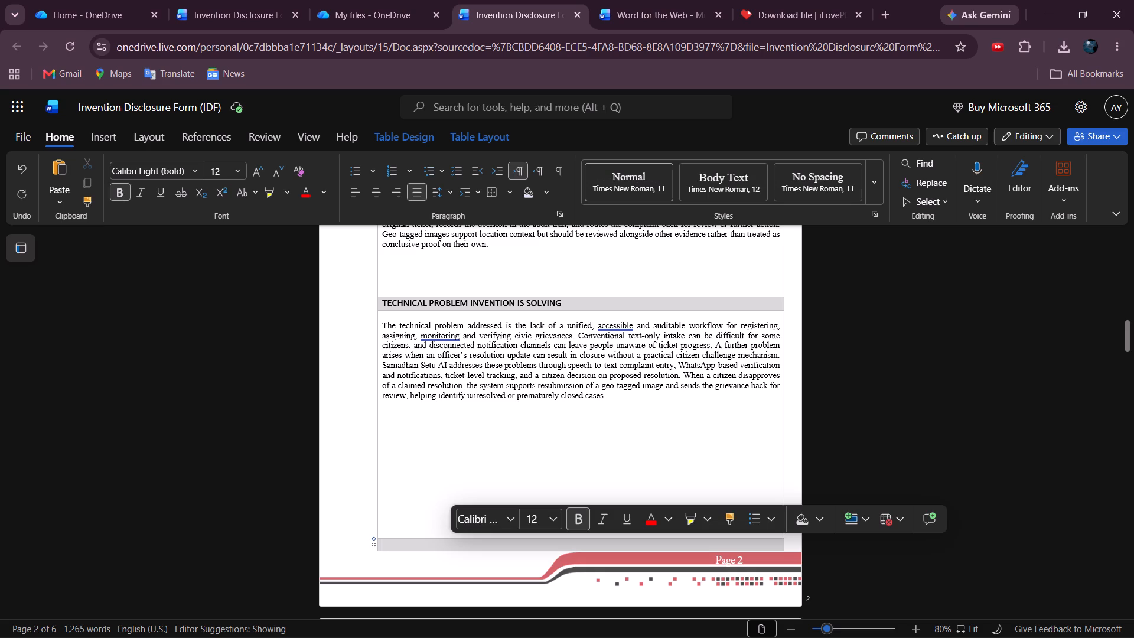
pyautogui.click(373, 551)
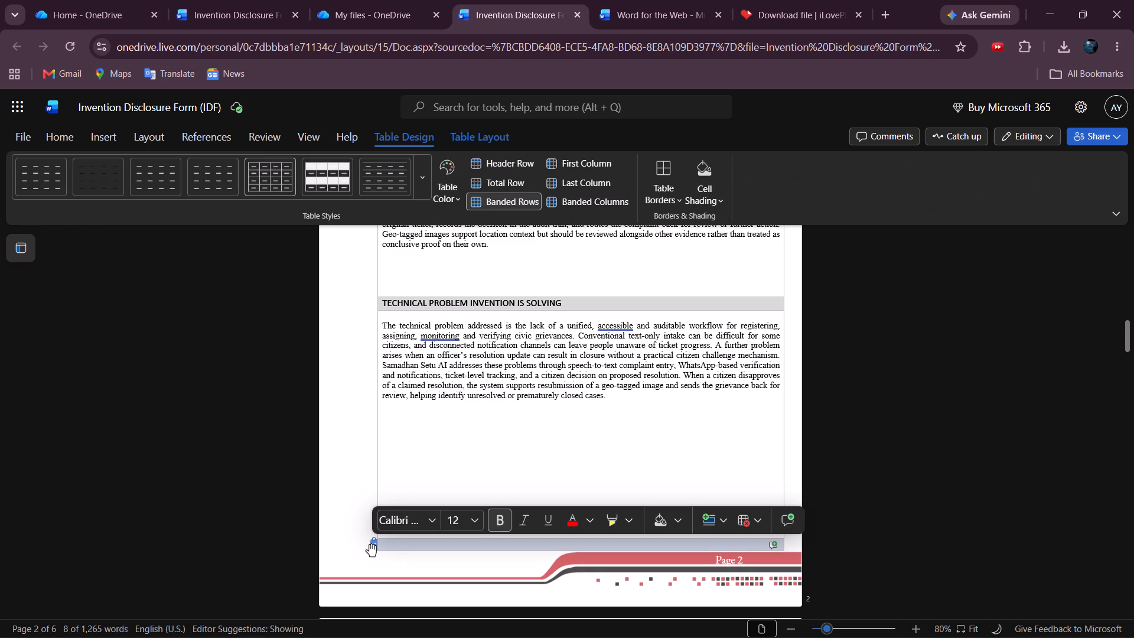
pyautogui.scroll(-2, 373, 551)
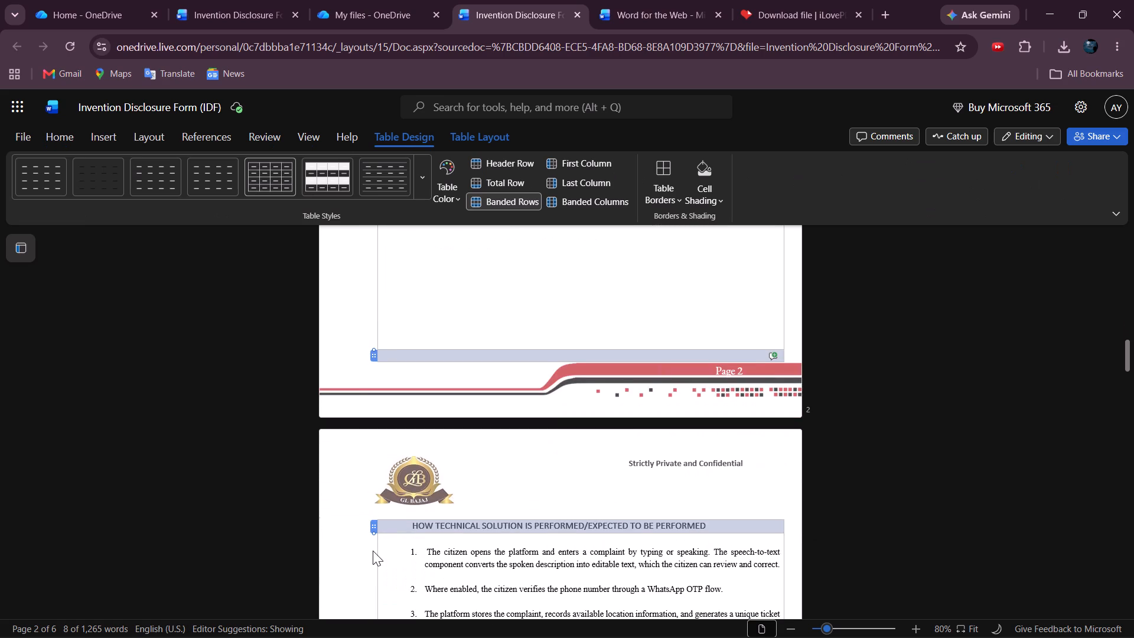
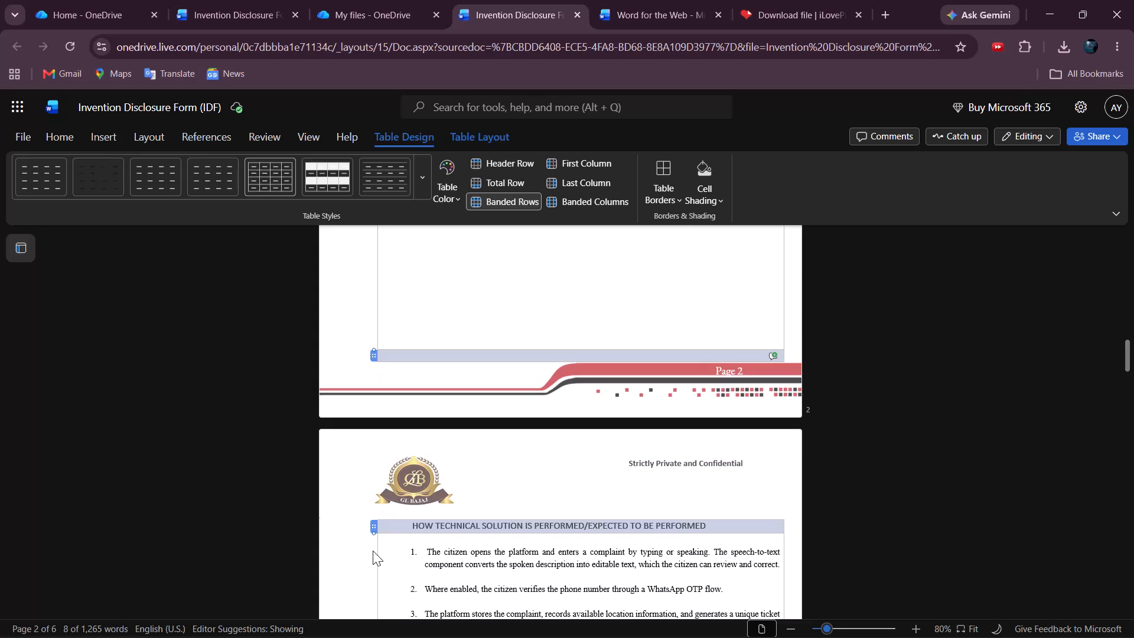
# Insert three empty lines above the WORKING FLOWCHART heading at the bottom of page 3, moving it onto page 4.
pyautogui.click(351, 451)
pyautogui.scroll(-4, 351, 451)
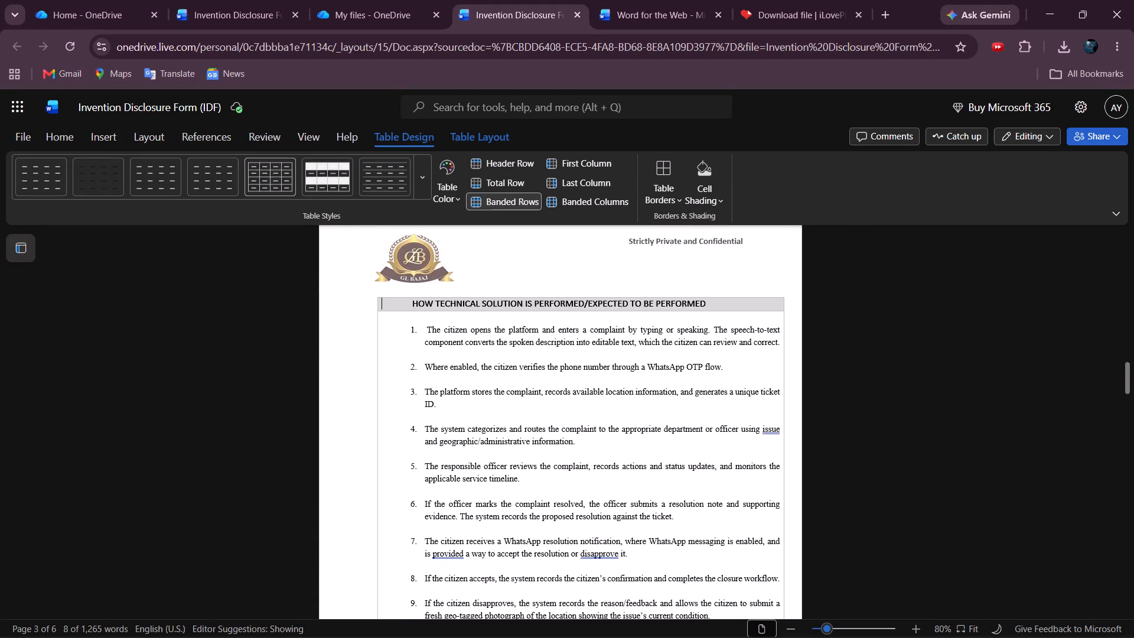
pyautogui.scroll(-3, 351, 451)
pyautogui.scroll(2, 351, 451)
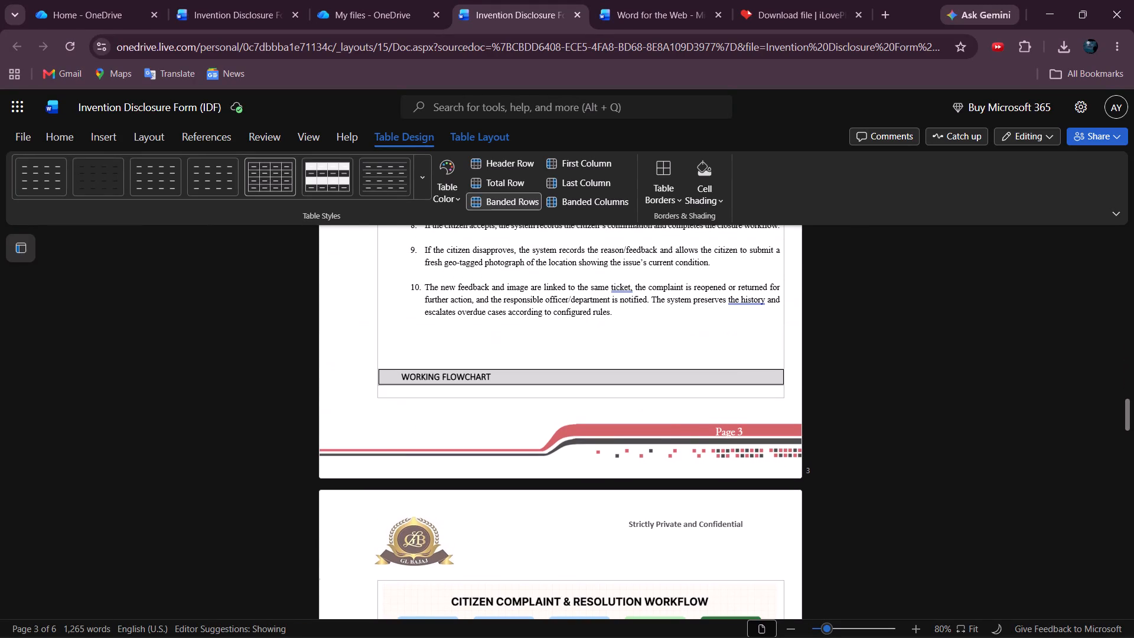
pyautogui.click(388, 353)
pyautogui.press('Return')
pyautogui.press('Return')
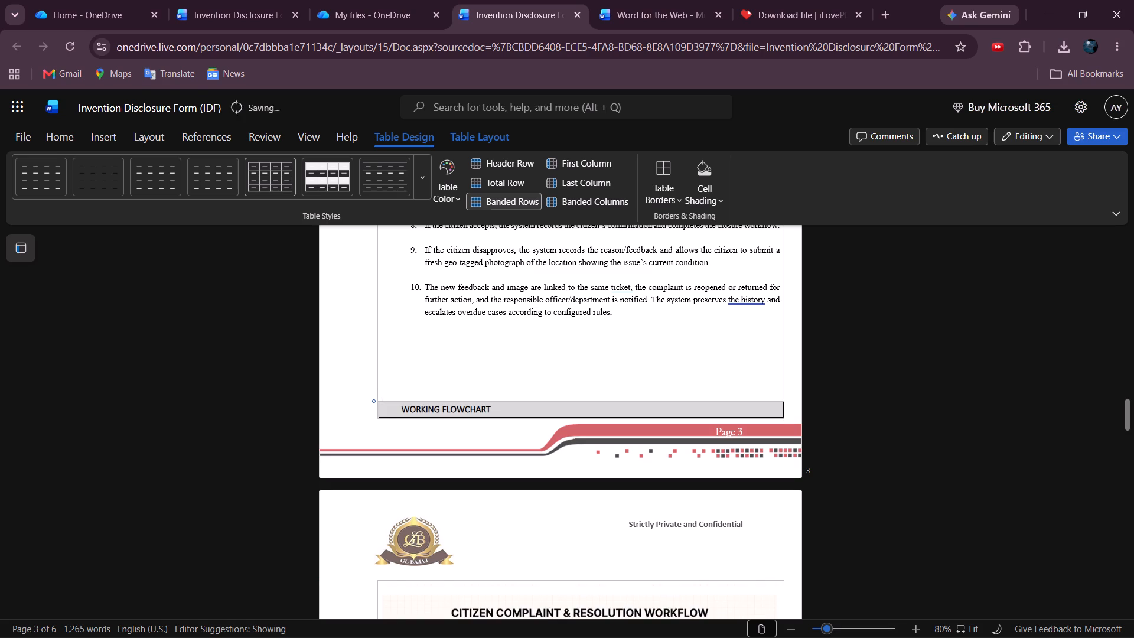
pyautogui.press('Return')
# Insert four empty lines above the Mentor's Details heading at the bottom of page 5, moving it onto page 6.
pyautogui.scroll(-4, 388, 353)
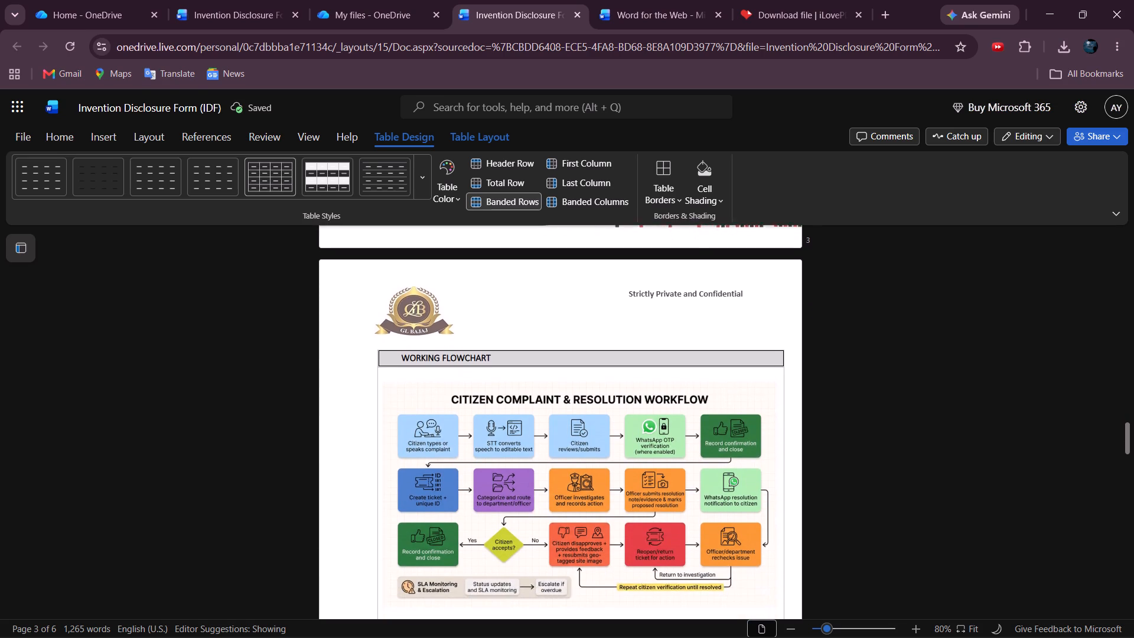
pyautogui.scroll(-6, 388, 353)
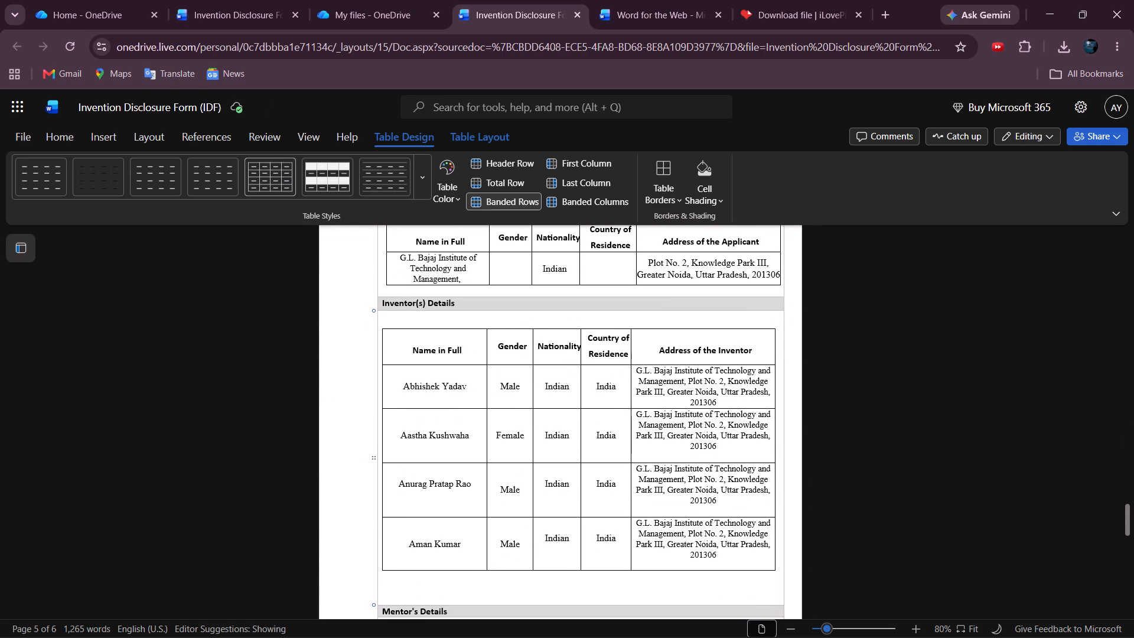
pyautogui.scroll(2, 388, 353)
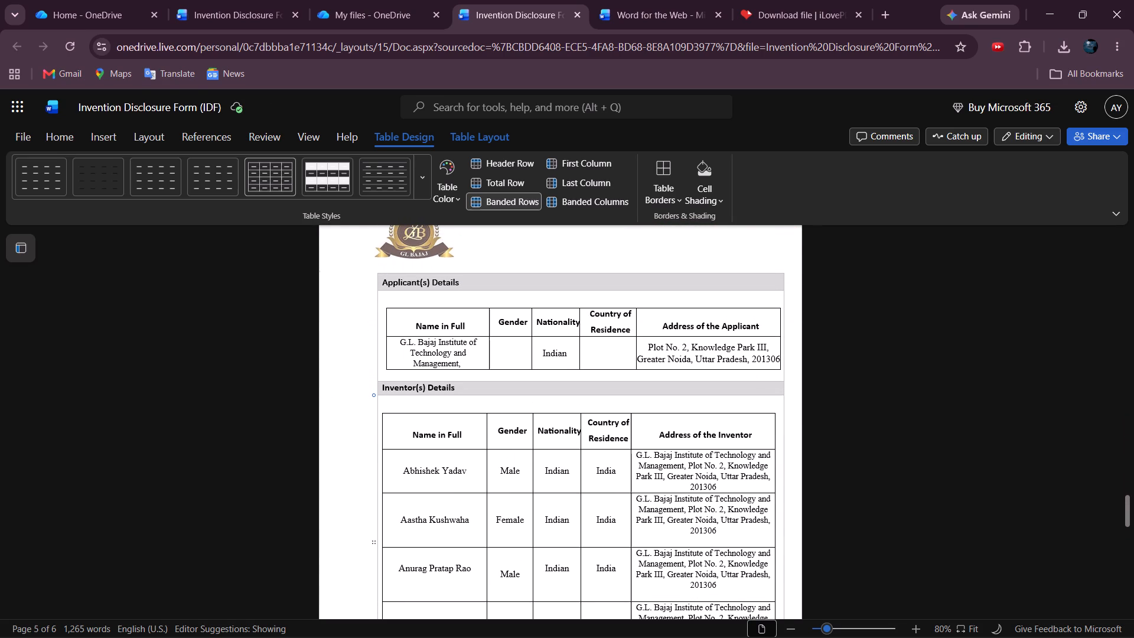
pyautogui.scroll(-1, 388, 353)
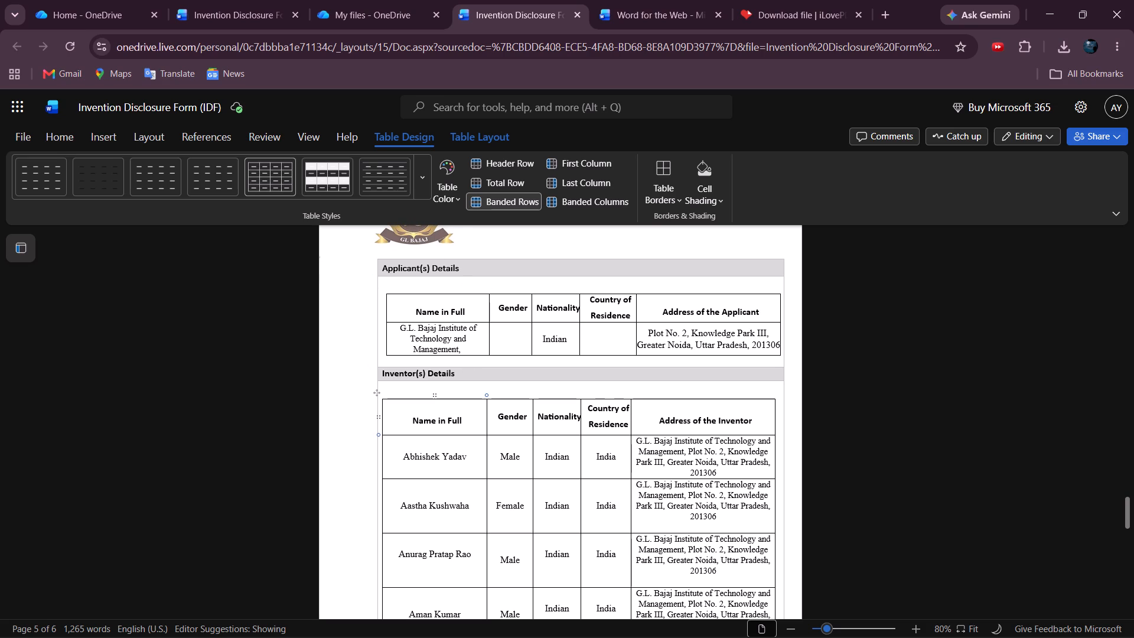
pyautogui.click(472, 372)
pyautogui.scroll(-1, 472, 372)
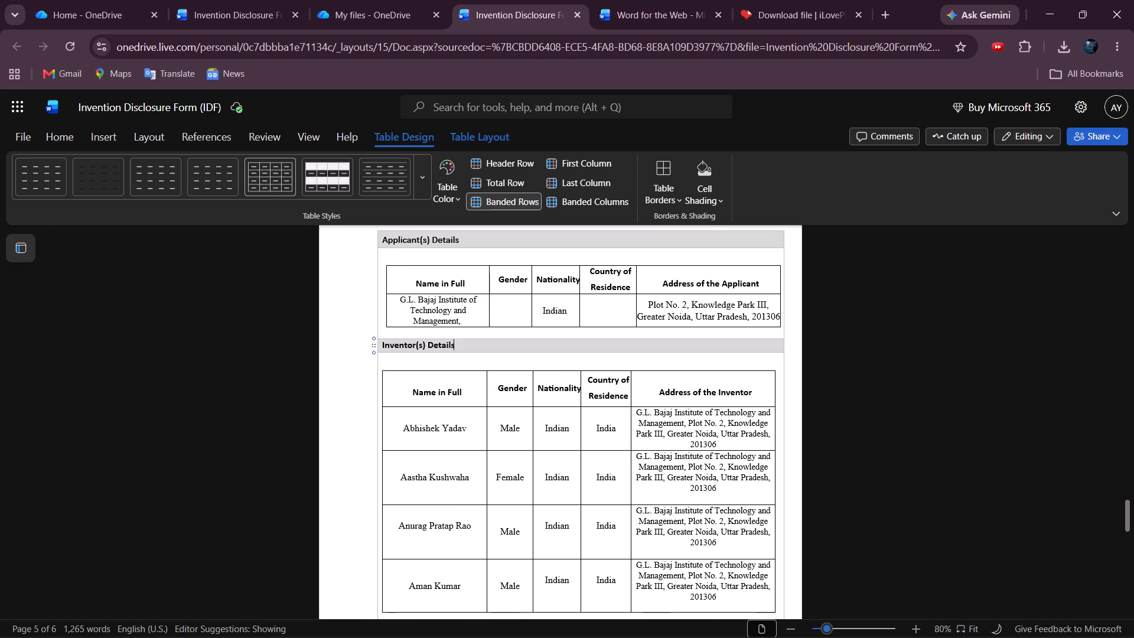
pyautogui.scroll(-5, 472, 372)
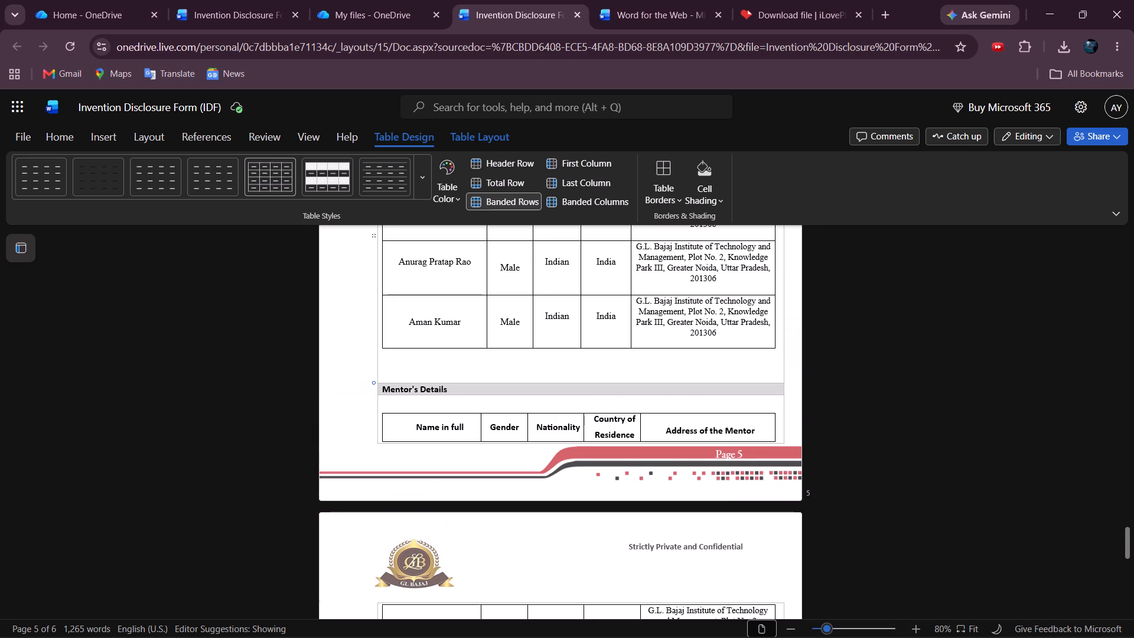
pyautogui.click(441, 369)
pyautogui.press('Return')
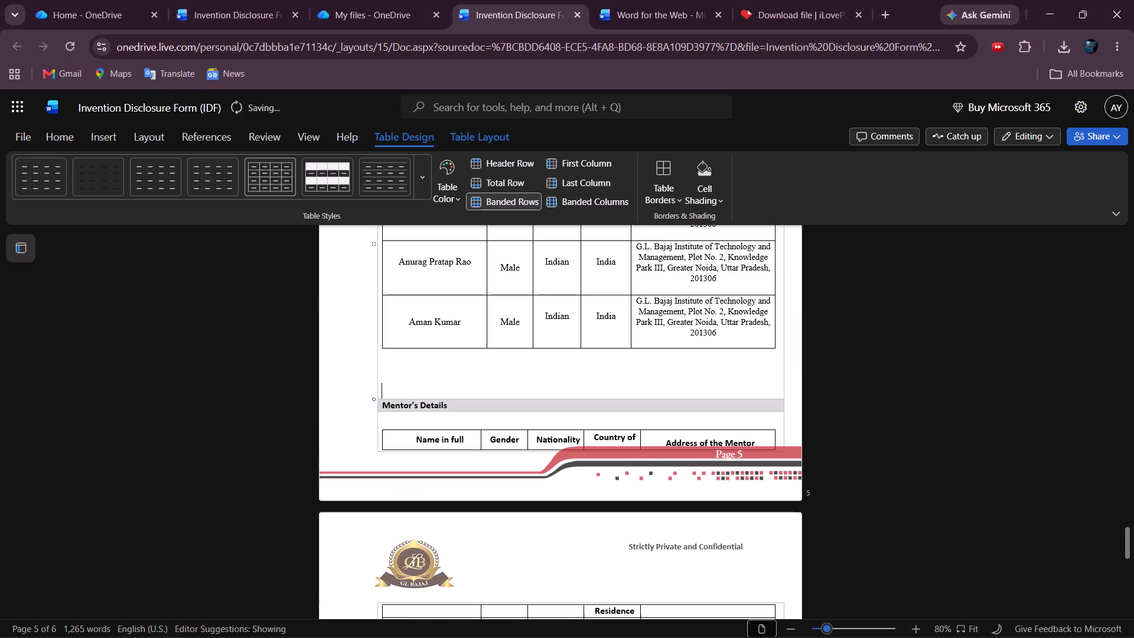
pyautogui.press('Return')
pyautogui.press('Return')
pyautogui.press('Return')
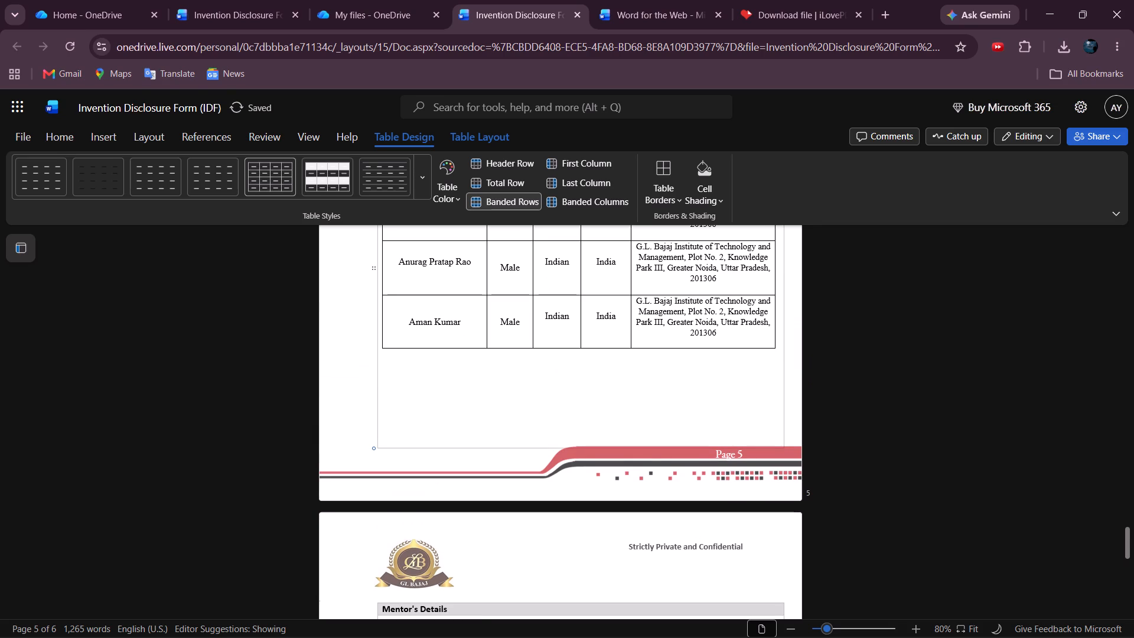
# Insert one empty line between the applicant table and the Inventor(s) Details heading on page 5.
pyautogui.scroll(-5, 441, 369)
pyautogui.scroll(3, 441, 369)
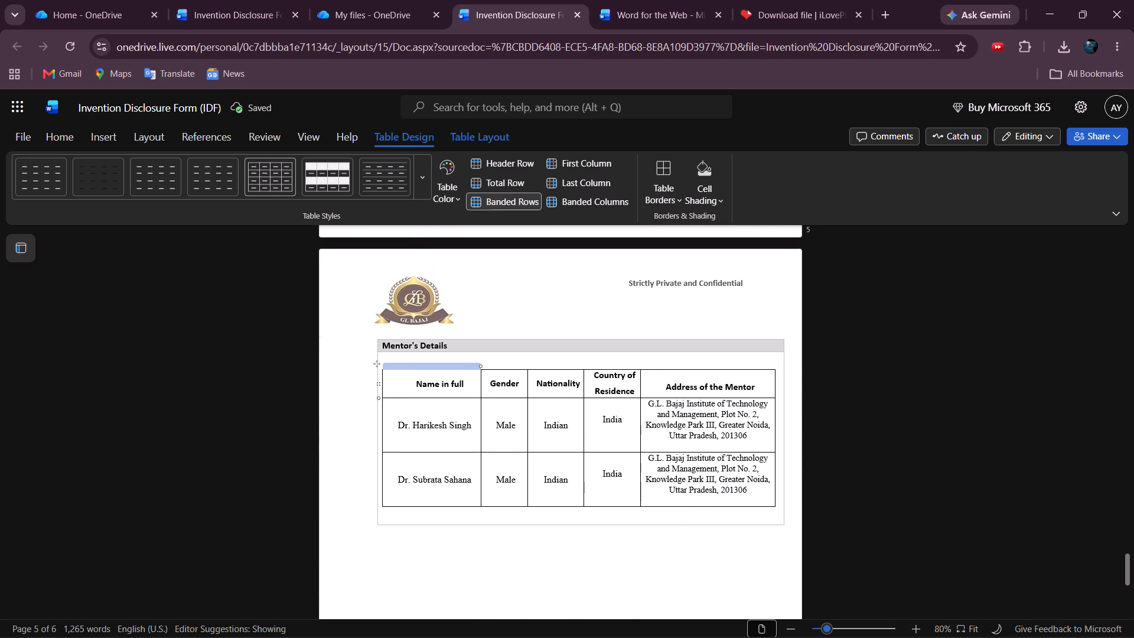
pyautogui.scroll(2, 441, 369)
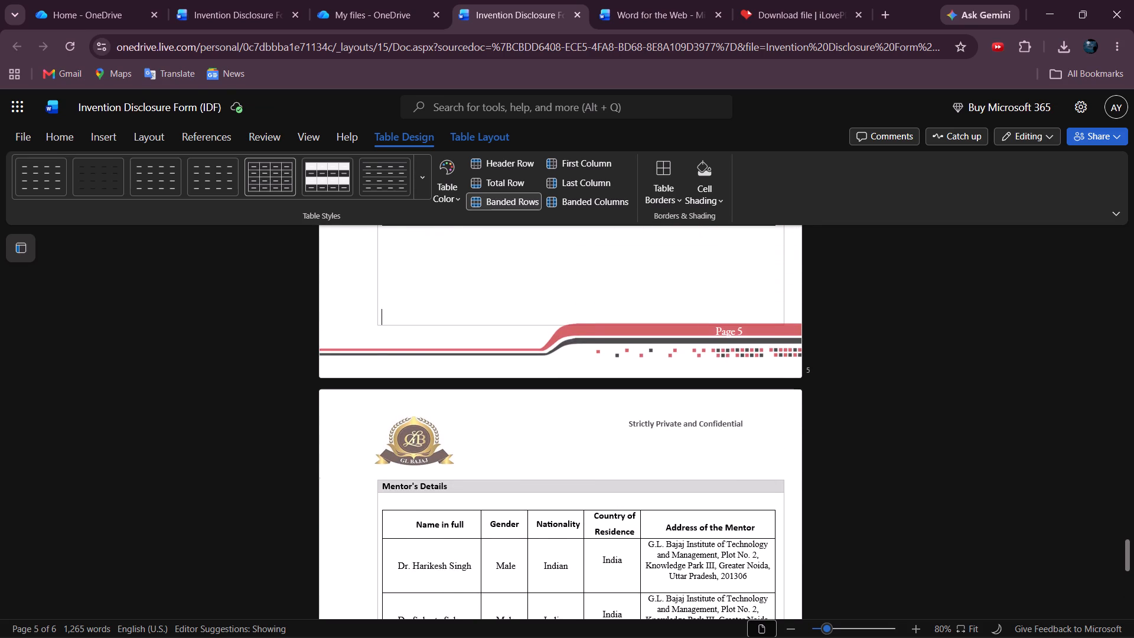
pyautogui.click(343, 428)
pyautogui.scroll(-2, 343, 428)
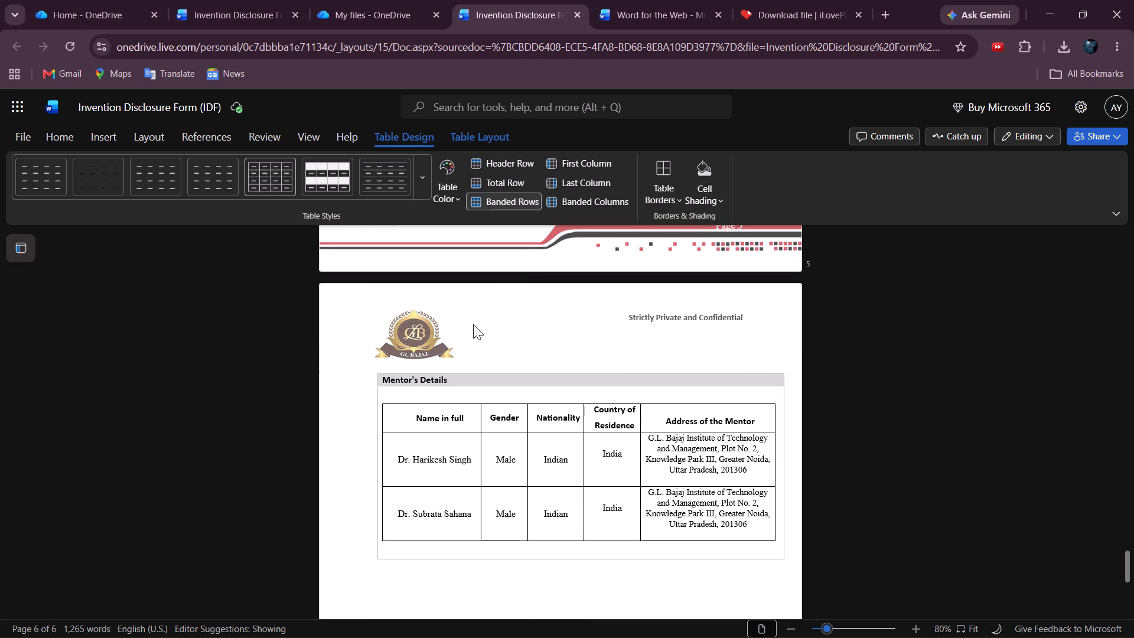
pyautogui.scroll(6, 473, 324)
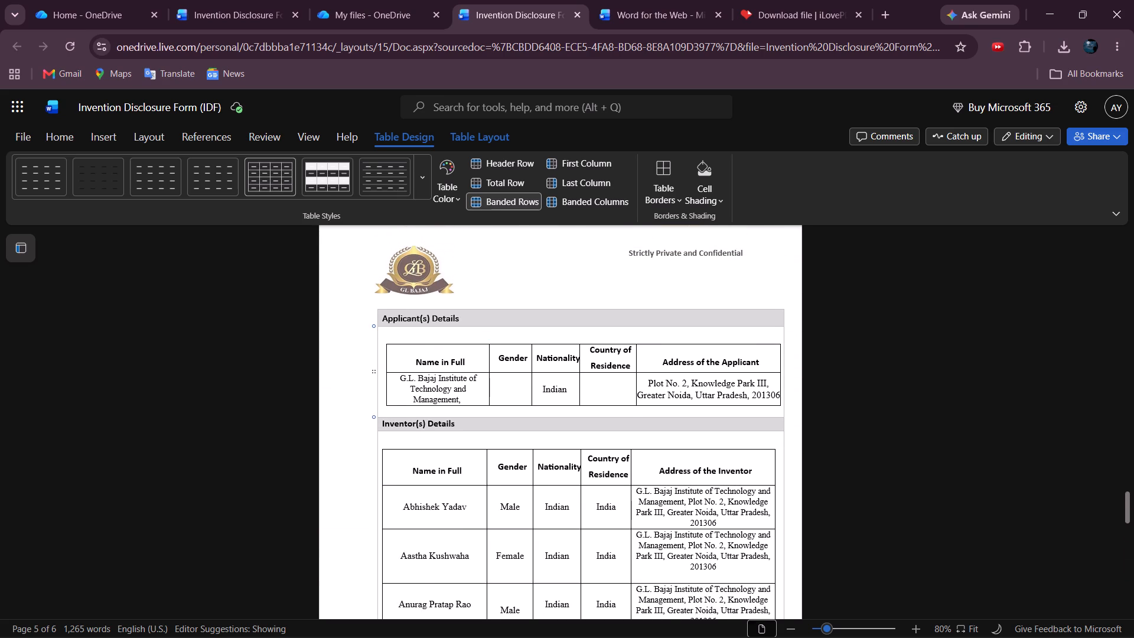
pyautogui.scroll(1, 473, 324)
pyautogui.click(380, 434)
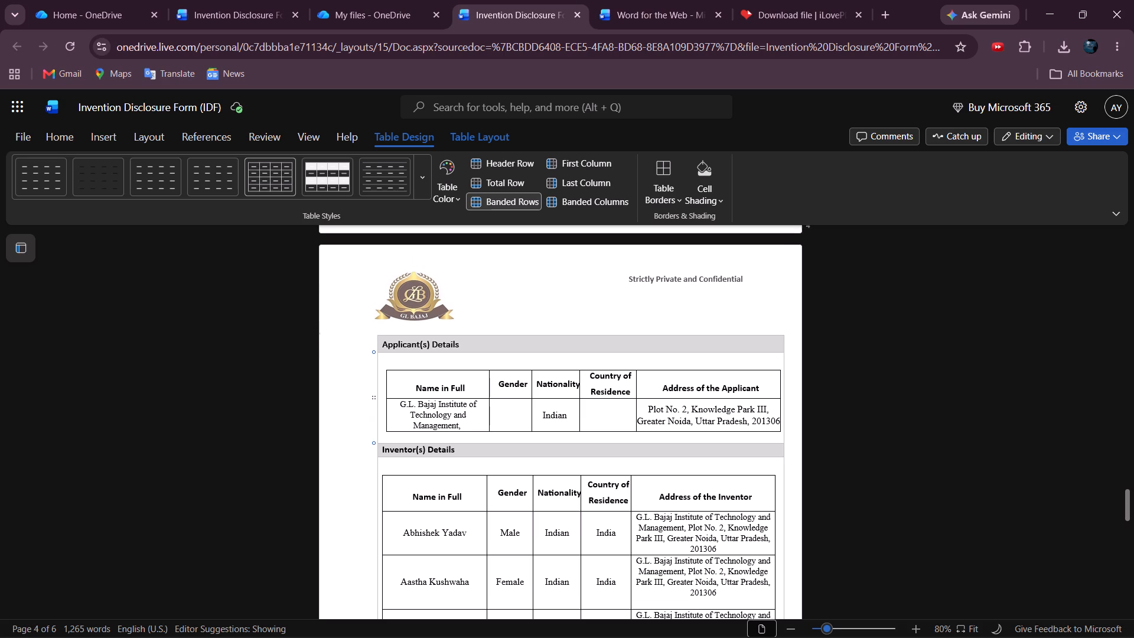
pyautogui.press('Return')
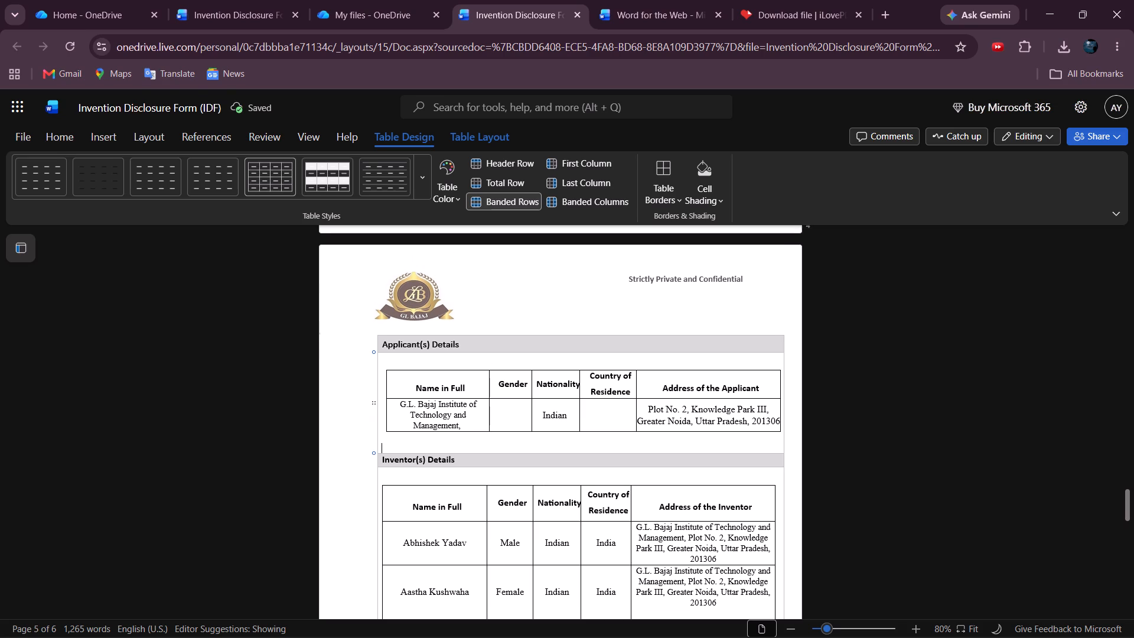
# Review the document's headings, spacing and page breaks from page 5 back to the first page.
pyautogui.scroll(5, 380, 434)
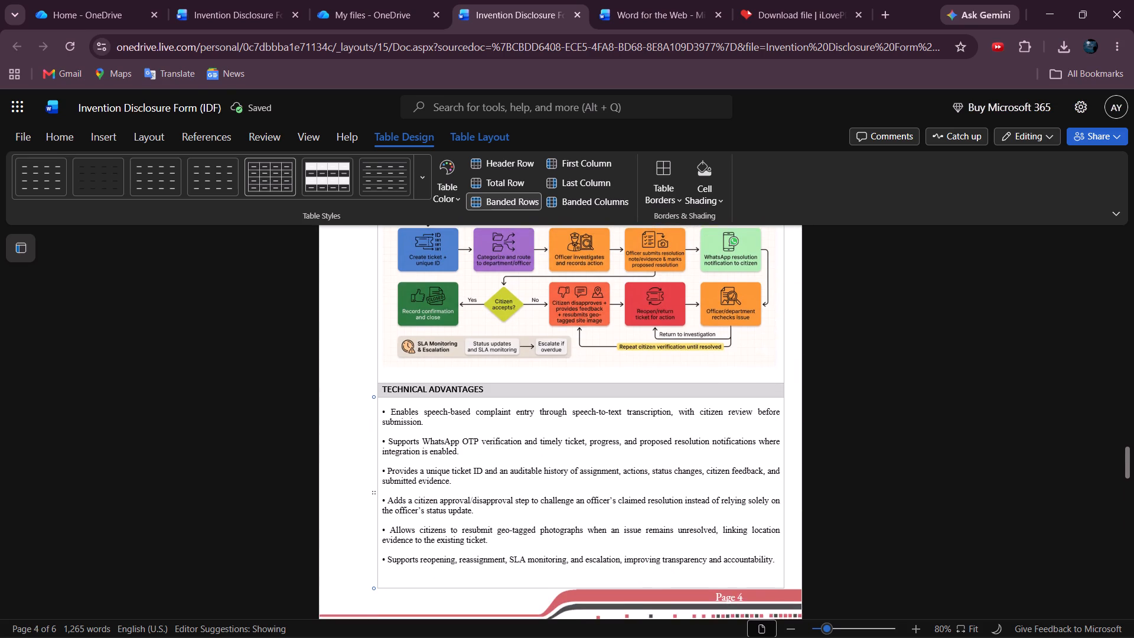
pyautogui.scroll(5, 380, 434)
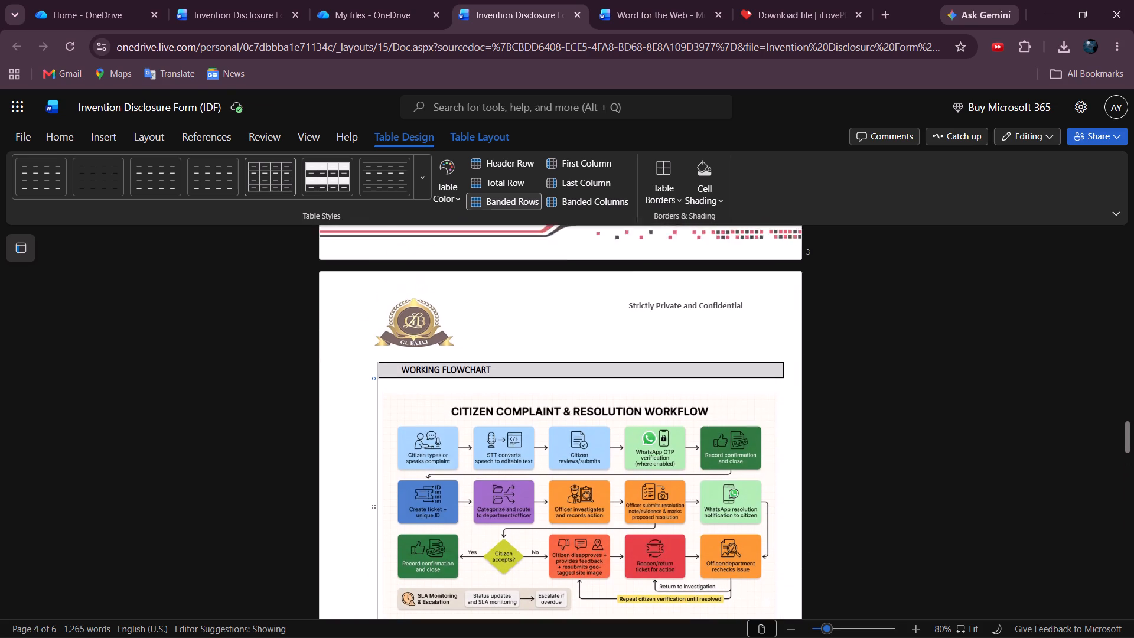
pyautogui.scroll(8, 380, 434)
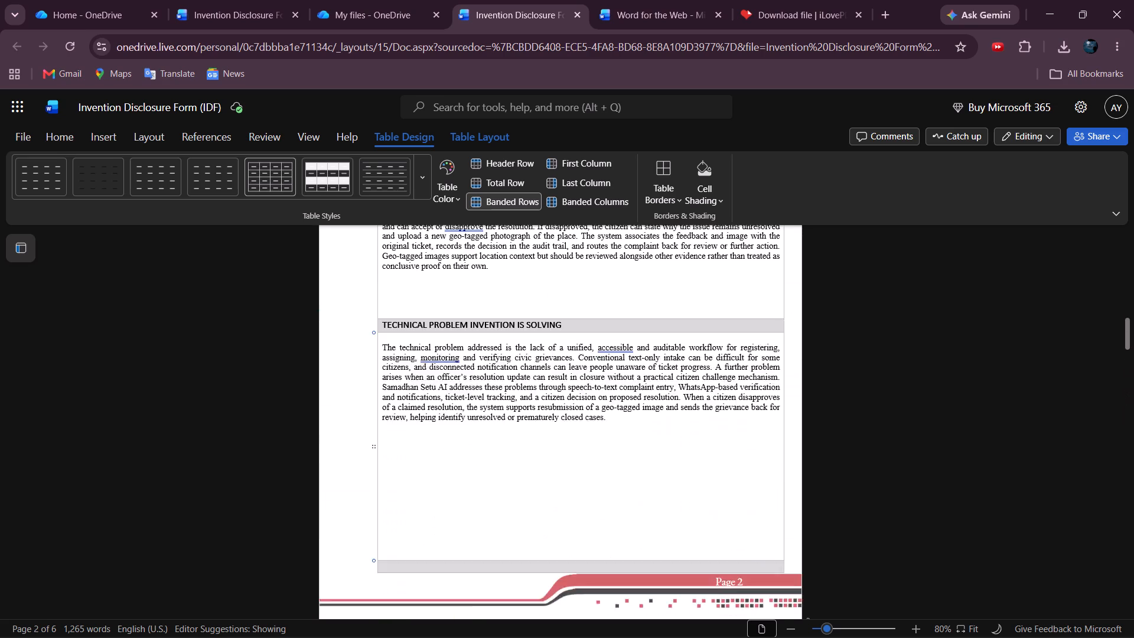
pyautogui.scroll(3, 380, 434)
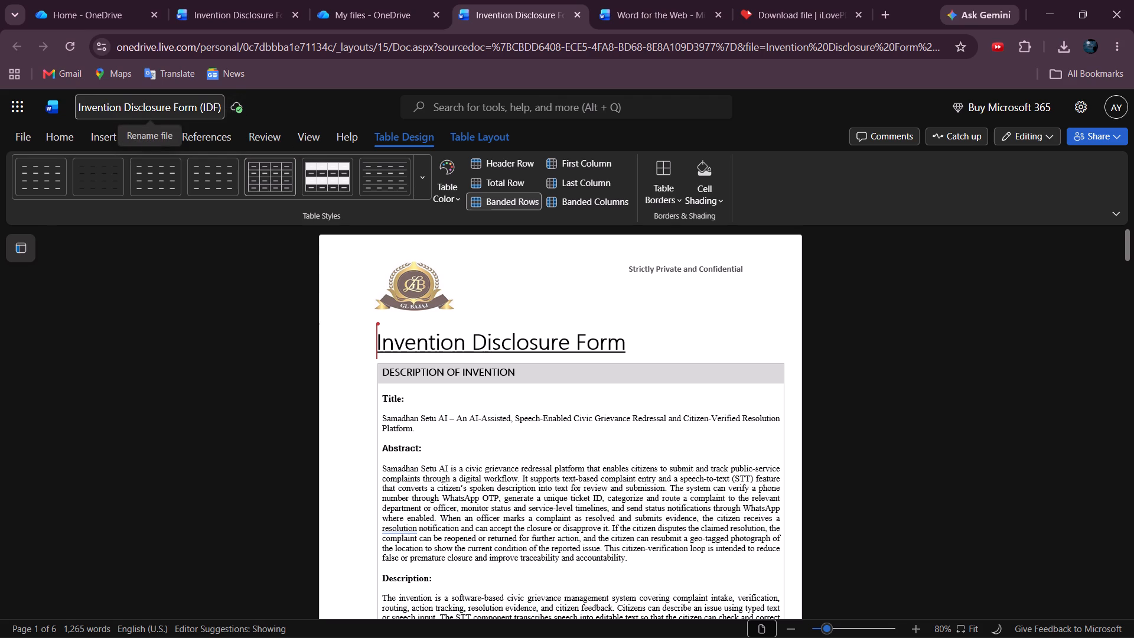
# Open the document's file location in OneDrive, the Documents folder.
pyautogui.click(242, 109)
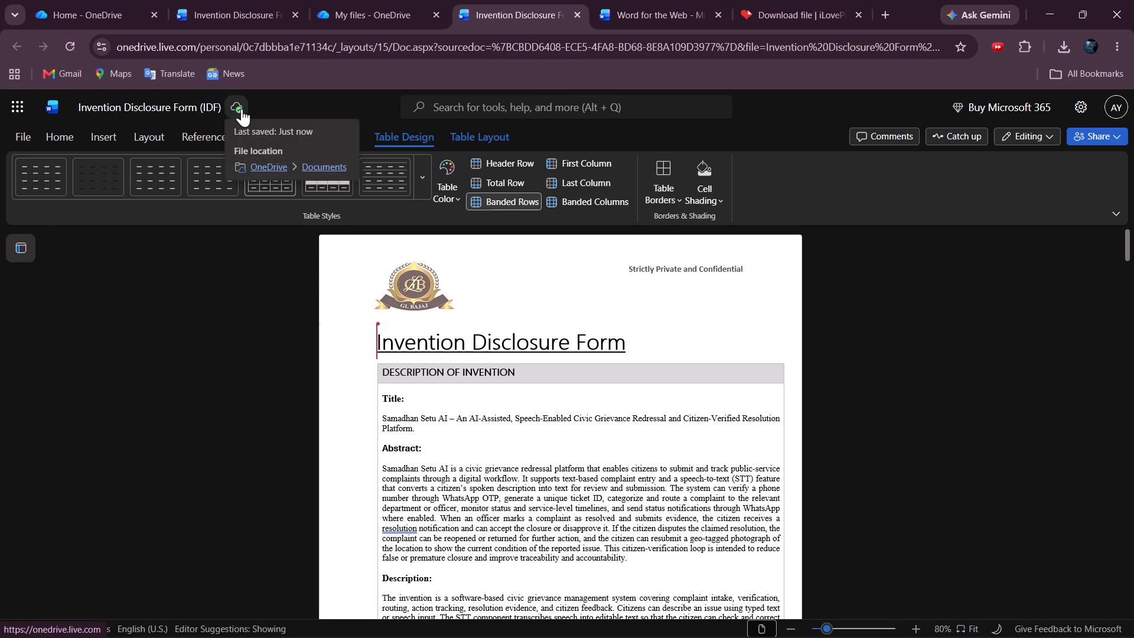
pyautogui.click(315, 164)
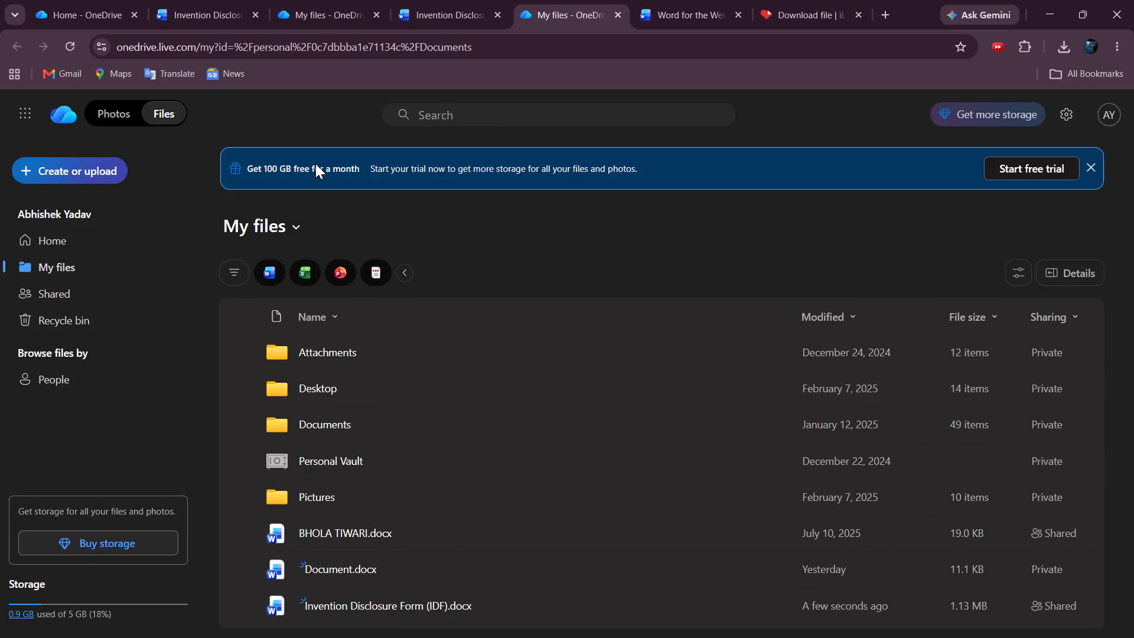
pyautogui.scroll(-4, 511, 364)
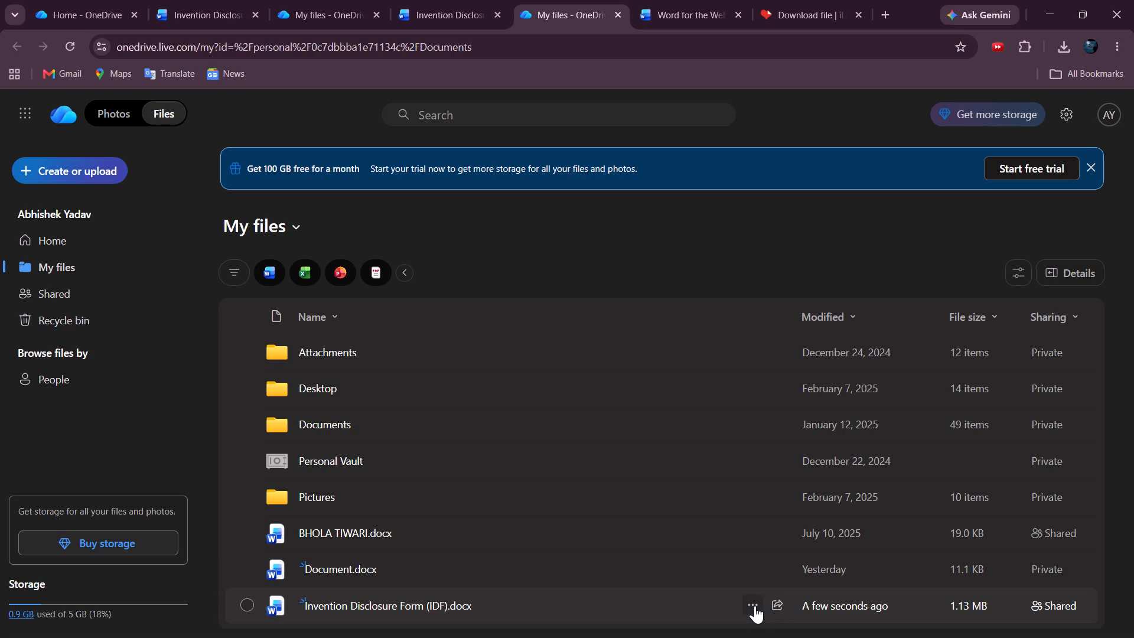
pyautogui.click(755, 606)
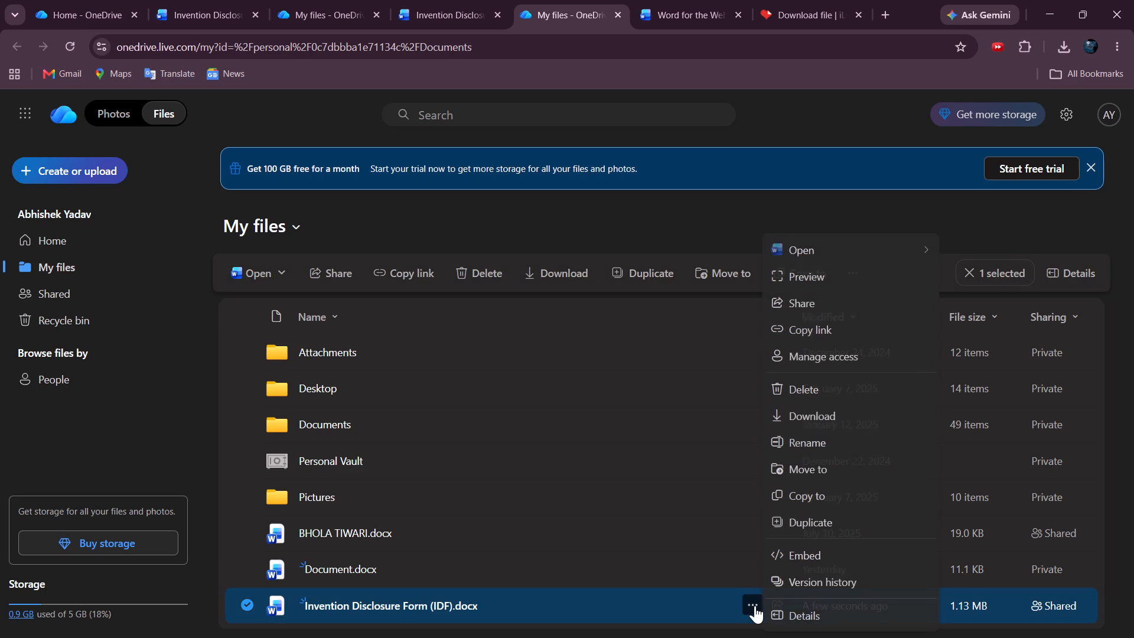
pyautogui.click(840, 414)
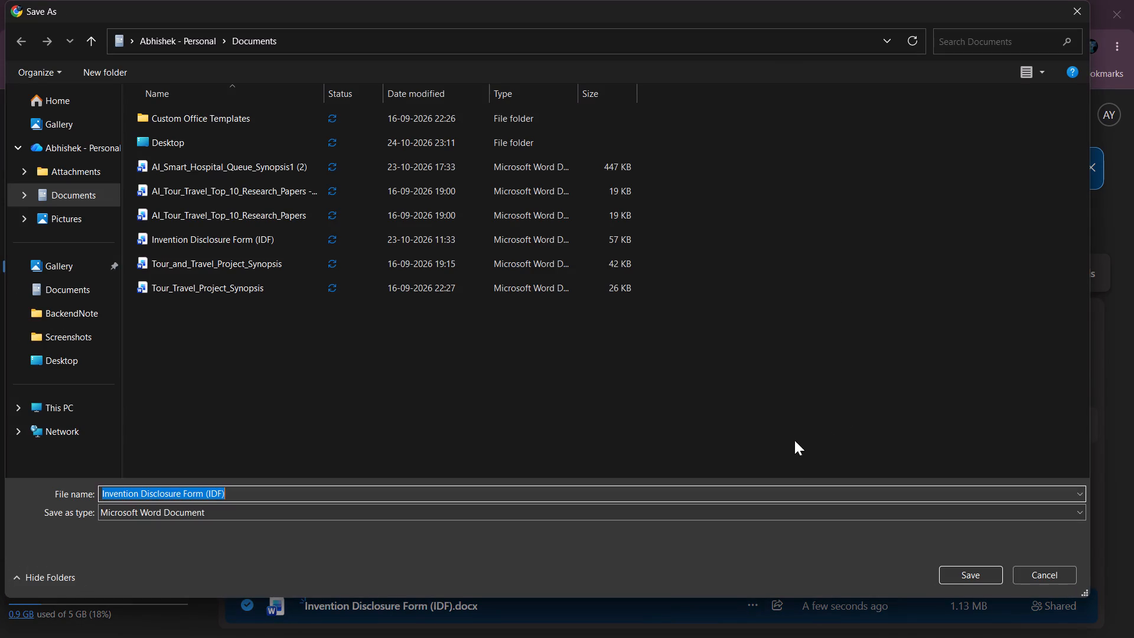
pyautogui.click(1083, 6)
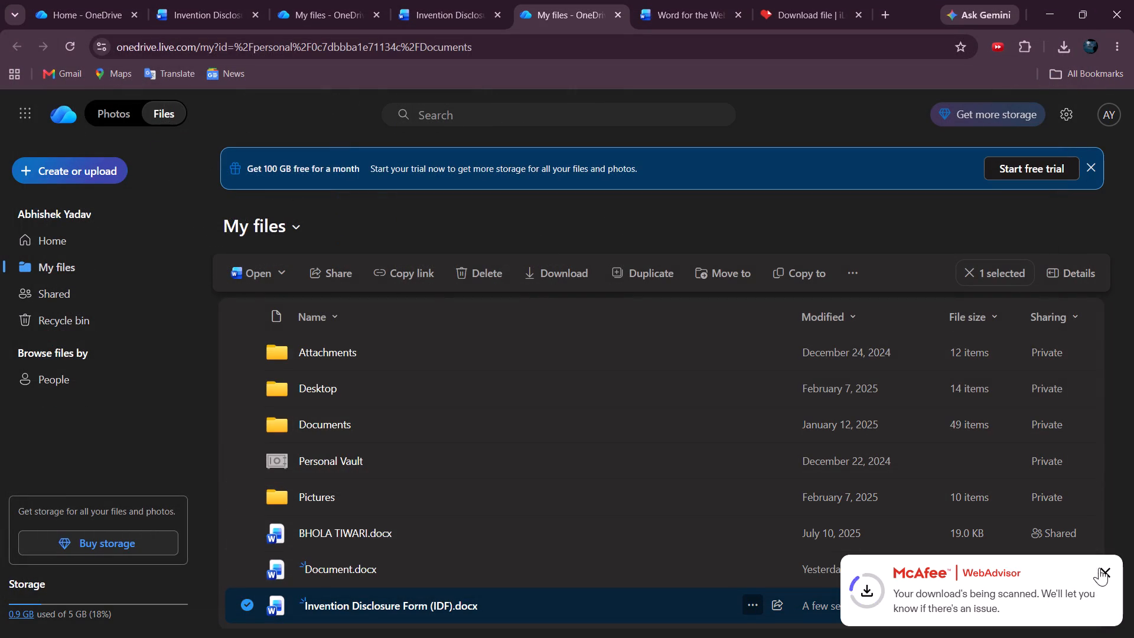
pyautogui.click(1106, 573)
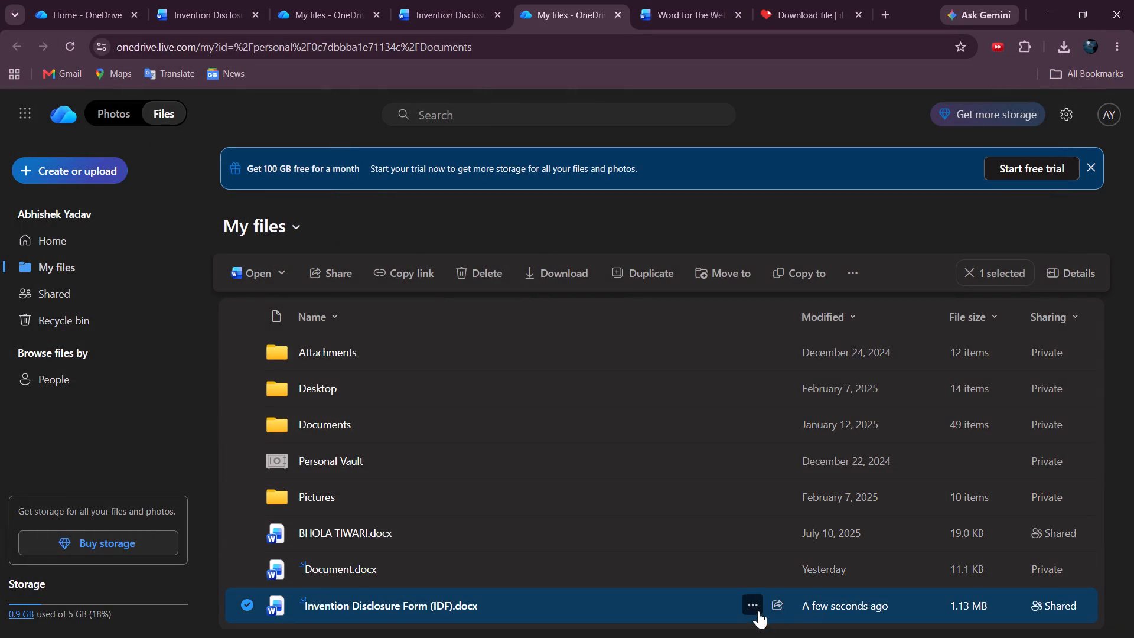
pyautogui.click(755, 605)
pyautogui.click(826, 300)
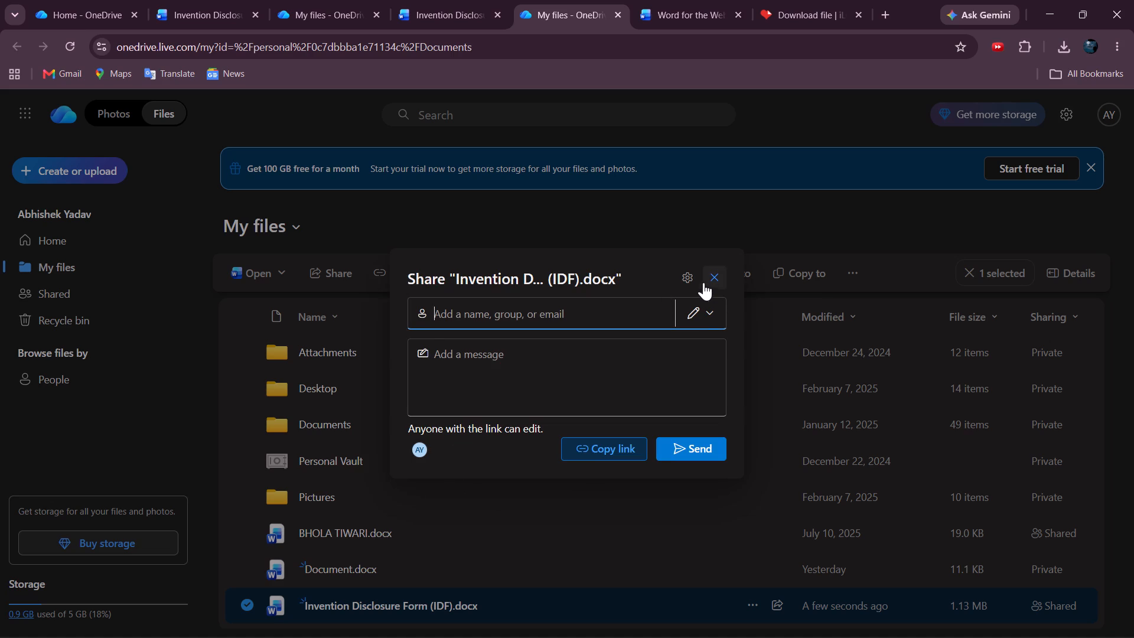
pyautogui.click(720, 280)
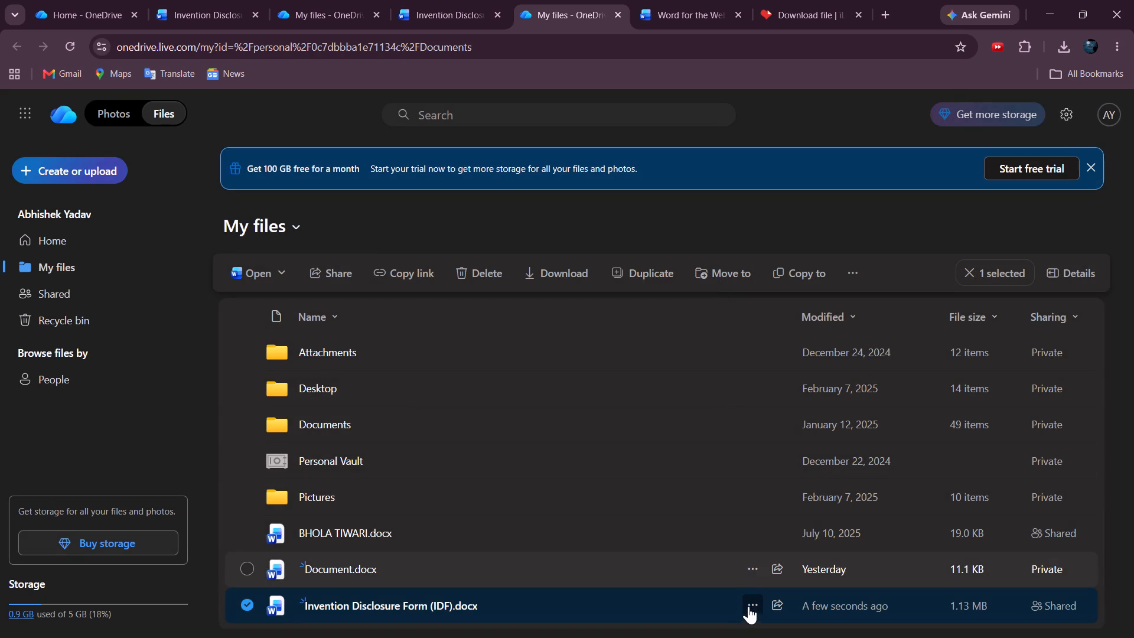
# Download Invention Disclosure Form (IDF).docx into the Desktop folder under the file name Invention Disclosure Form (IDF)(2).
pyautogui.click(750, 608)
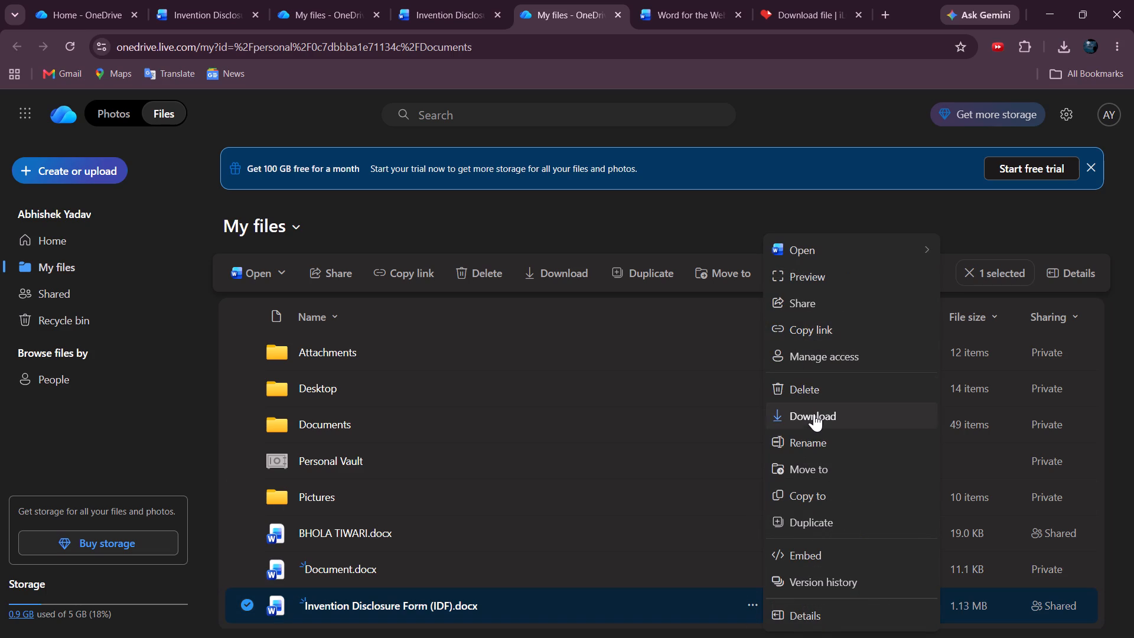
pyautogui.click(813, 420)
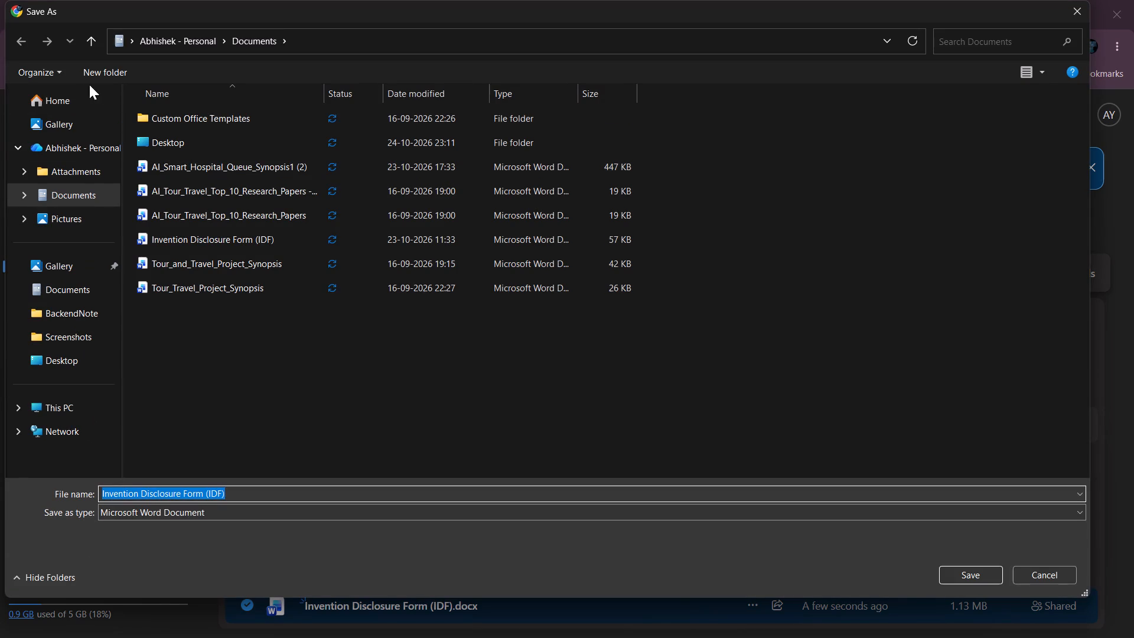
pyautogui.doubleClick(165, 132)
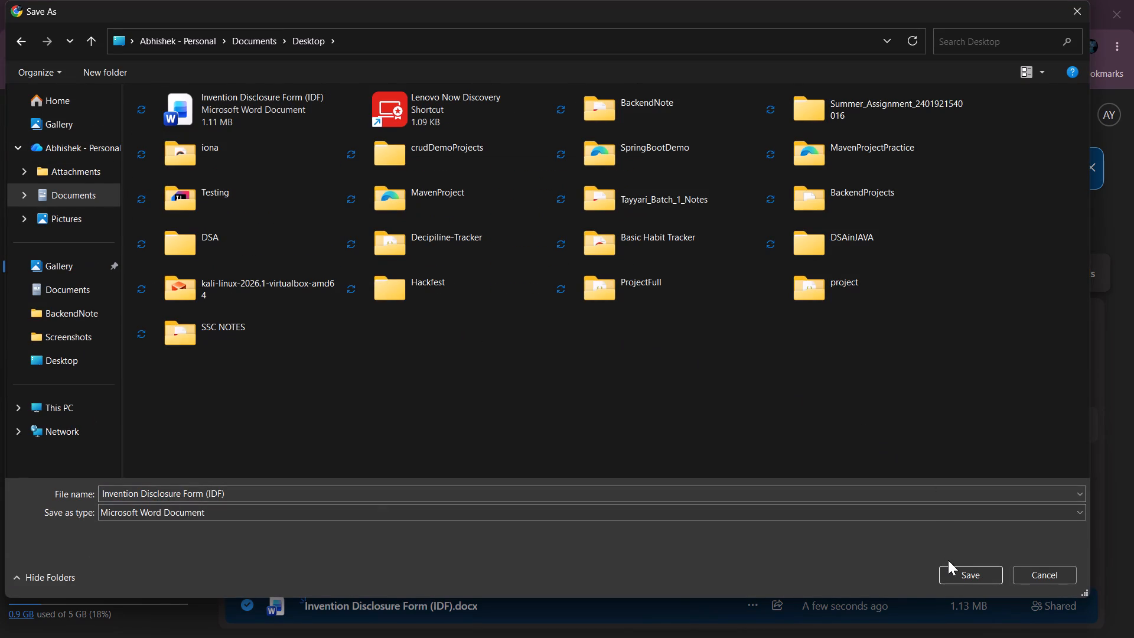
pyautogui.click(966, 580)
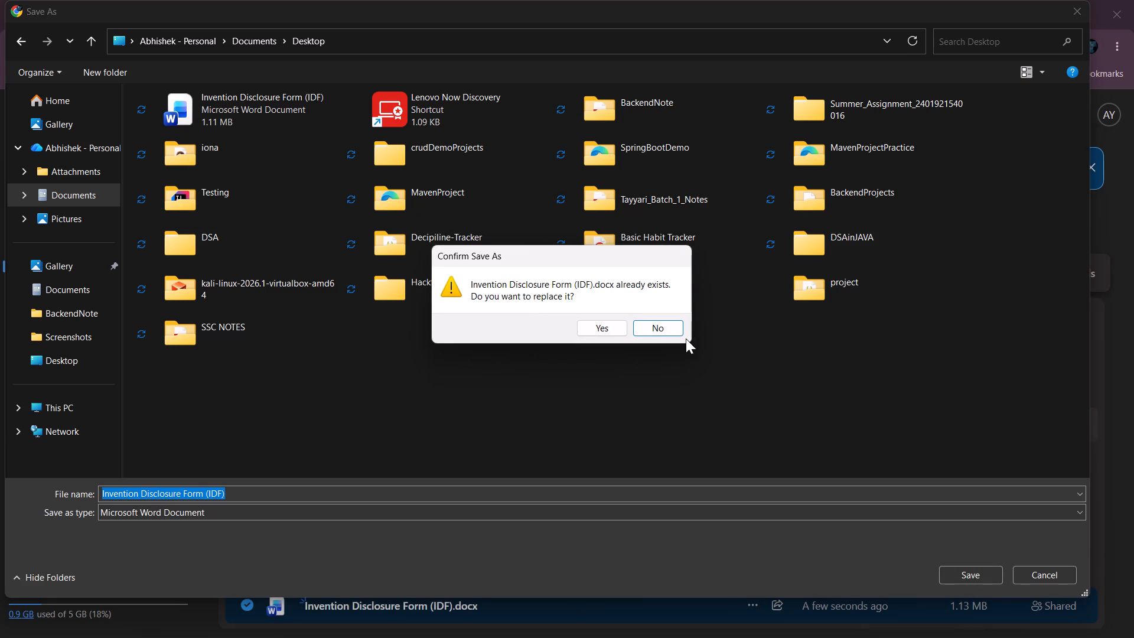
pyautogui.click(658, 326)
pyautogui.click(314, 491)
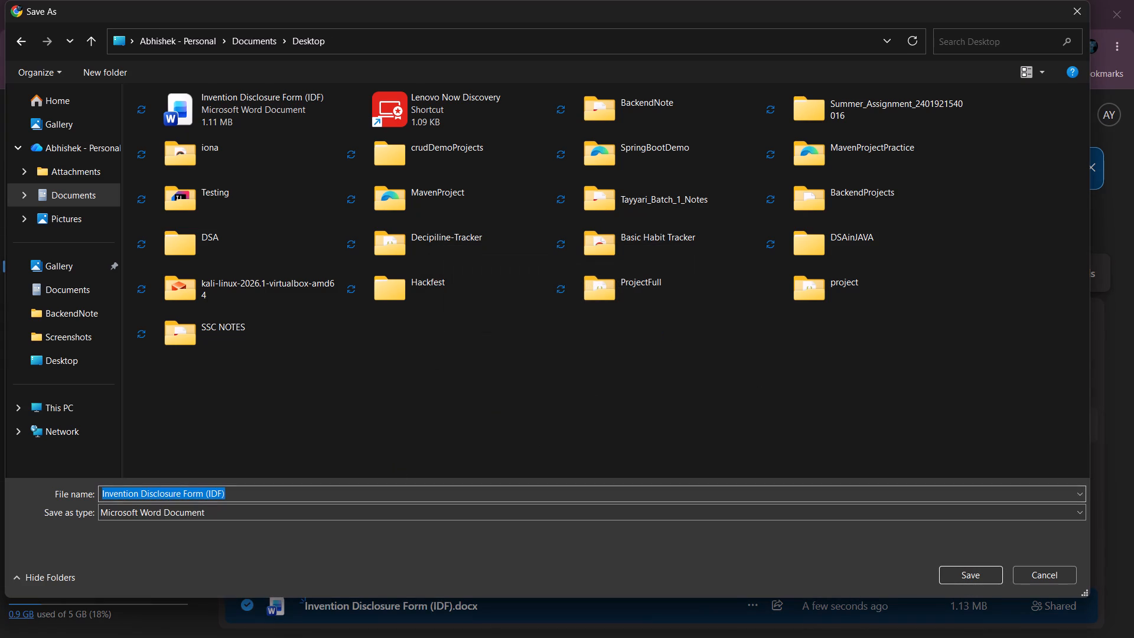
pyautogui.press('2')
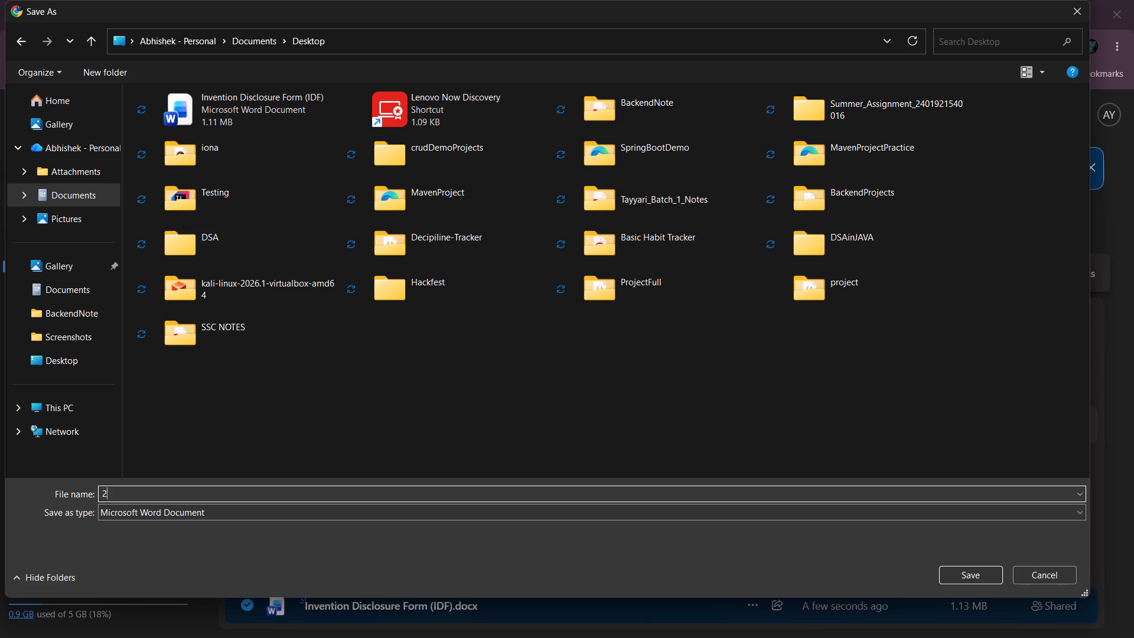
pyautogui.hotkey('ctrl', 'z')
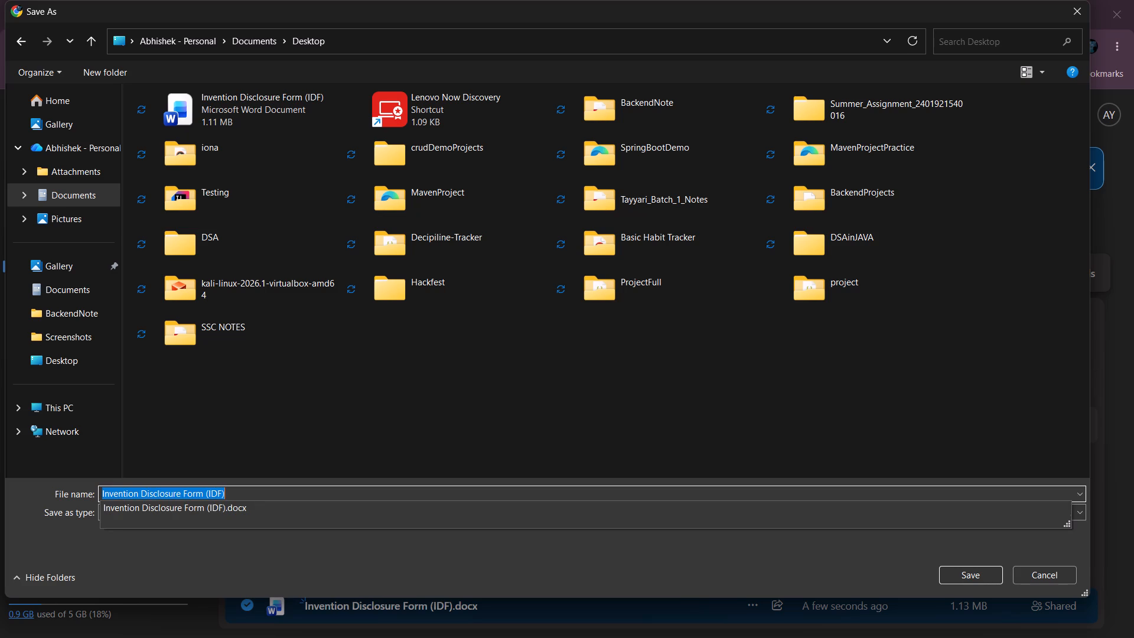
pyautogui.doubleClick(314, 491)
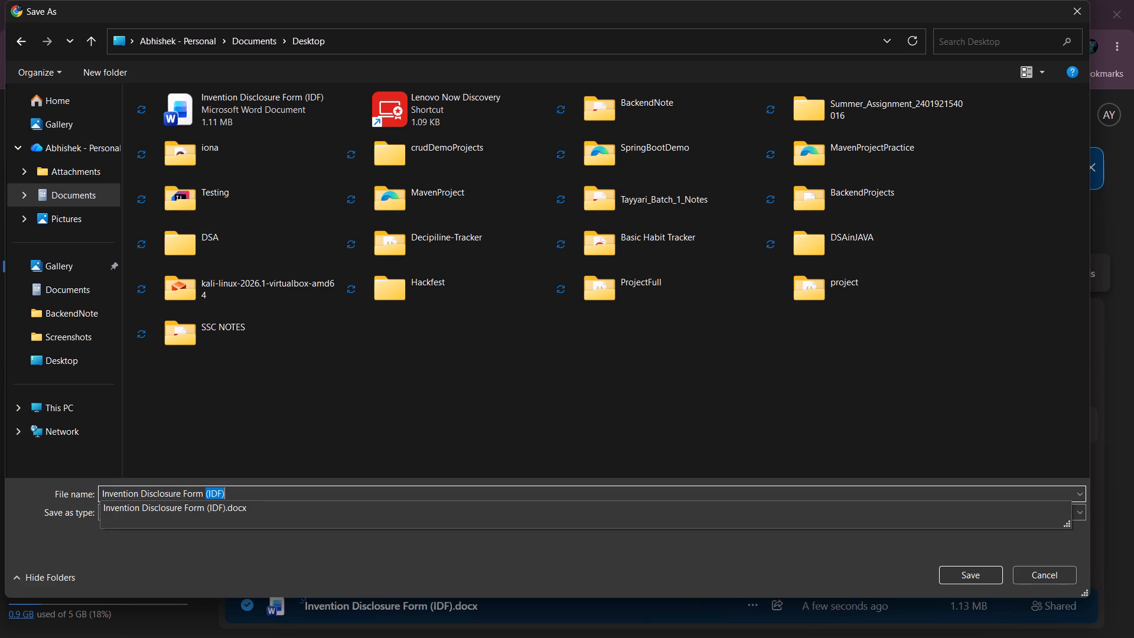
pyautogui.click(314, 491)
pyautogui.hotkey('shift', '(')
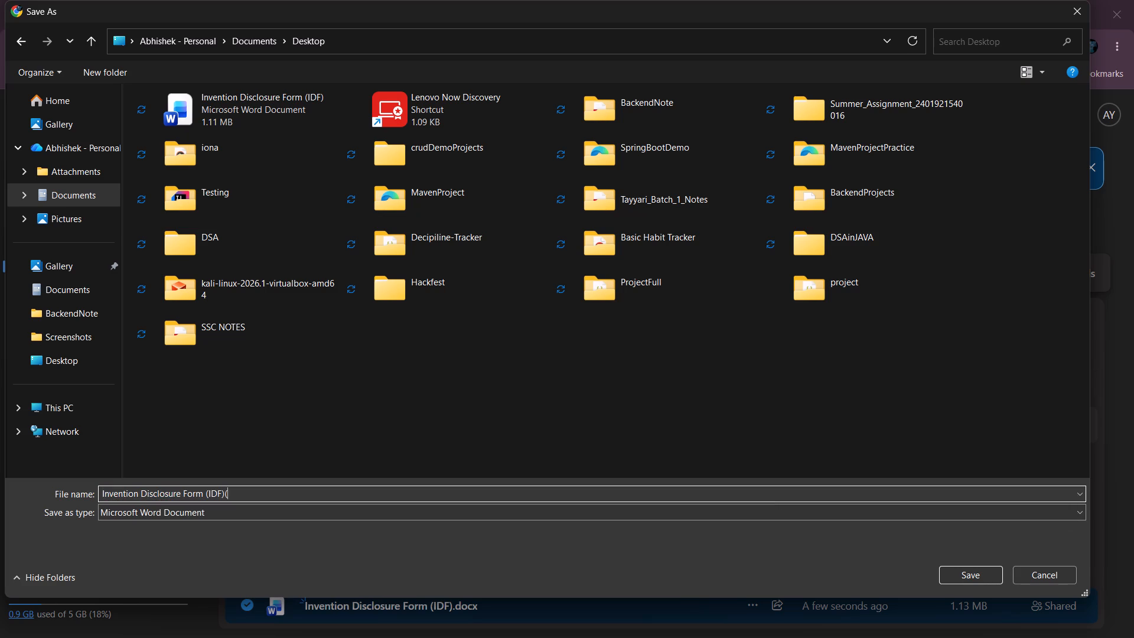
pyautogui.press('2')
pyautogui.hotkey('shift', ')')
pyautogui.click(963, 581)
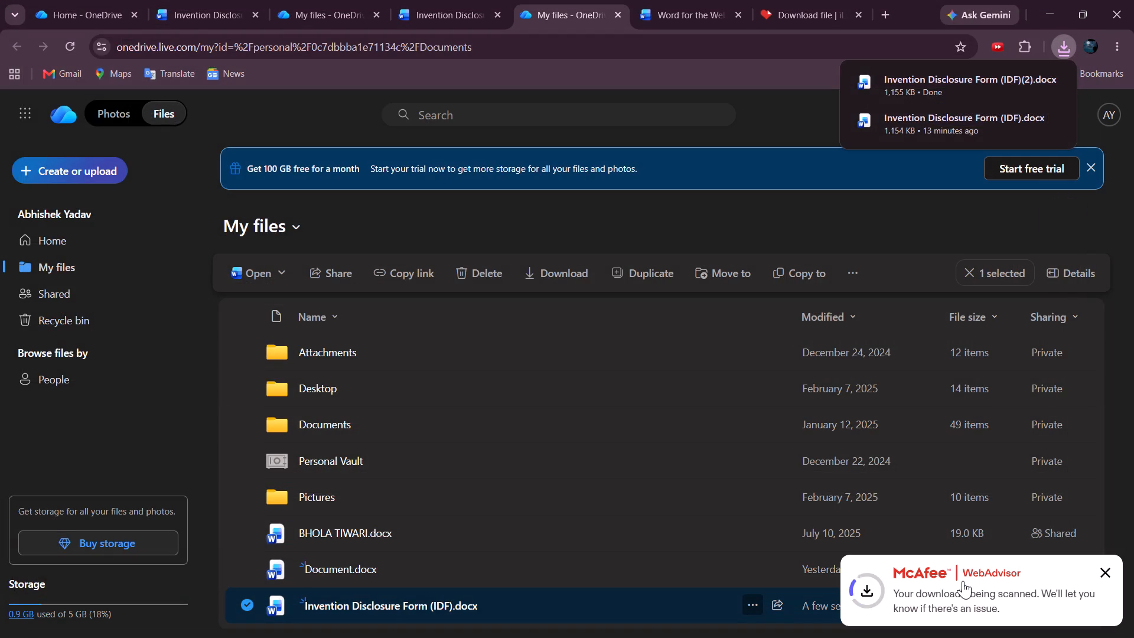
# Minimize the browser window, search Windows for "wha" and launch the WhatsApp app.
pyautogui.click(1054, 13)
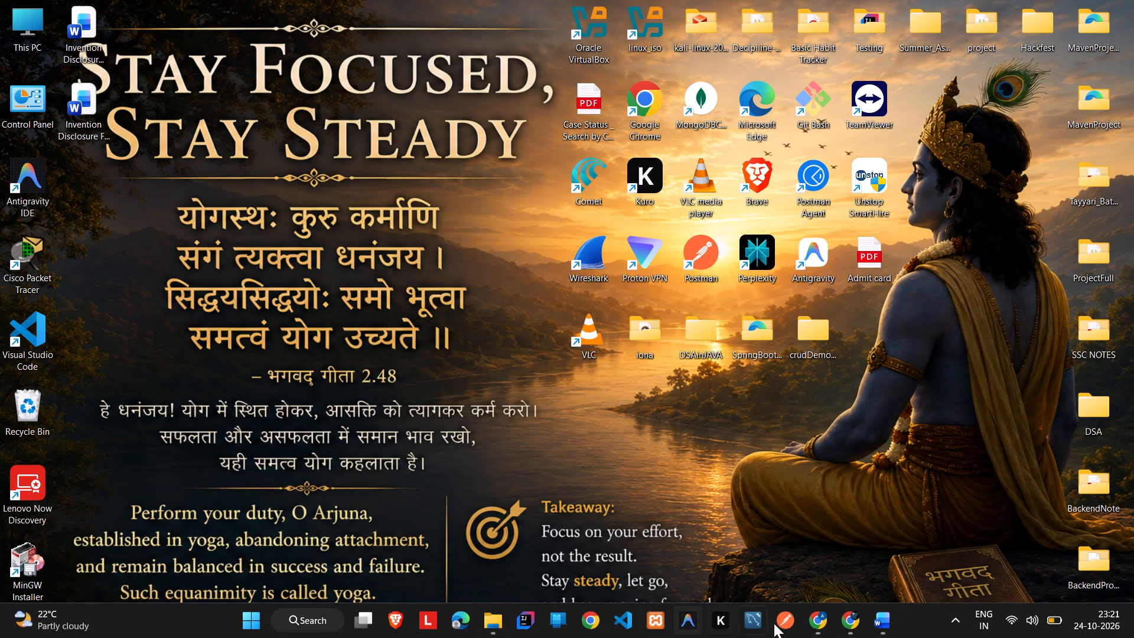
pyautogui.click(304, 620)
pyautogui.write('wh')
pyautogui.press('a')
pyautogui.press('Return')
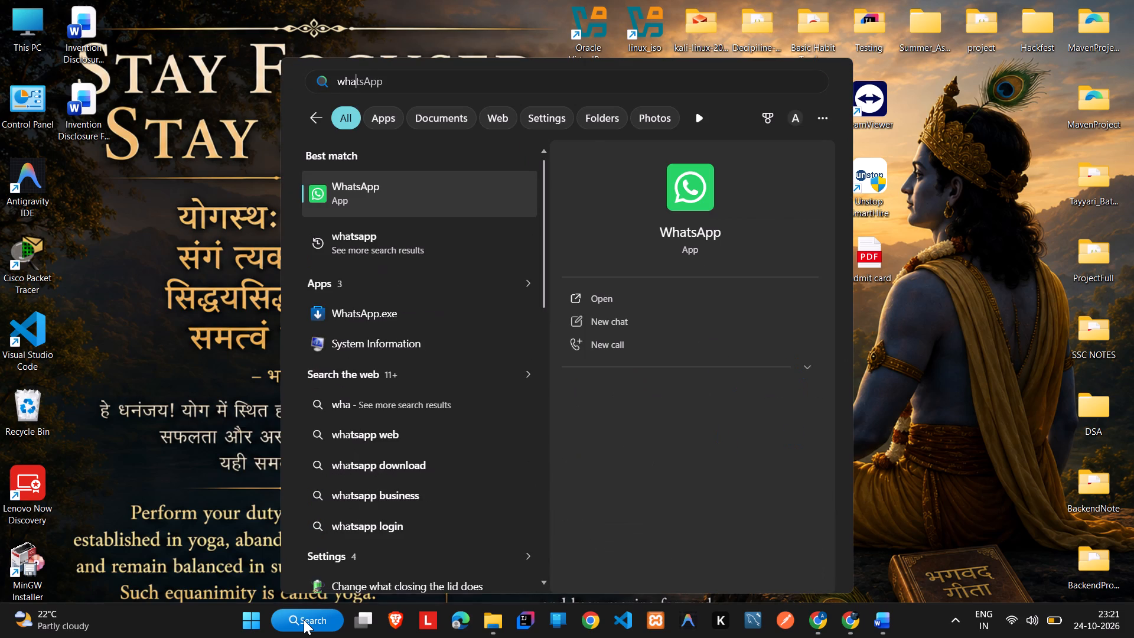